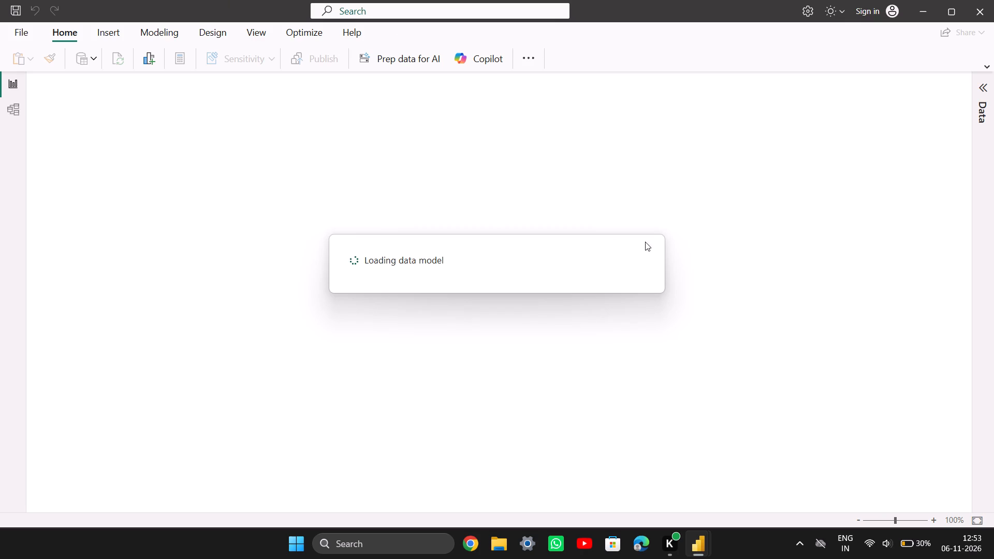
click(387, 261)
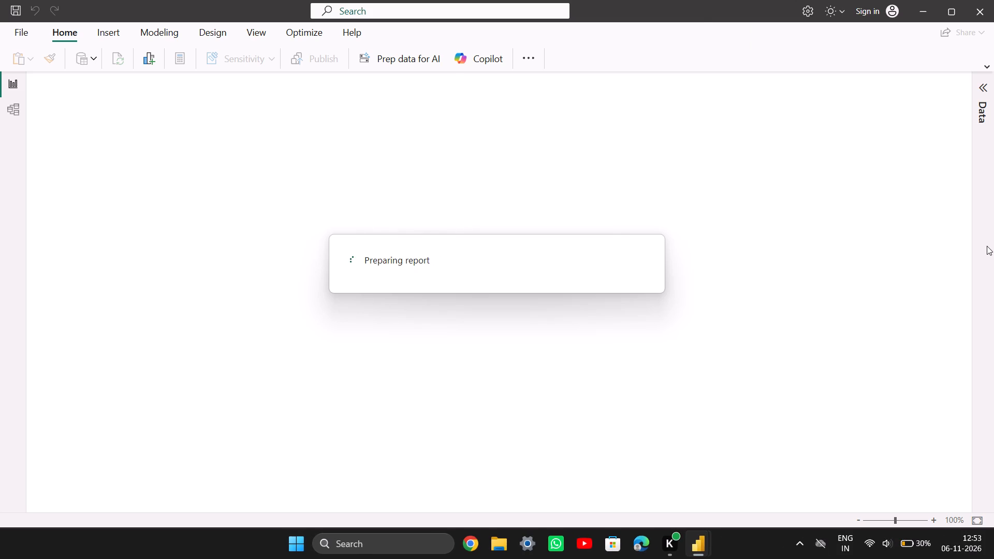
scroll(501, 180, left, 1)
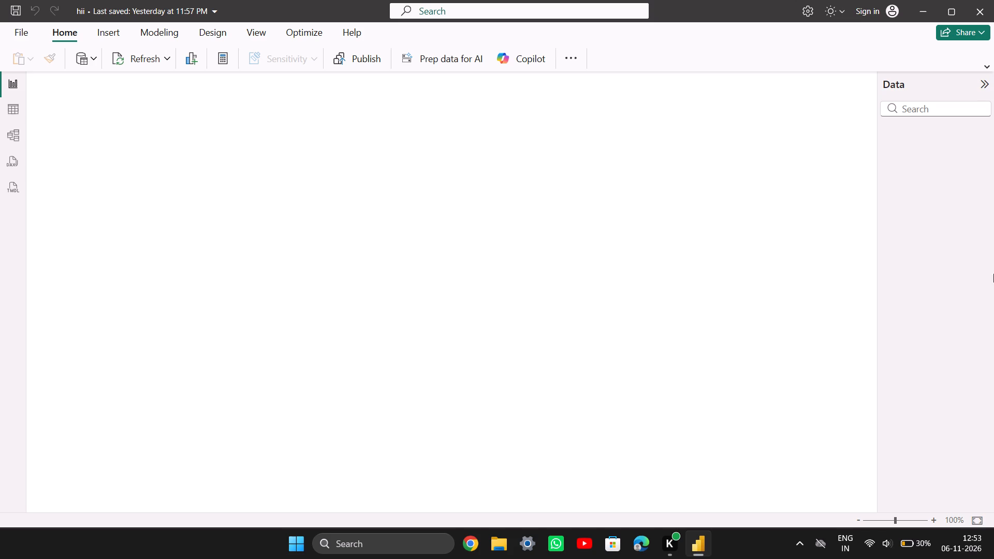
Collapse the Data pane to give the report canvas more room.
click(985, 86)
click(985, 86)
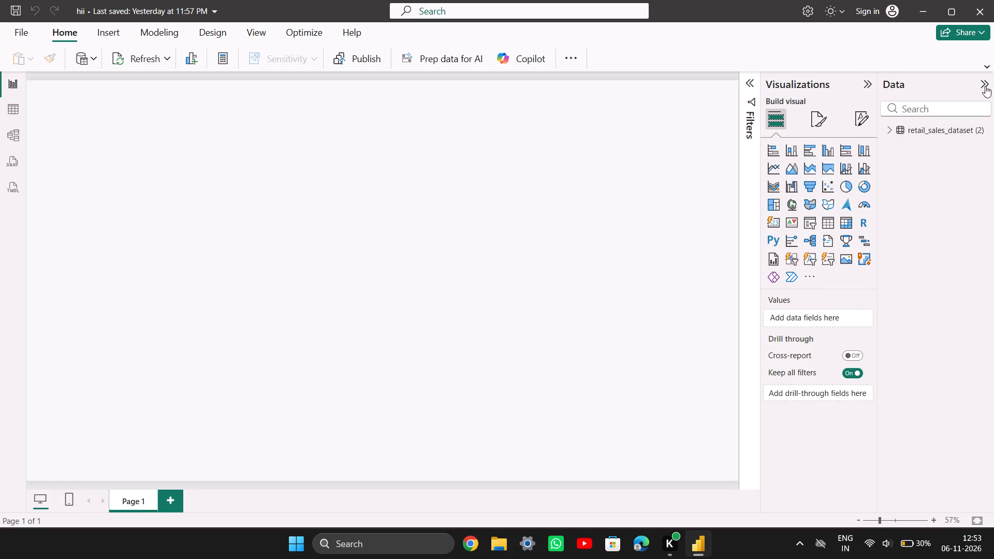
click(985, 86)
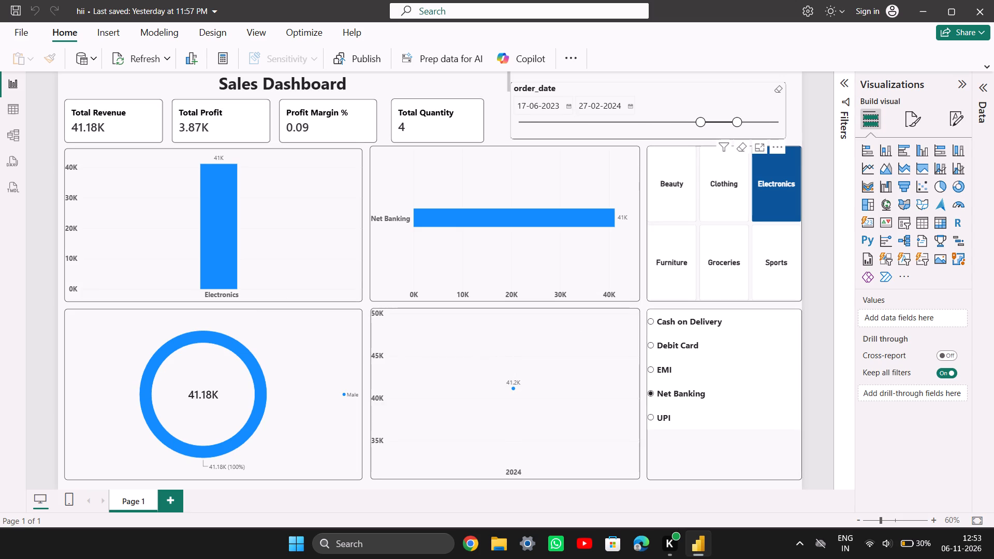
Widen the order_date slicer range to run from 06-01-2020 to 21-12-2024.
click(517, 122)
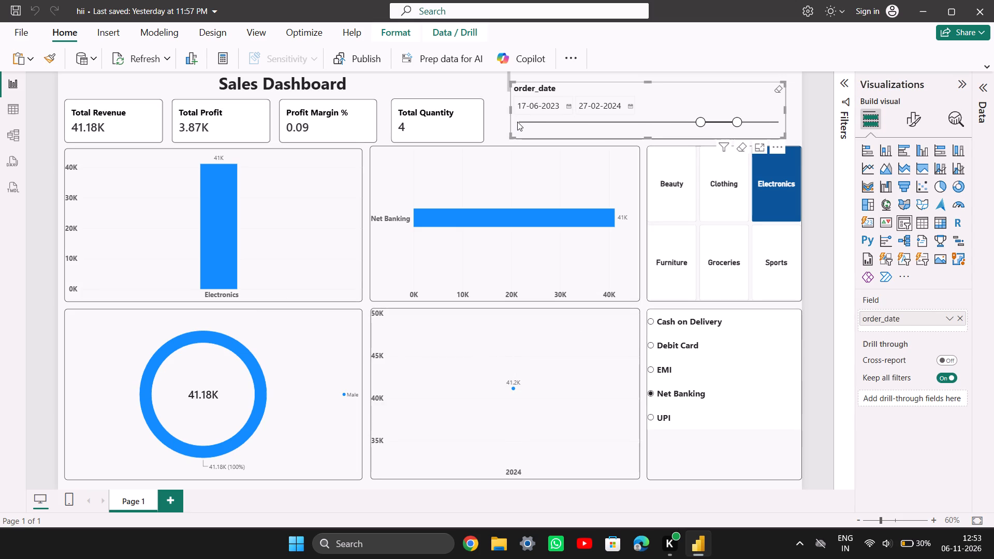
click(519, 122)
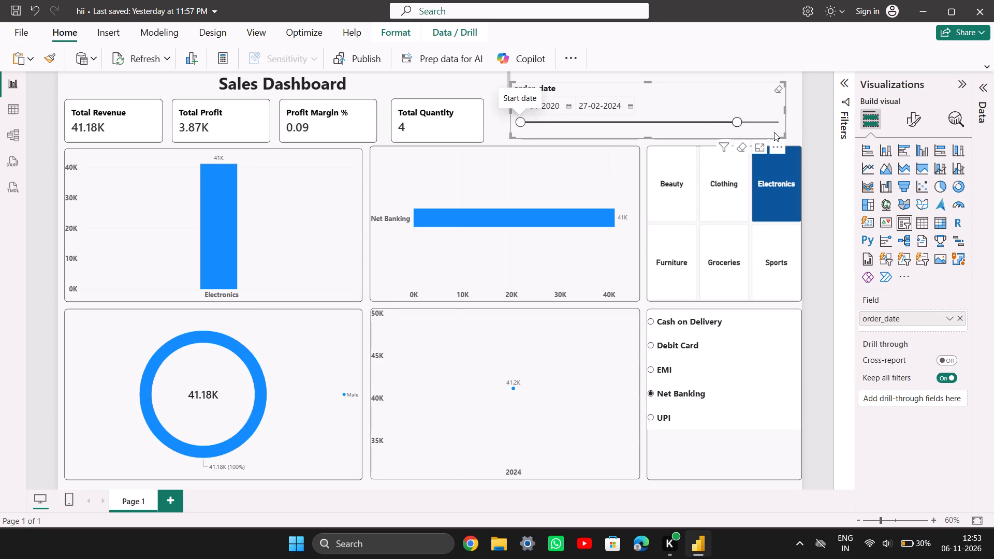
click(776, 122)
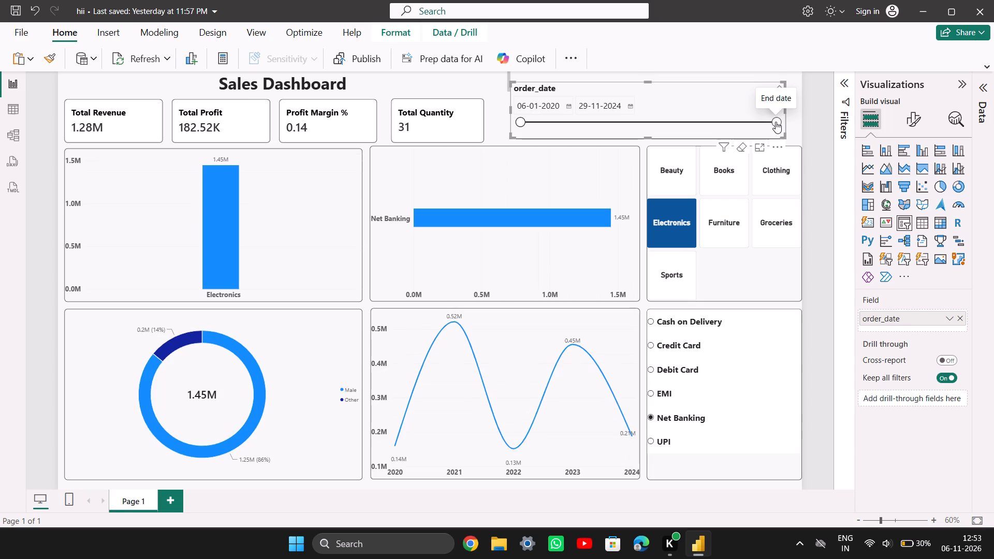
drag(776, 122, 787, 125)
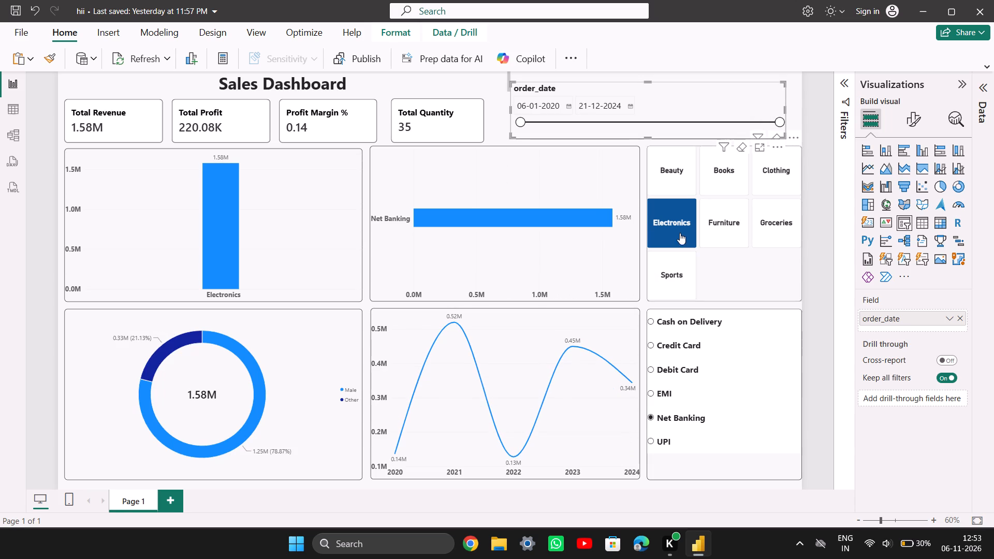
Clear the Electronics category filter and the Net Banking payment filter, leaving no visual selected.
click(680, 230)
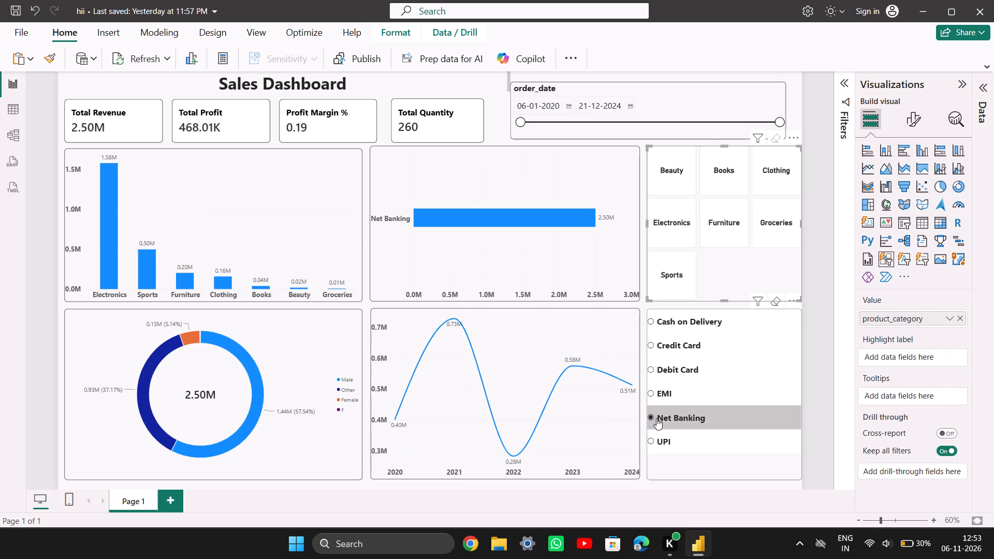
click(656, 418)
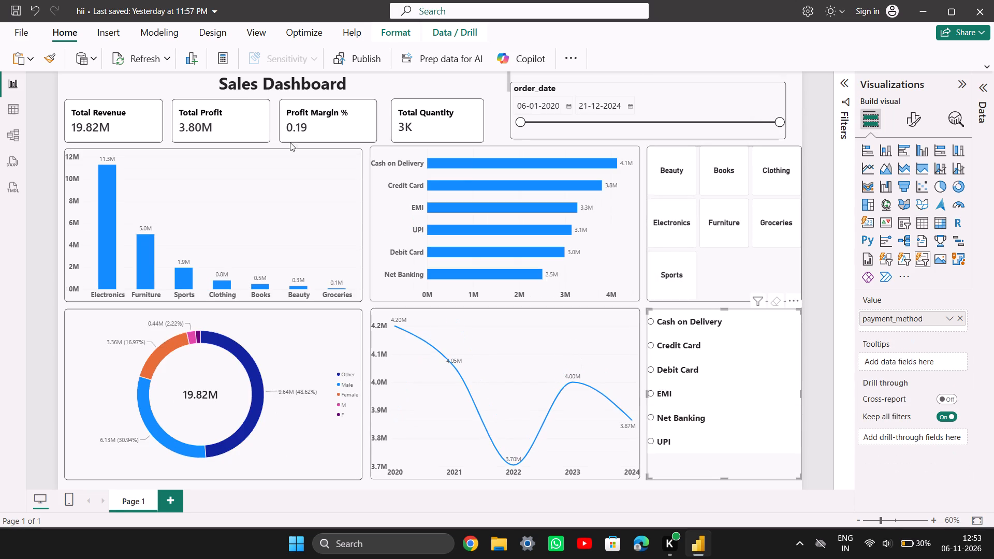
click(492, 126)
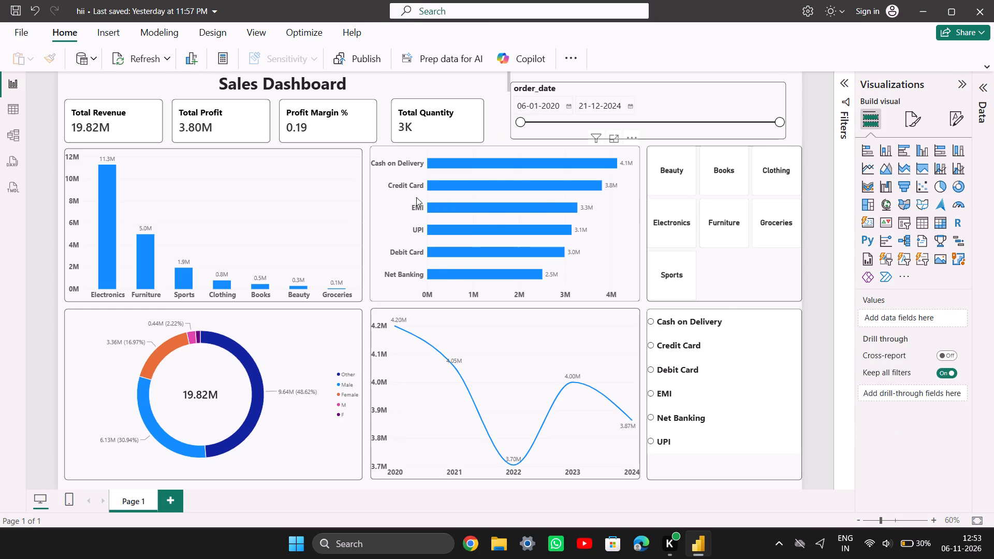
Open the donut chart's visual formatting options and check its Legend settings.
click(256, 352)
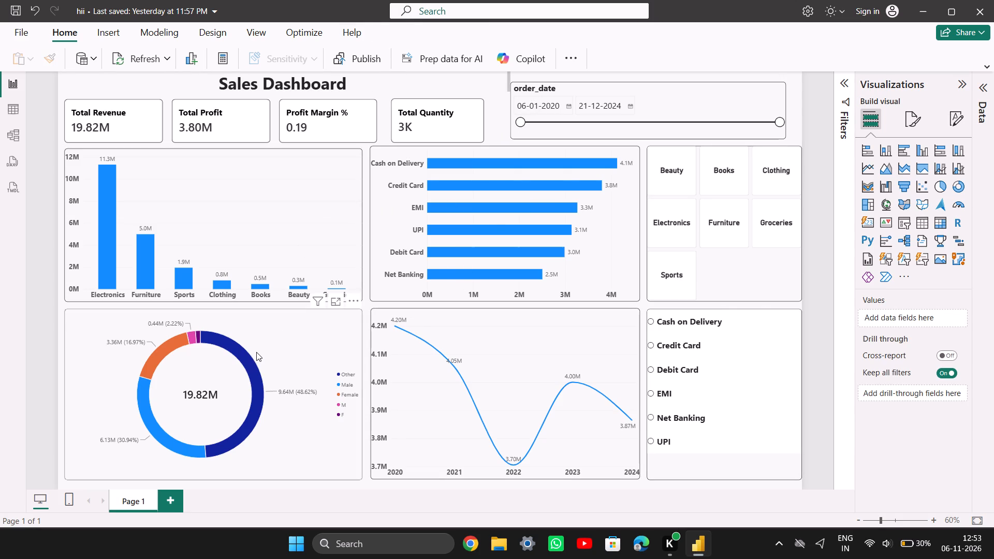
click(904, 115)
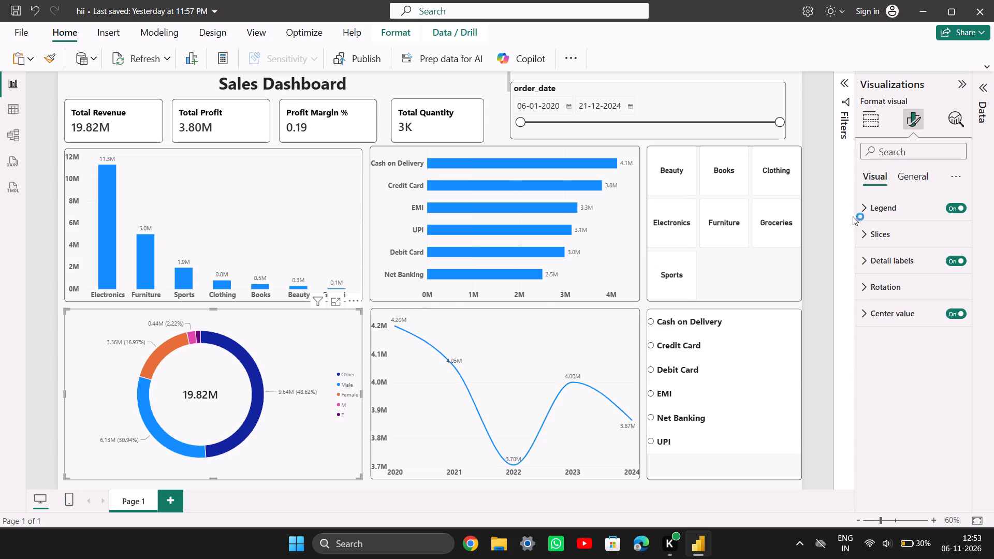
click(870, 212)
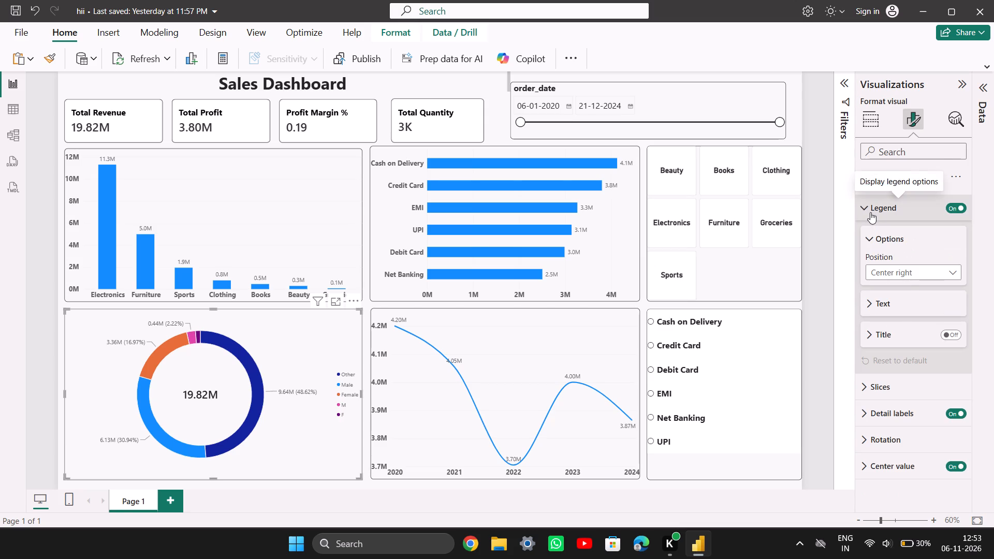
click(870, 212)
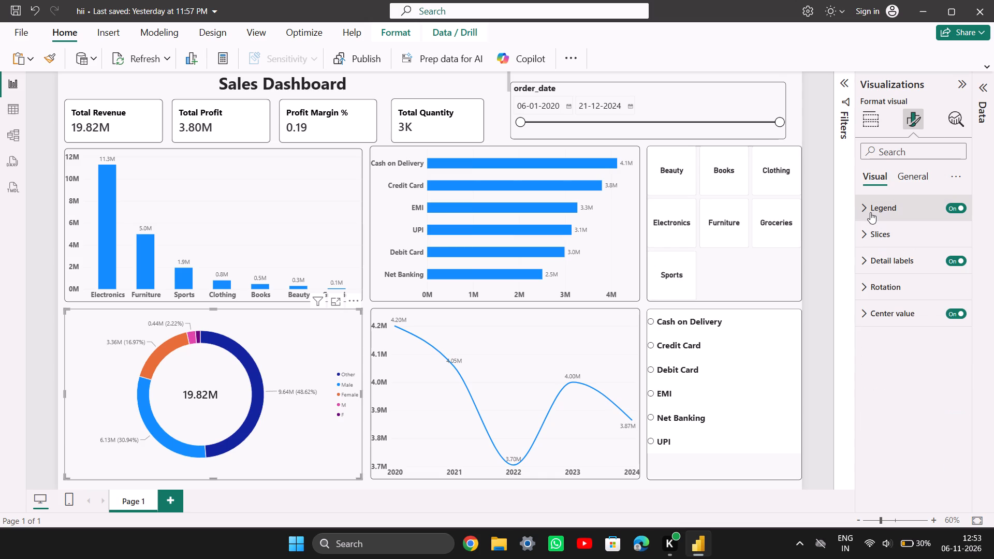
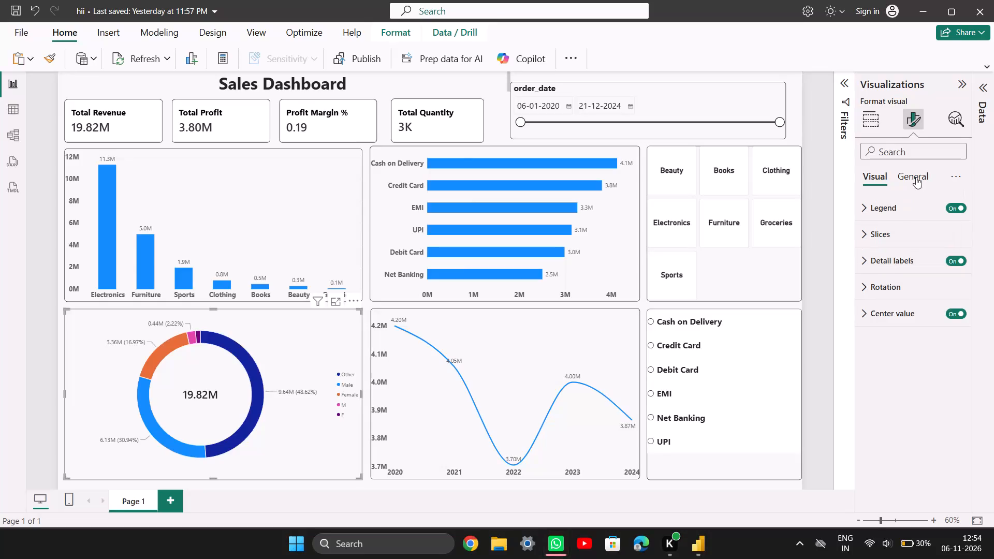
Look through the donut chart's general formatting options and its Slices and Rotation settings.
click(916, 177)
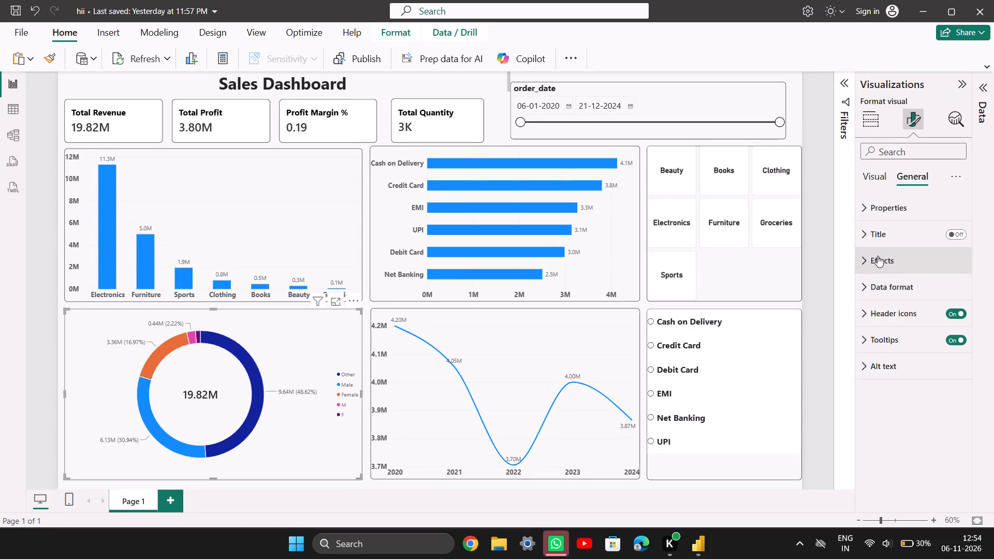
click(877, 256)
click(877, 256)
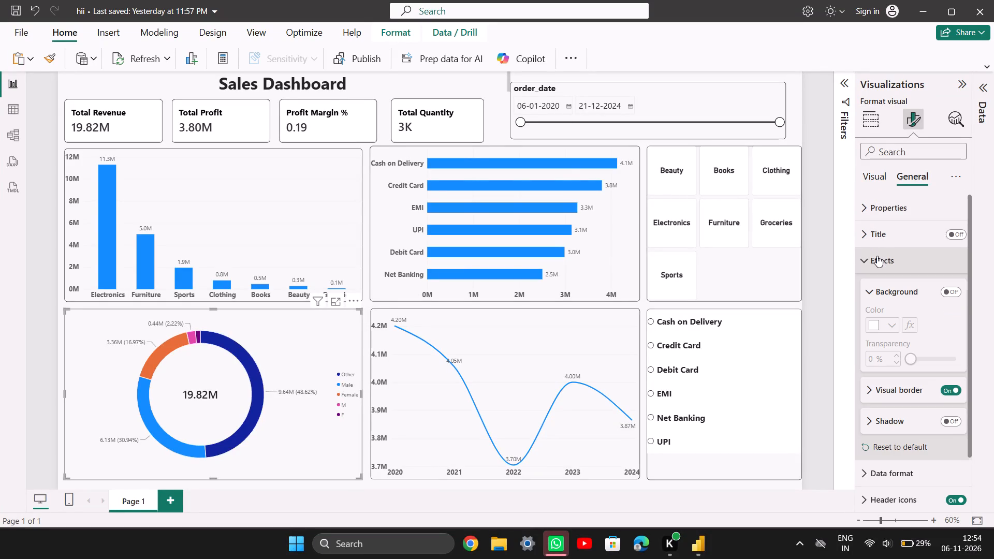
click(863, 178)
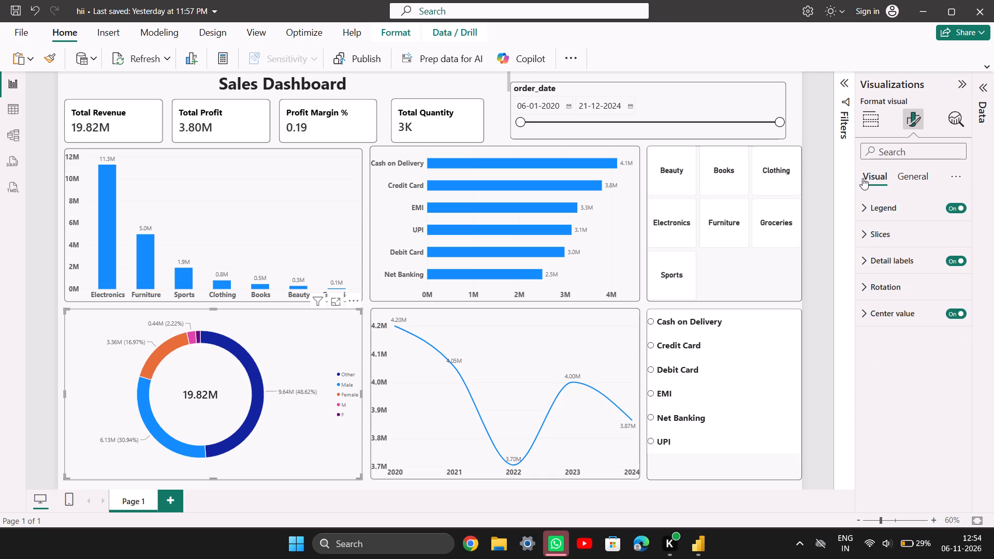
click(912, 244)
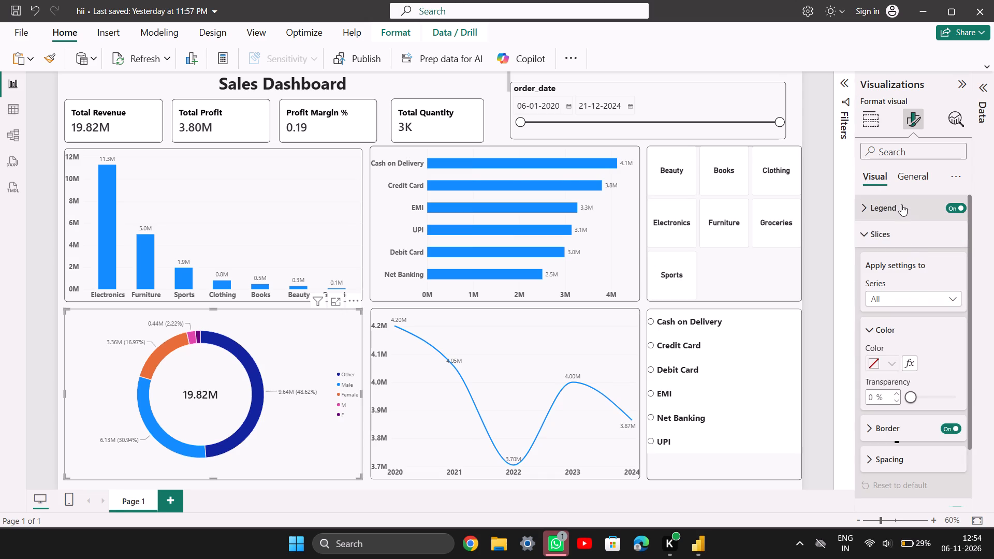
click(881, 235)
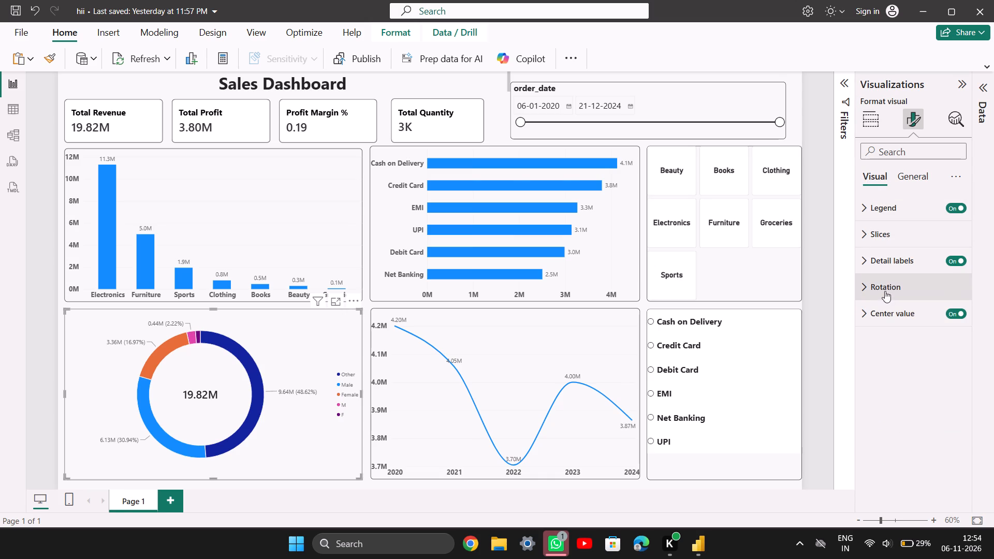
click(890, 288)
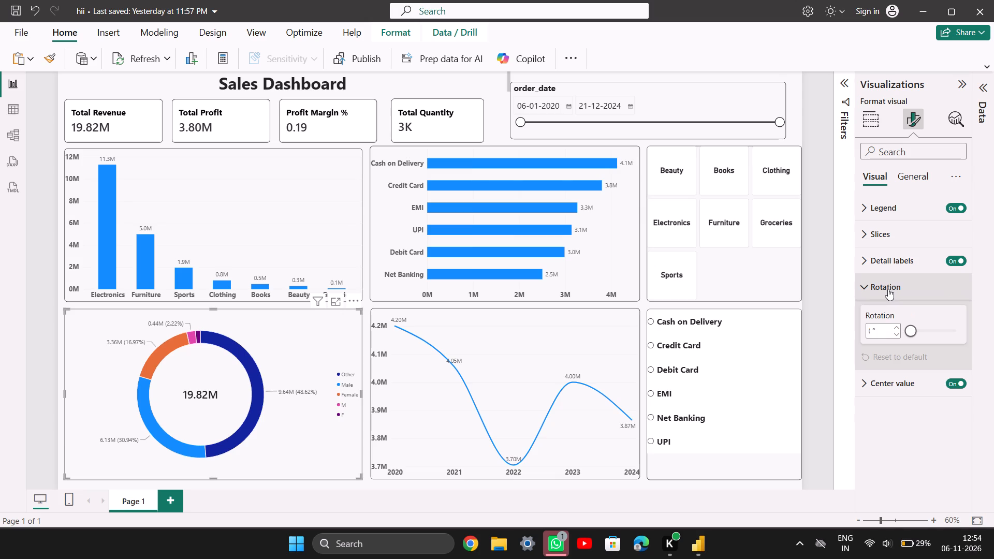
click(888, 289)
Make the donut chart's legend text bold and set its font size to 13.
click(886, 212)
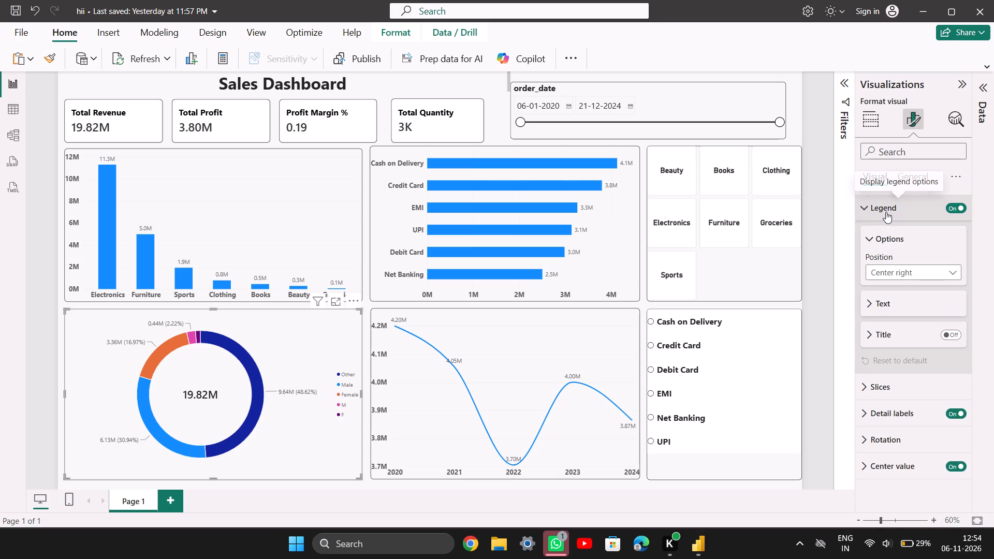
click(880, 311)
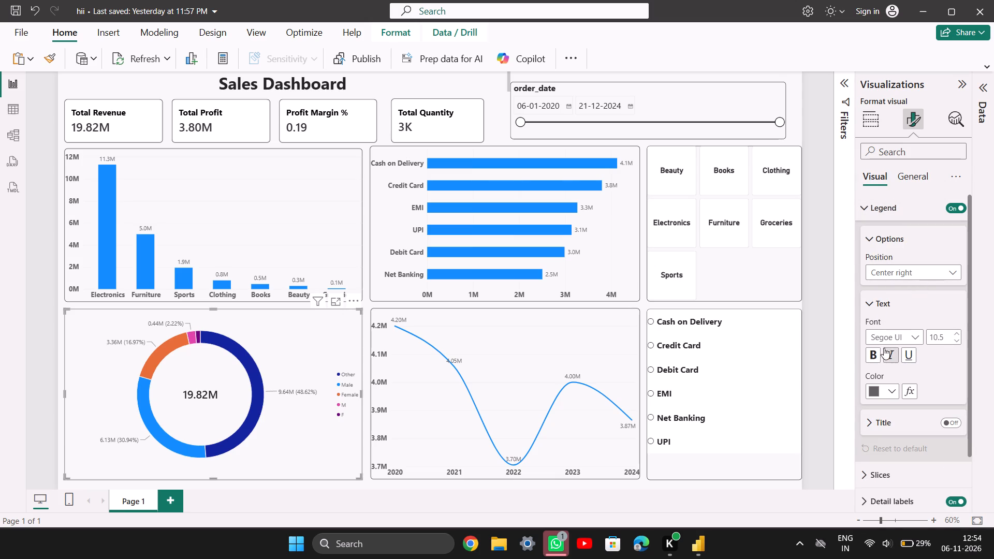
click(875, 352)
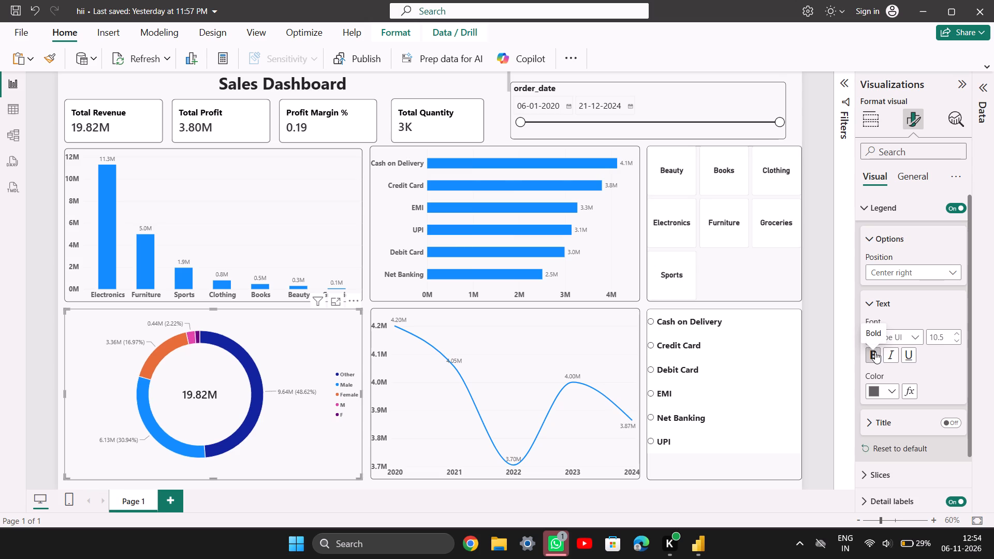
double_click(957, 335)
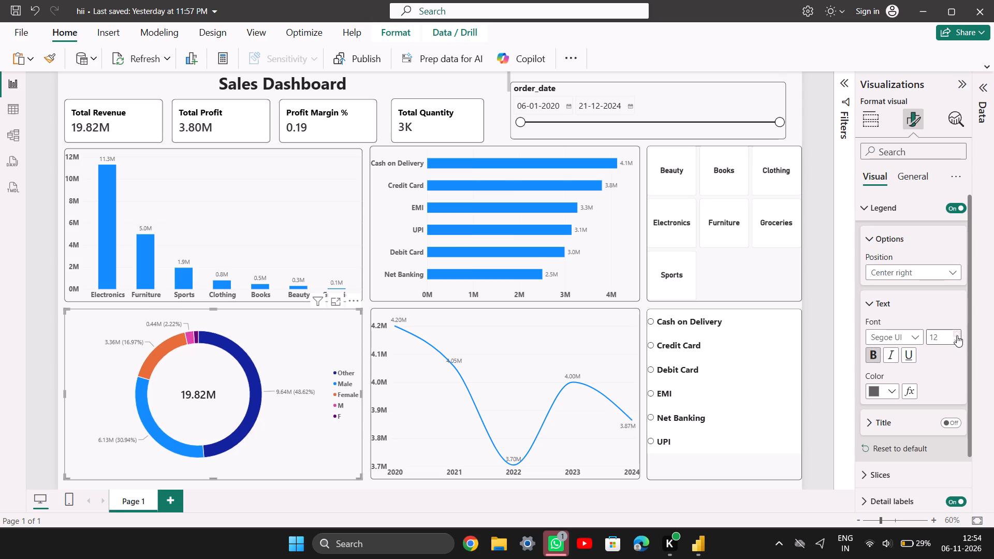
click(957, 335)
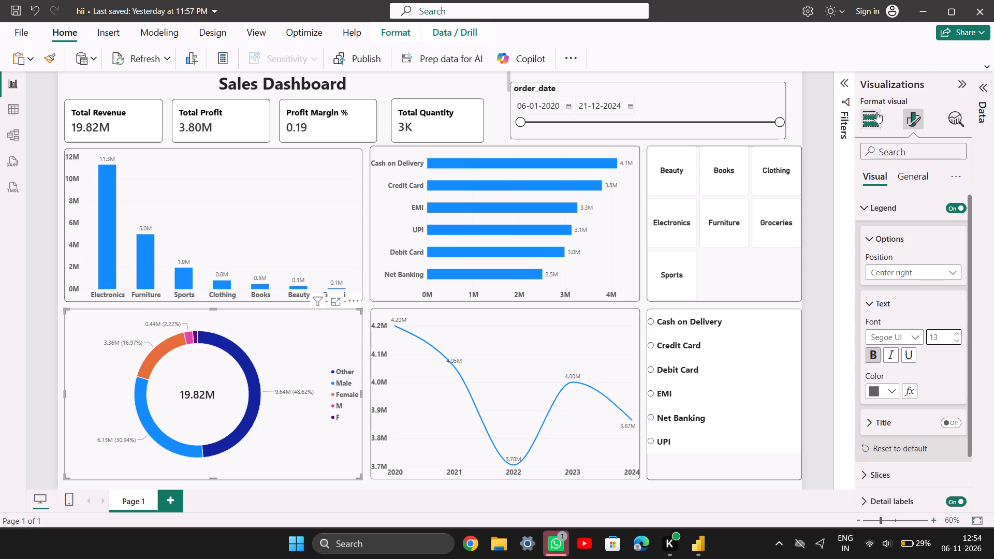
Expand the Filters and Data panes and list the fields of the retail_sales_dataset (2) table.
click(902, 179)
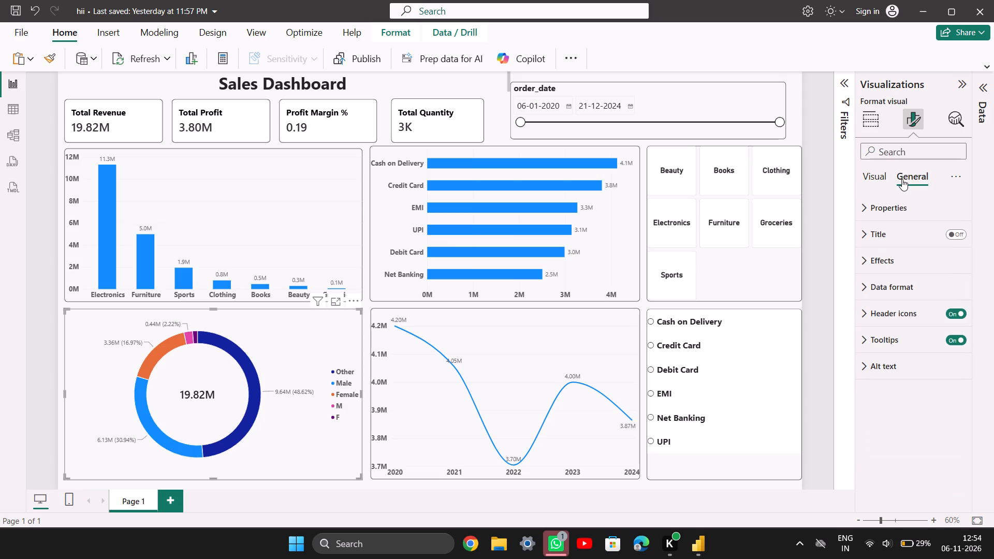
click(845, 85)
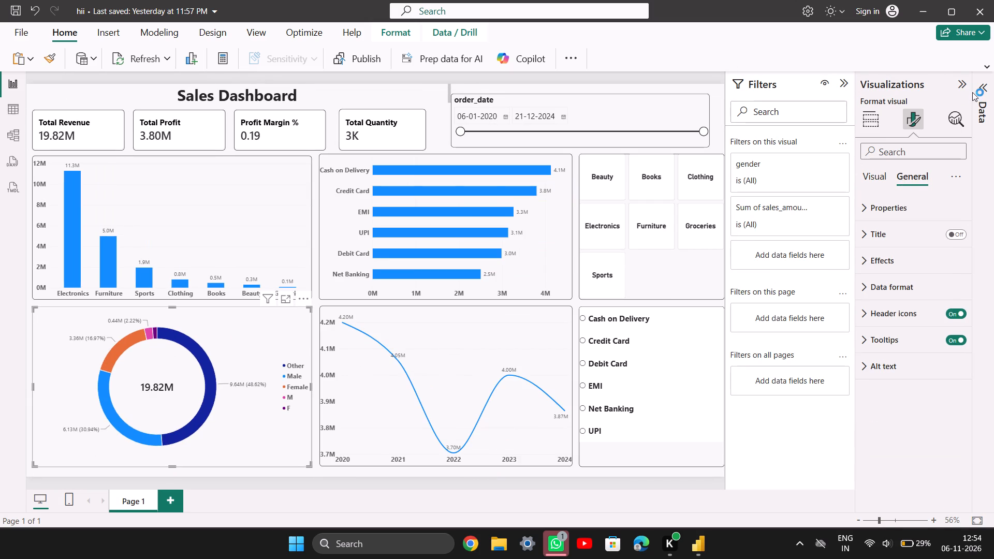
click(972, 92)
click(983, 90)
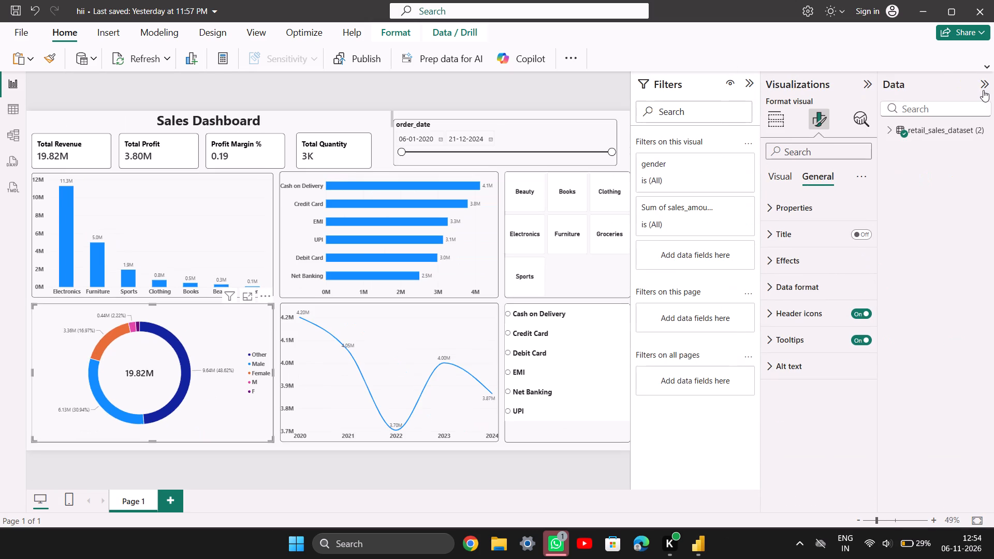
right_click(902, 128)
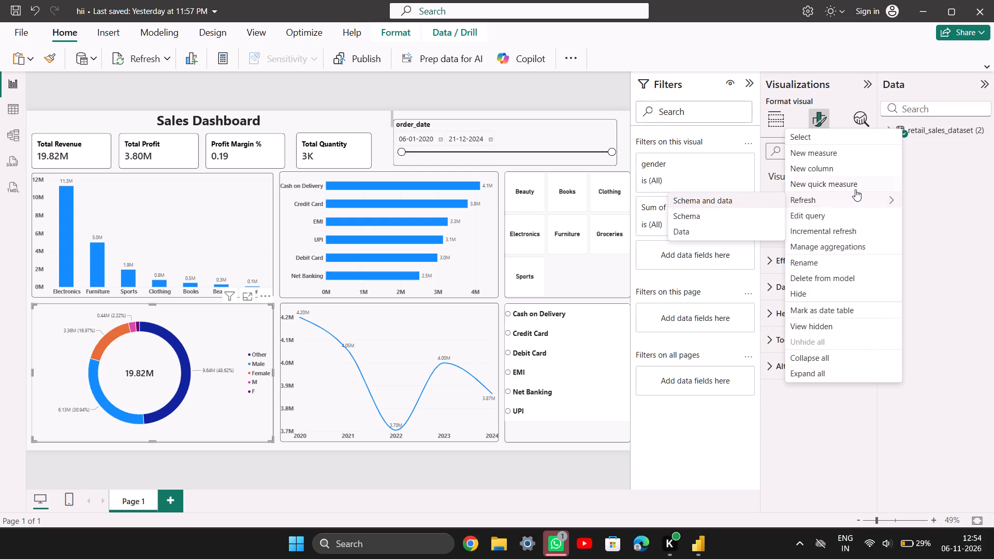
click(948, 245)
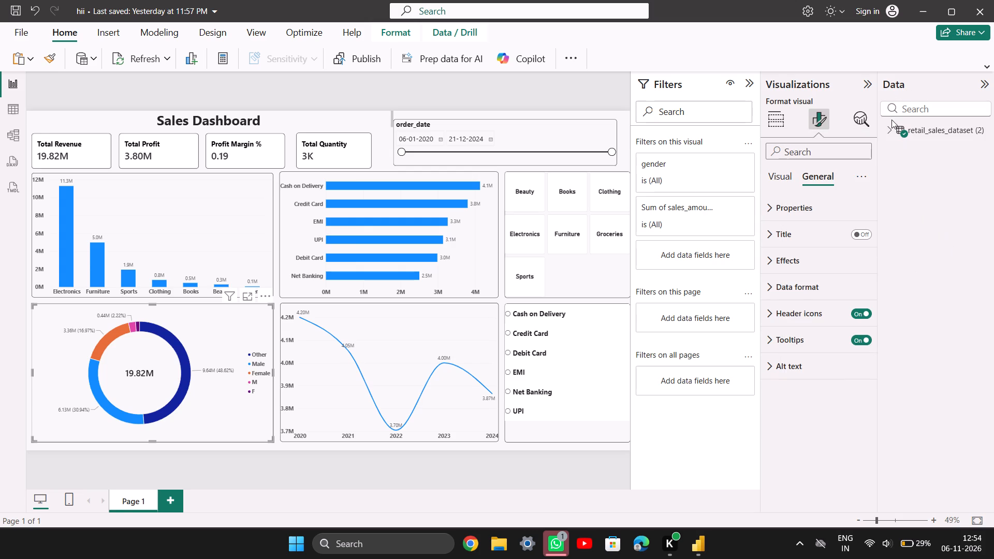
click(888, 131)
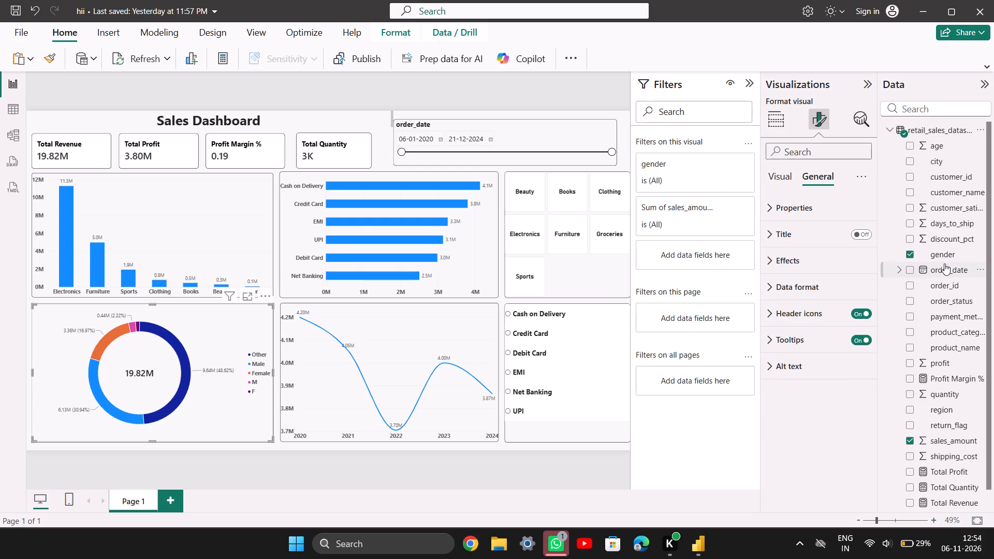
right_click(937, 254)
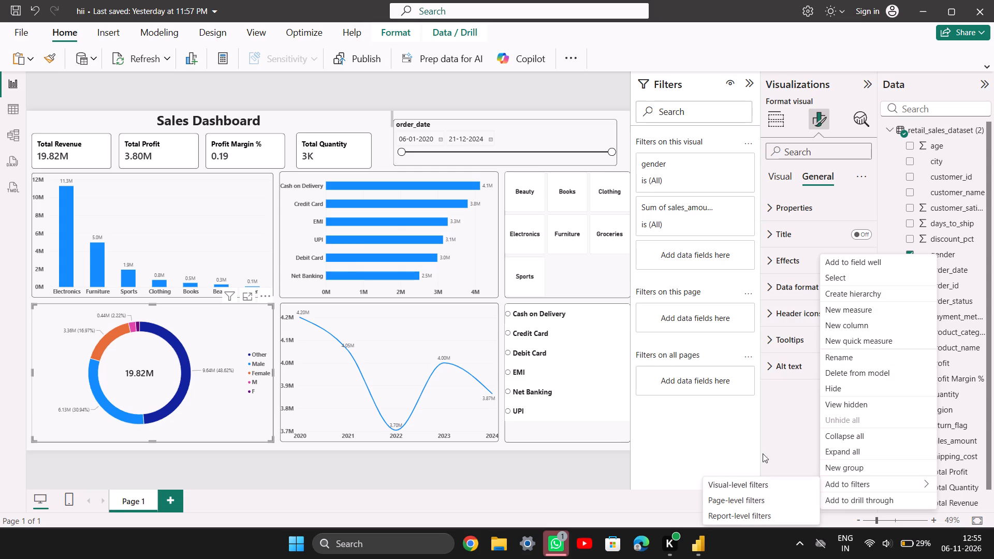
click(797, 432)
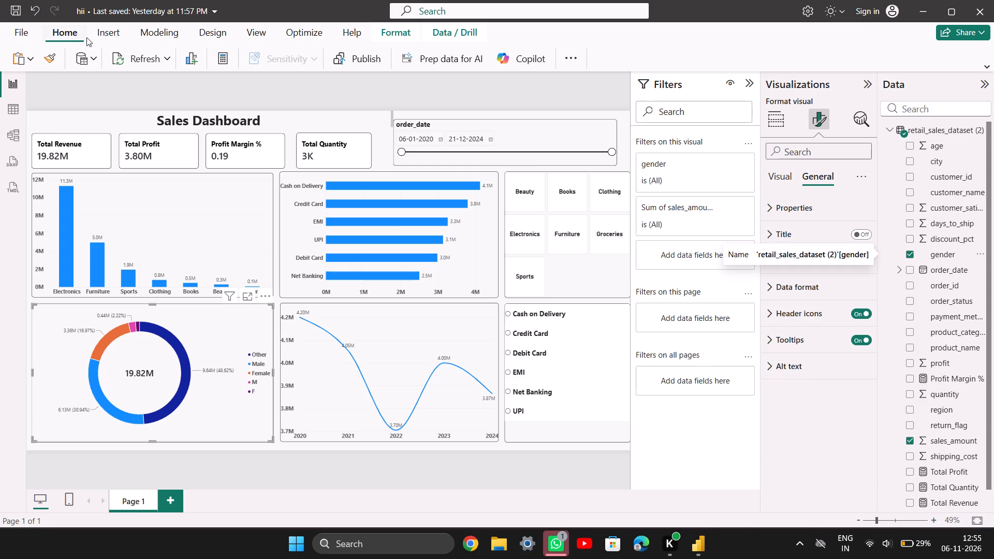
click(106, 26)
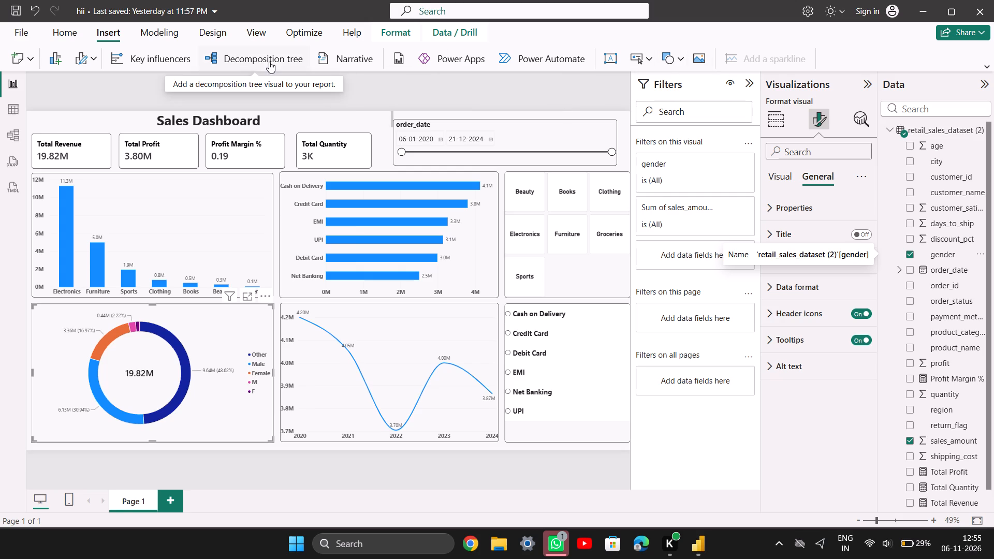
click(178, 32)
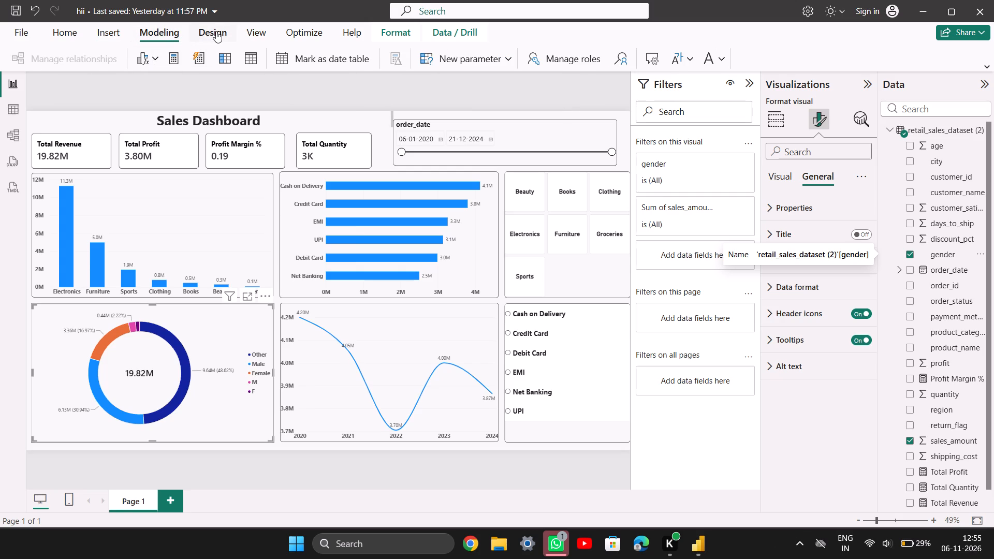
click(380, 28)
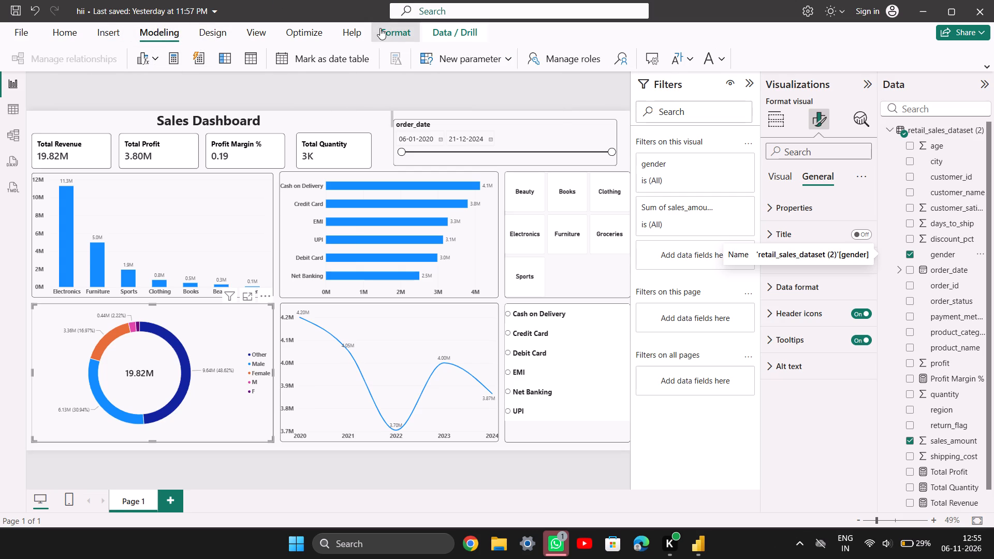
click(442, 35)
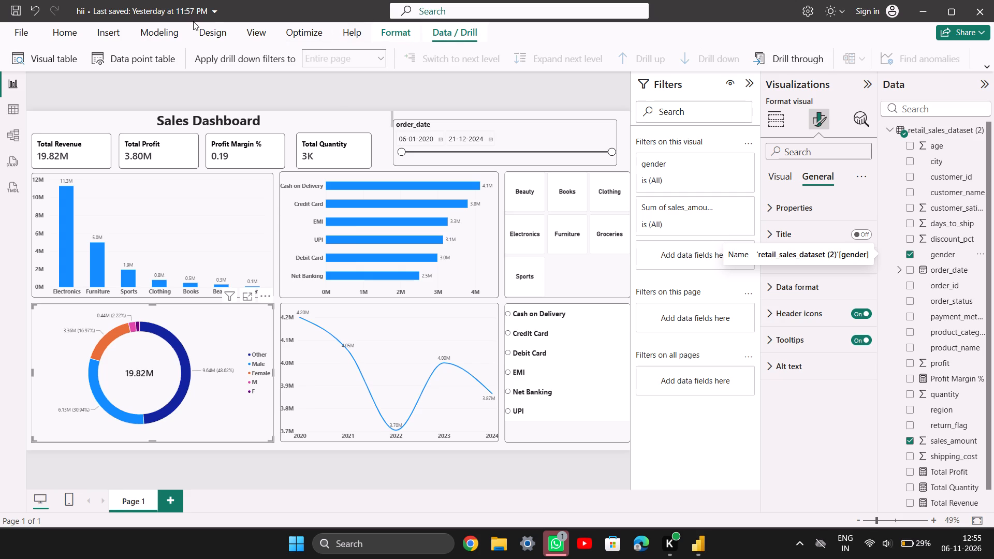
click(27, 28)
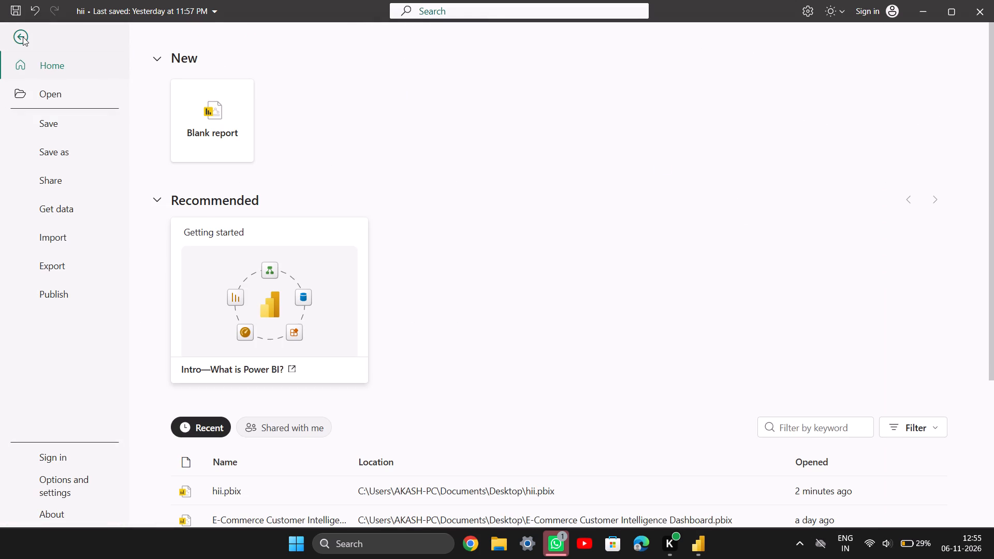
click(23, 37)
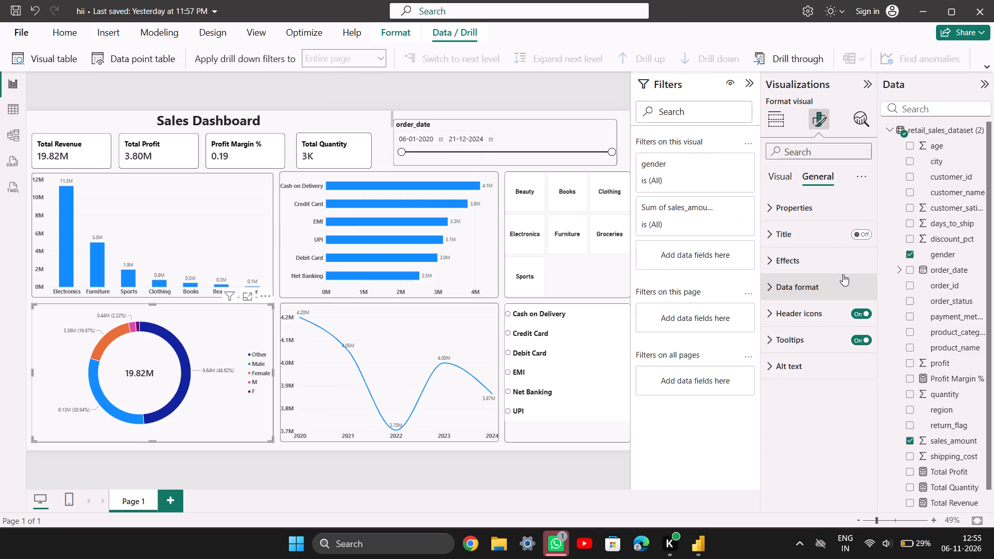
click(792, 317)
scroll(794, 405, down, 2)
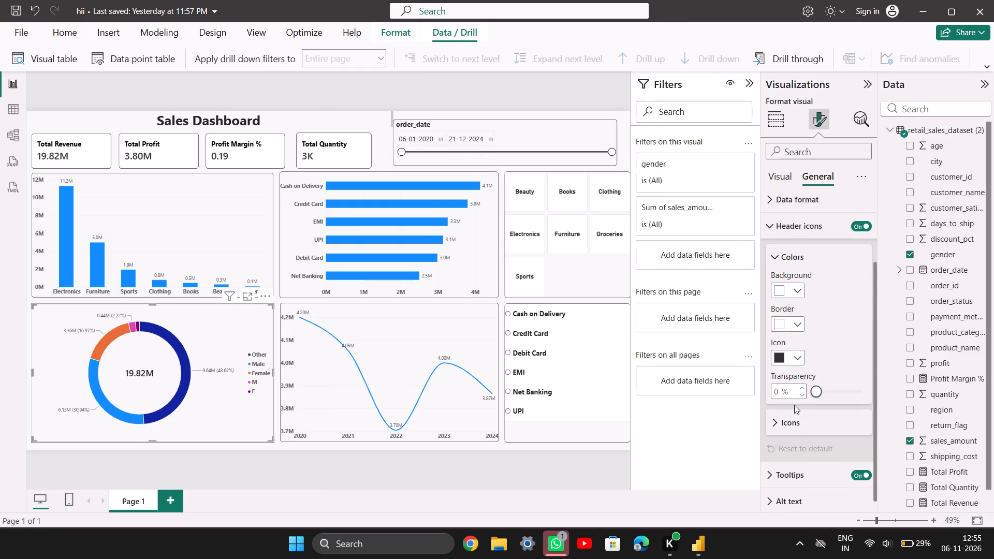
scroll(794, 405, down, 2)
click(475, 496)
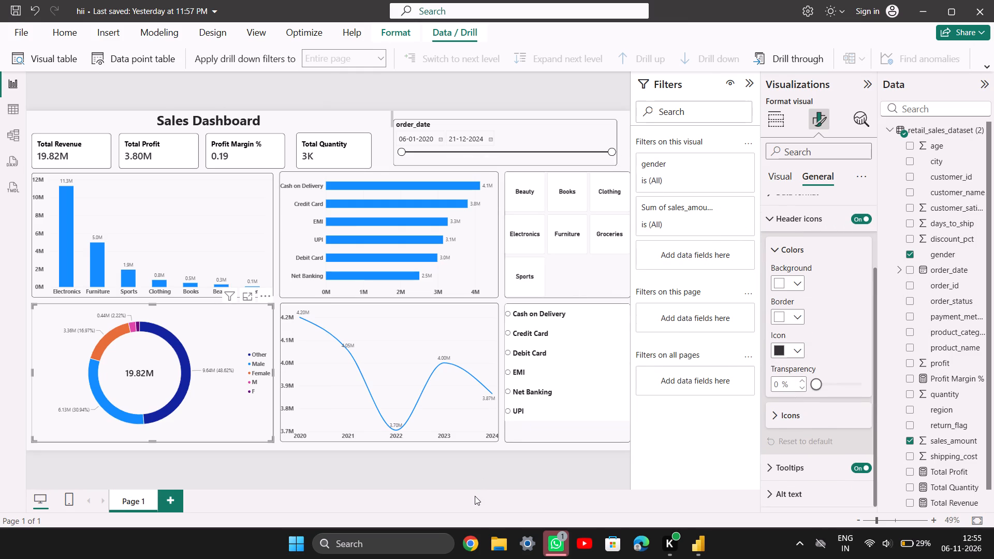
Set the donut chart's detail label contents to category and percent of total.
click(781, 174)
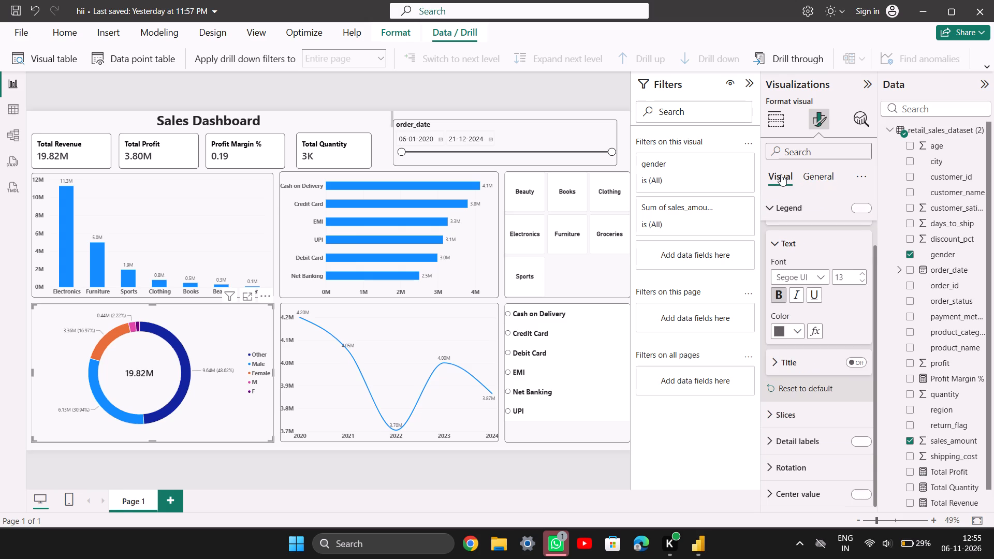
scroll(807, 396, down, 2)
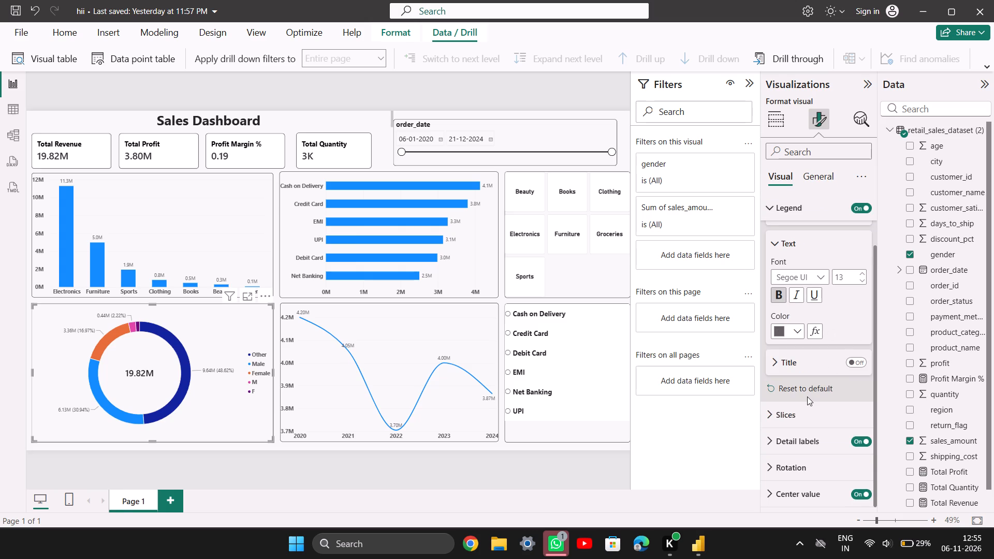
click(794, 444)
scroll(794, 444, down, 2)
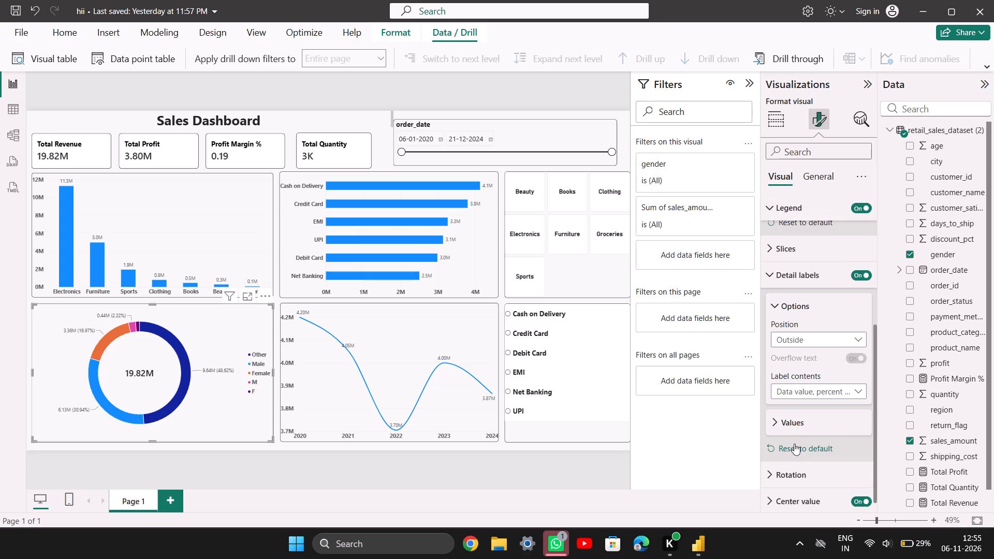
click(841, 384)
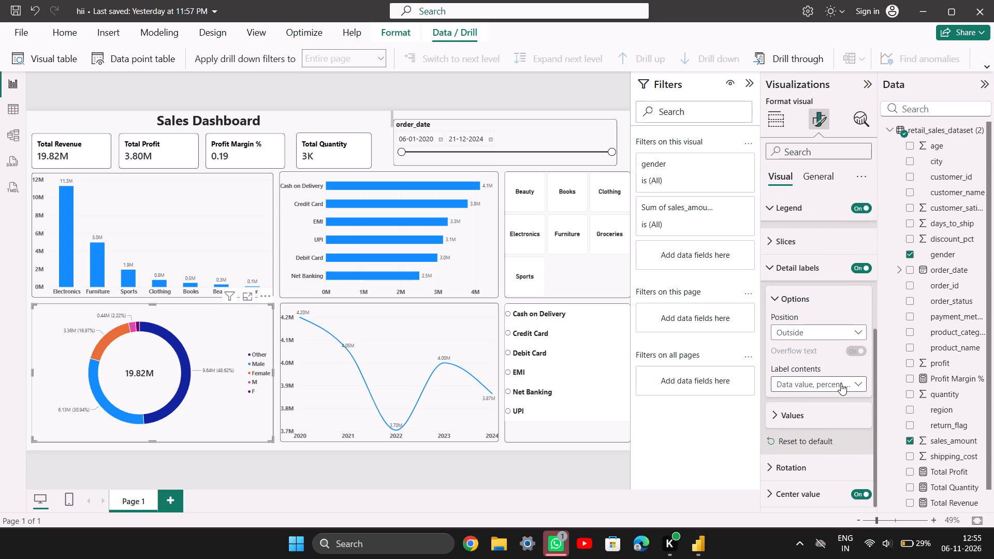
click(807, 462)
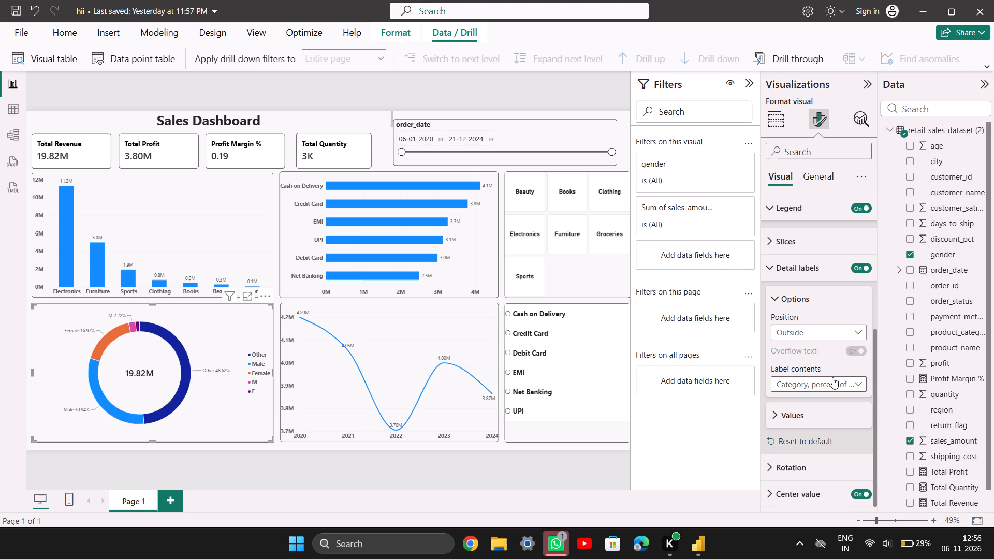
Make the donut chart's detail label values bold and set their font size to 15.
scroll(813, 433, down, 2)
click(810, 416)
scroll(810, 416, down, 2)
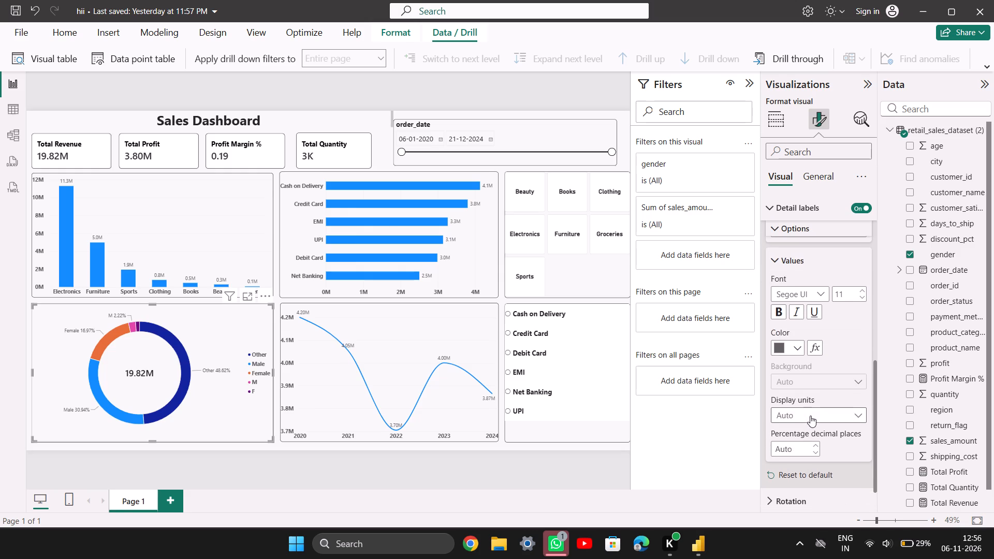
click(782, 310)
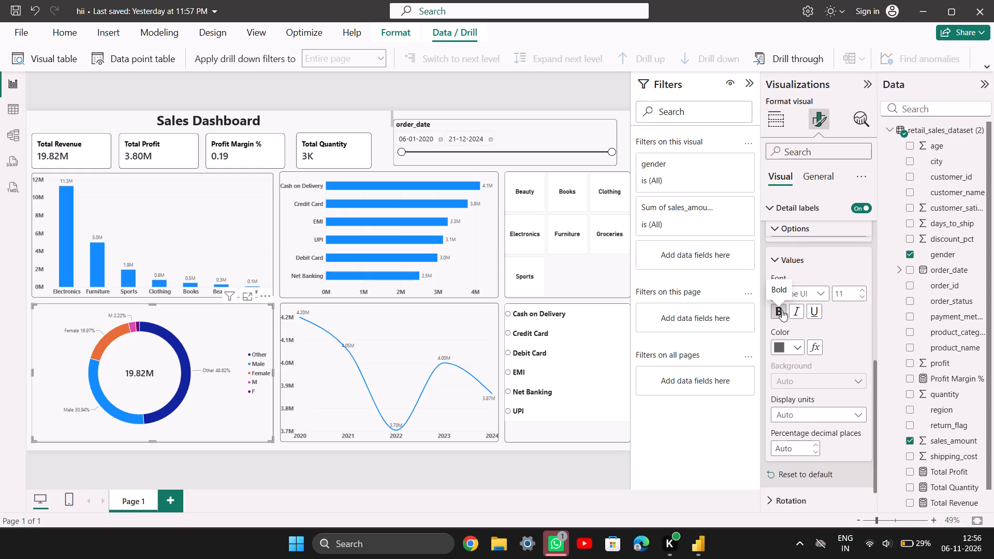
double_click(861, 288)
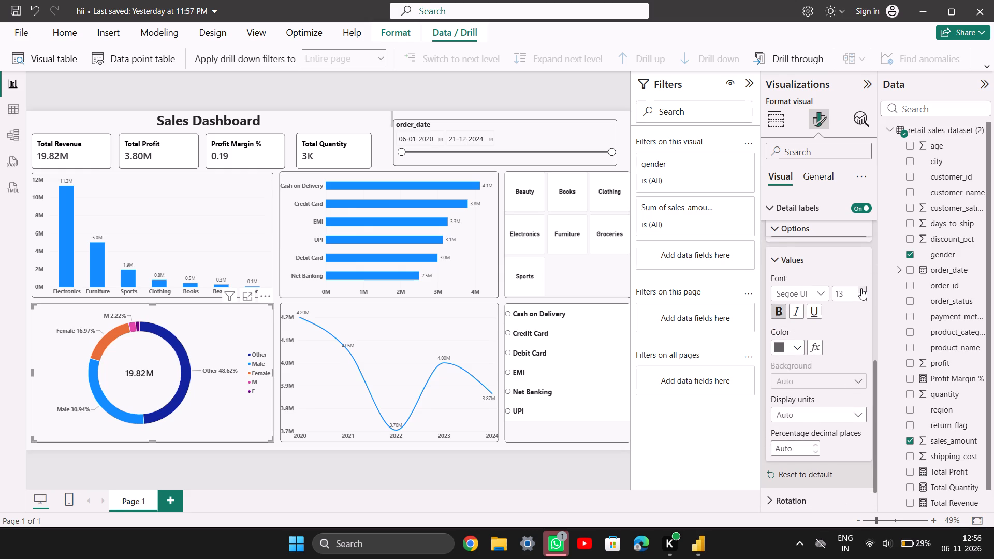
click(861, 288)
click(861, 288)
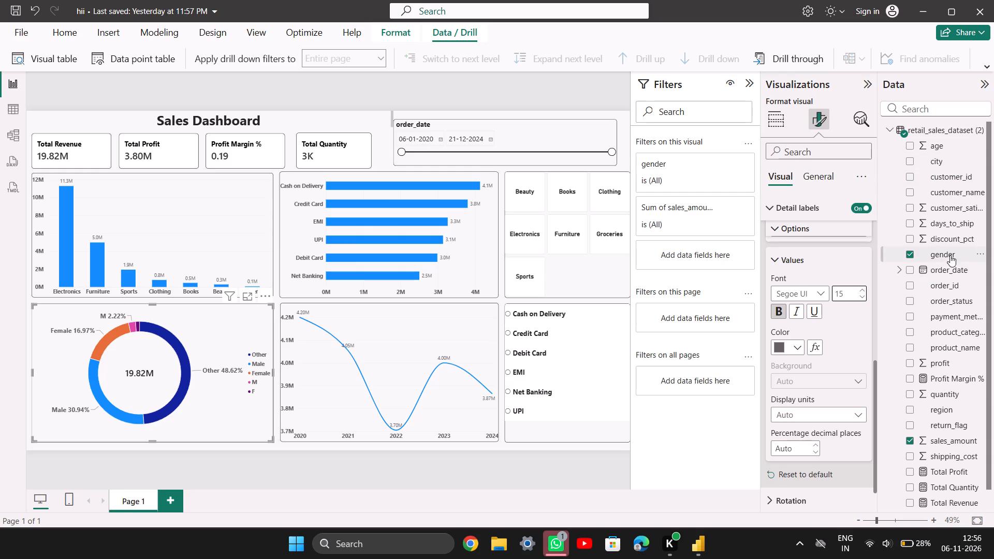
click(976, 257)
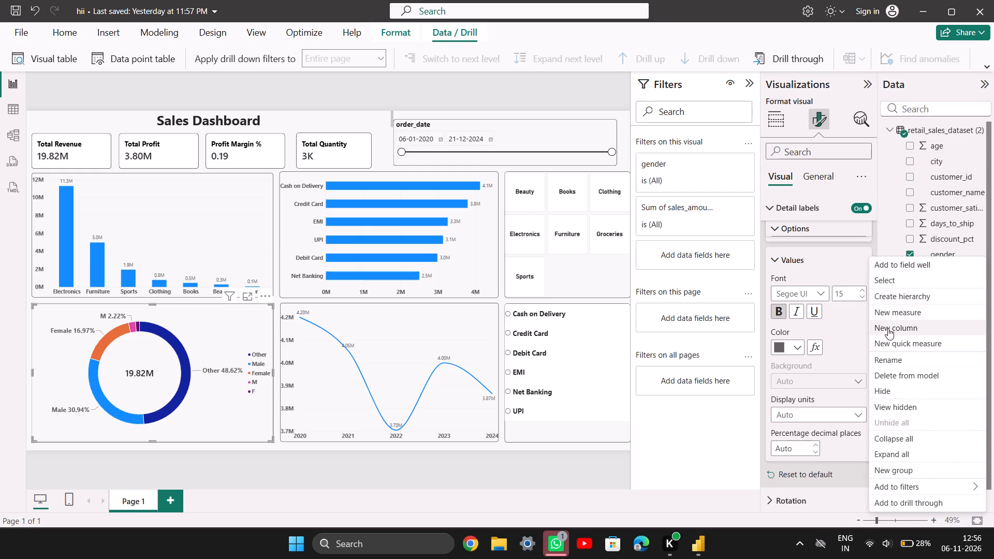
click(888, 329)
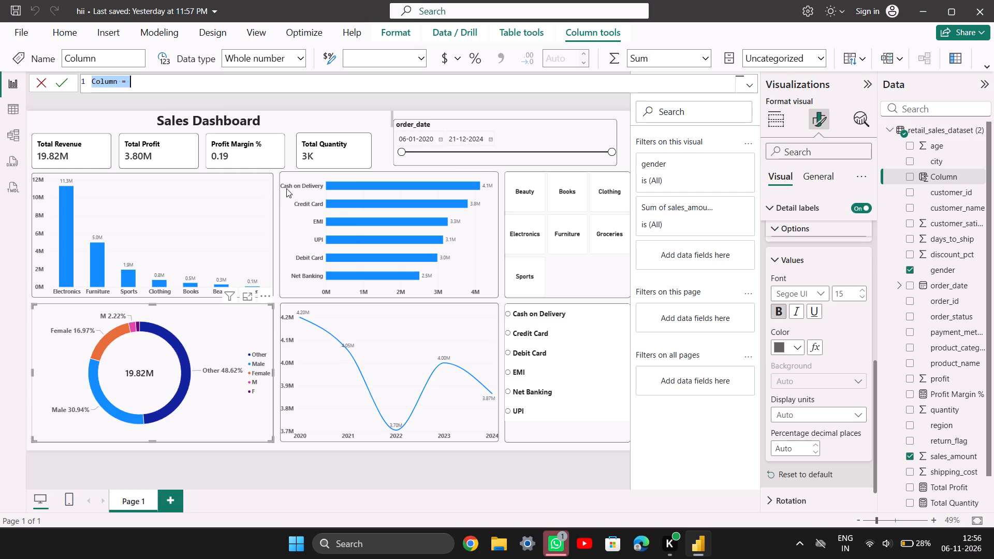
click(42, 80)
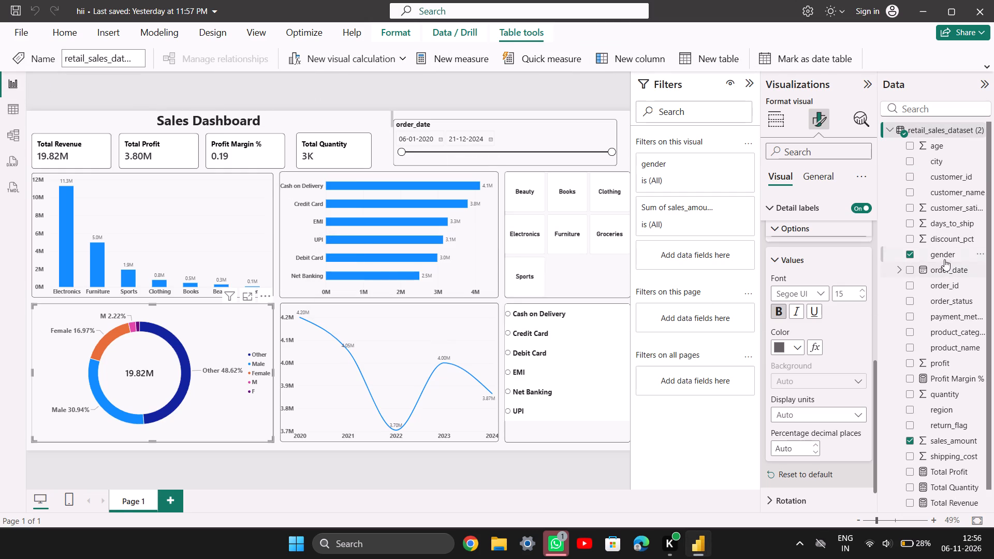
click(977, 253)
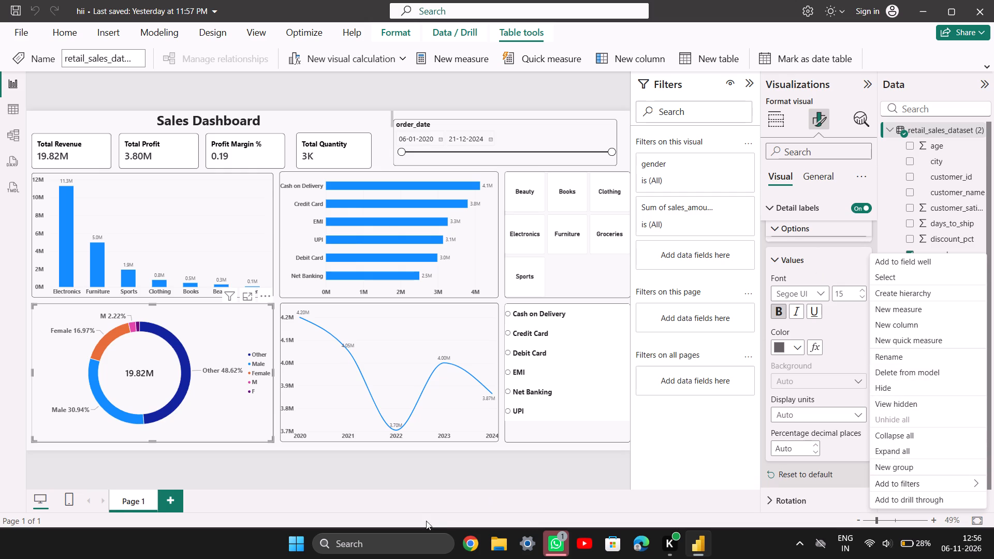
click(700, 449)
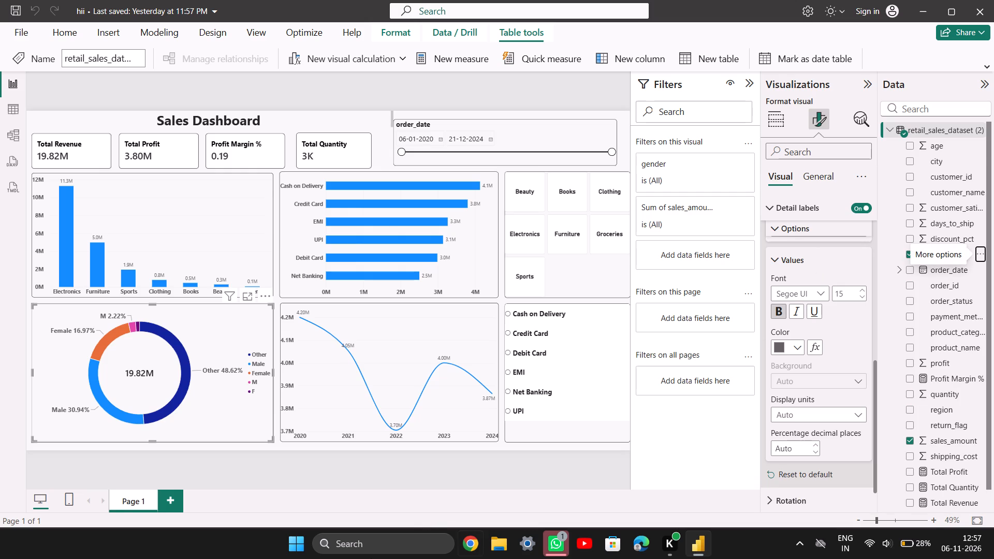
Switch to Chrome, search Google for "how to transform data in power bi" and expand the AI overview.
click(478, 545)
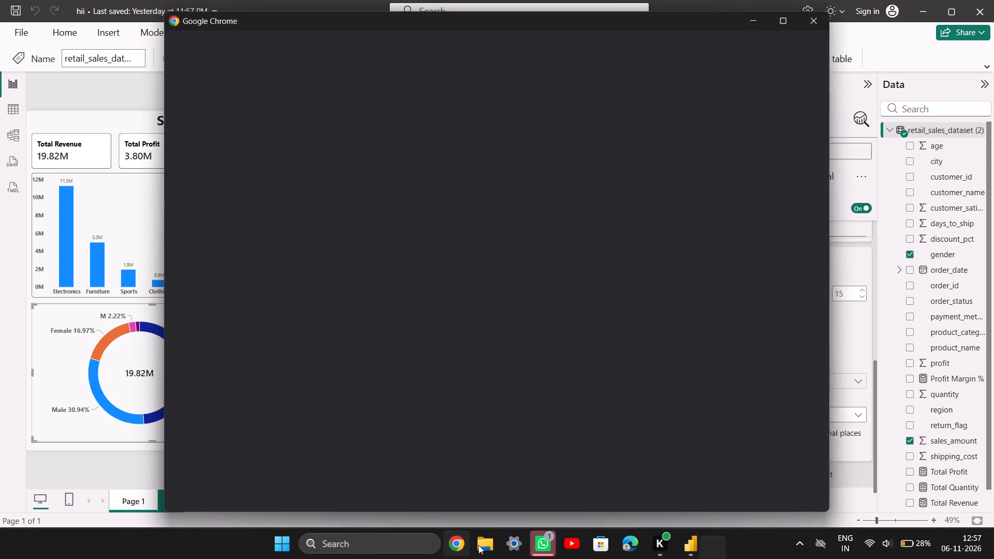
click(663, 260)
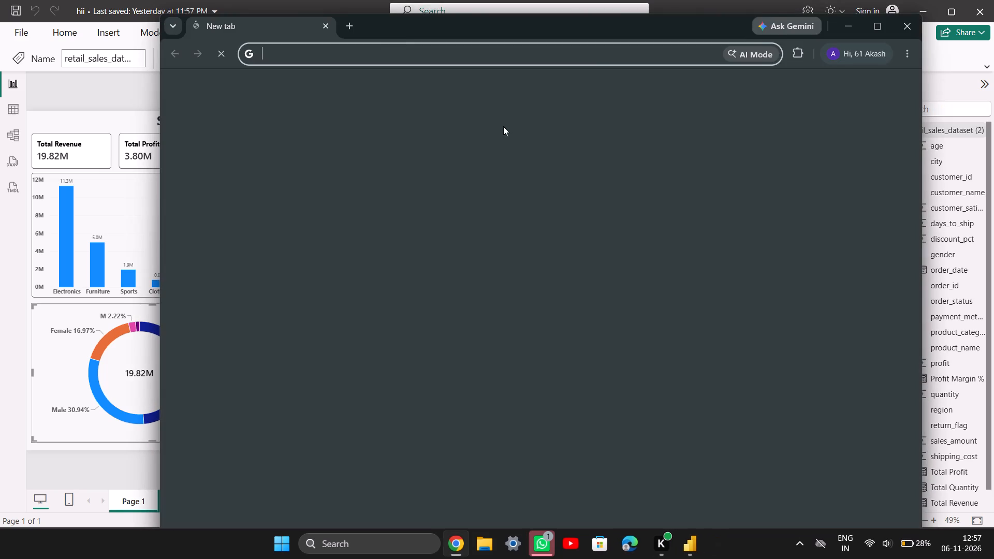
click(406, 249)
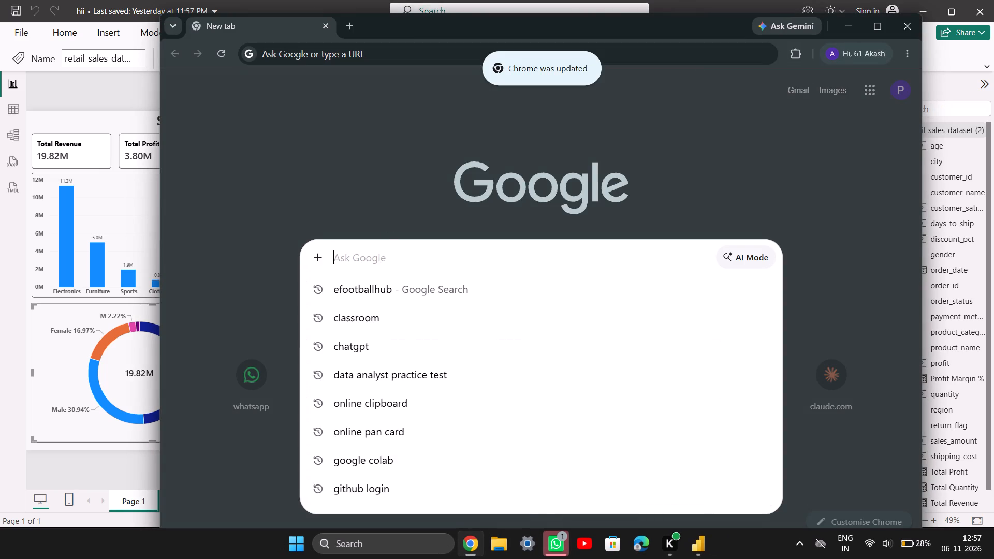
text(hoe to tand)
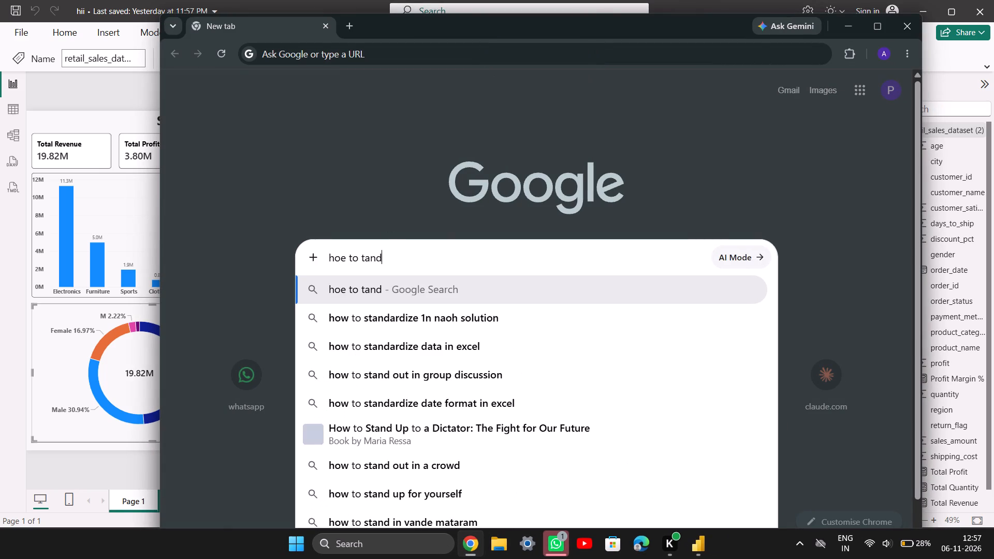
key(BackSpace)
text(form)
key(space)
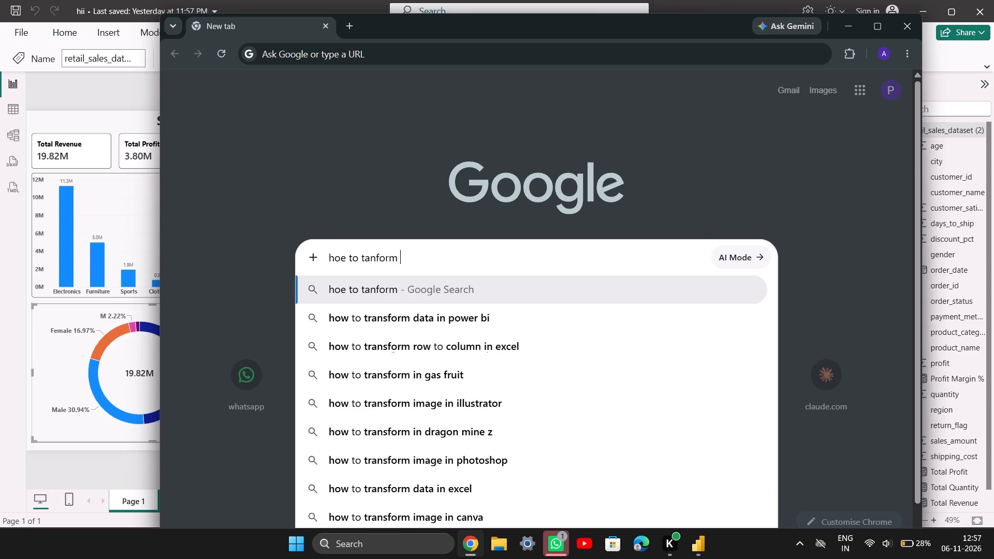
click(404, 313)
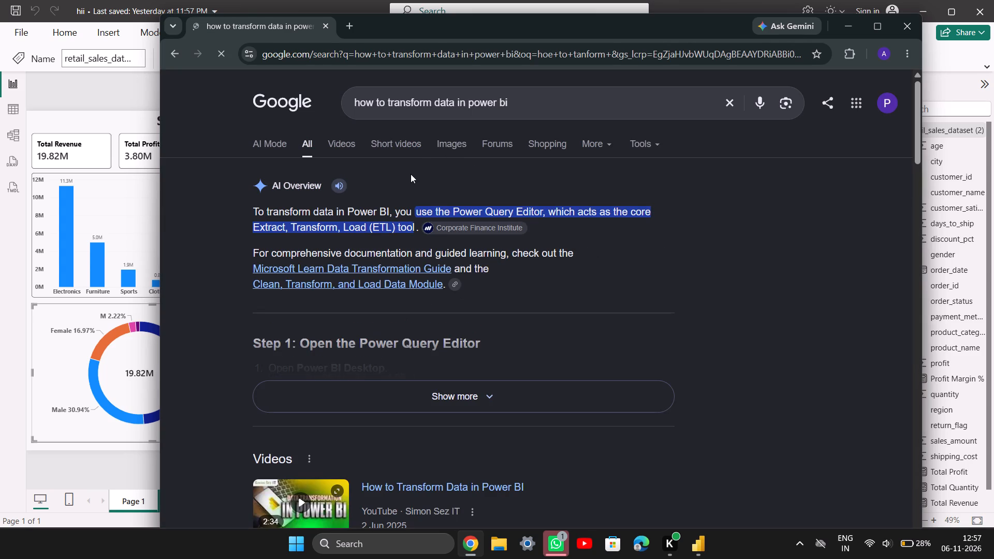
click(426, 396)
scroll(426, 396, down, 1)
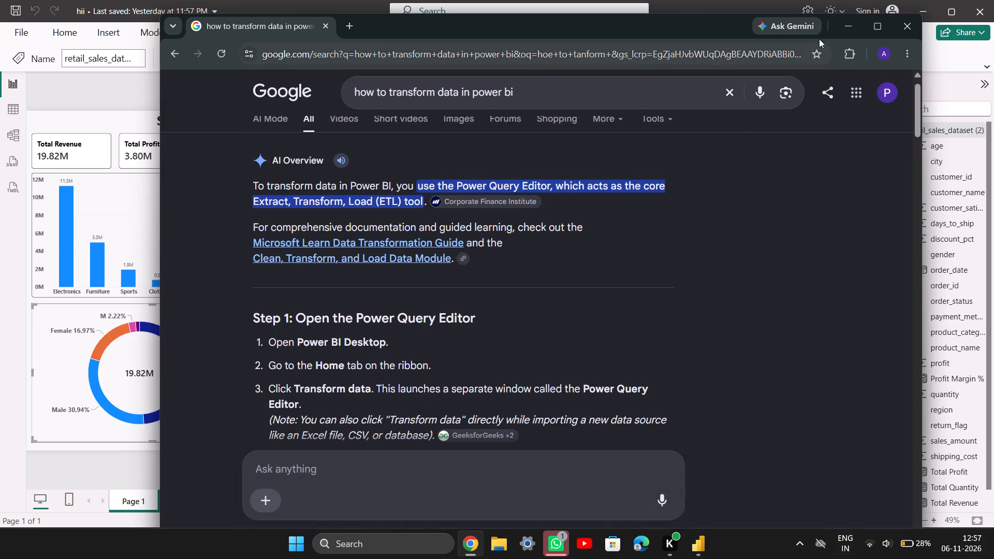
click(849, 26)
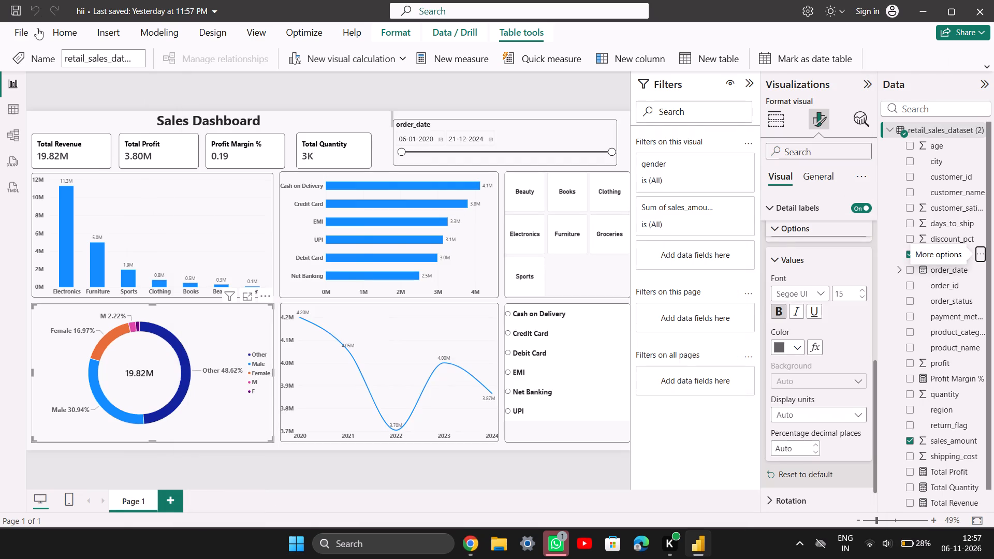
Reopen the Chrome search results and read the instructions on opening the Power Query Editor and applying common data transformations.
click(50, 35)
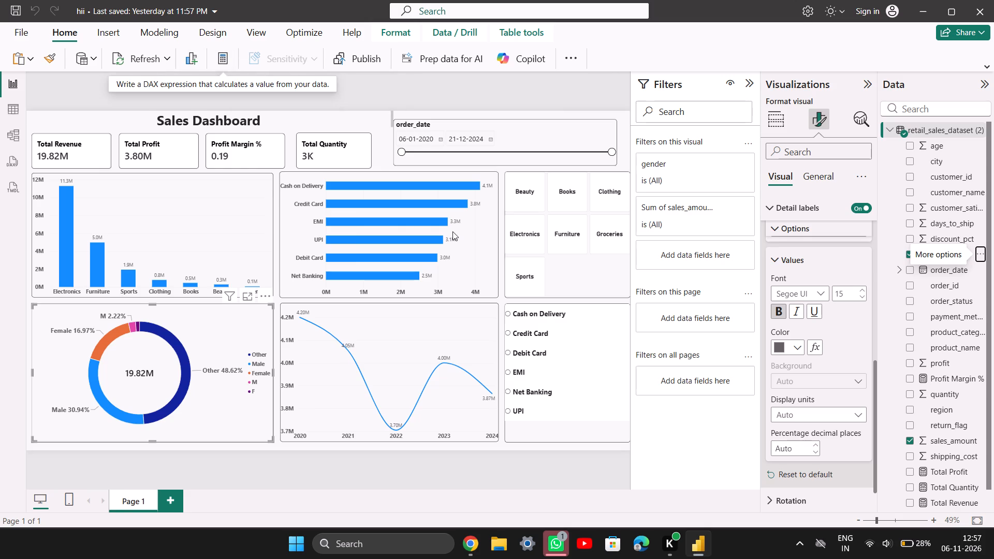
click(464, 548)
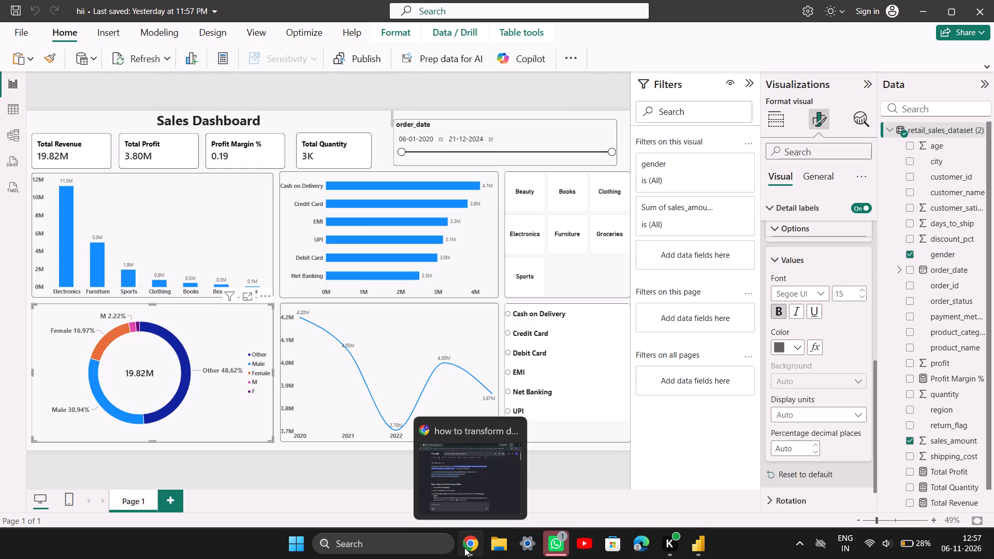
click(489, 501)
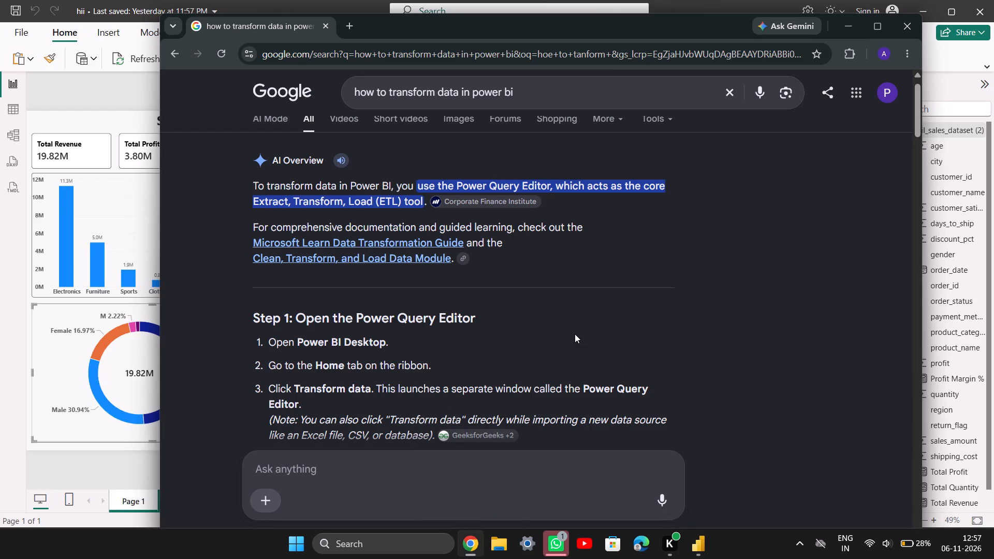
scroll(497, 395, down, 4)
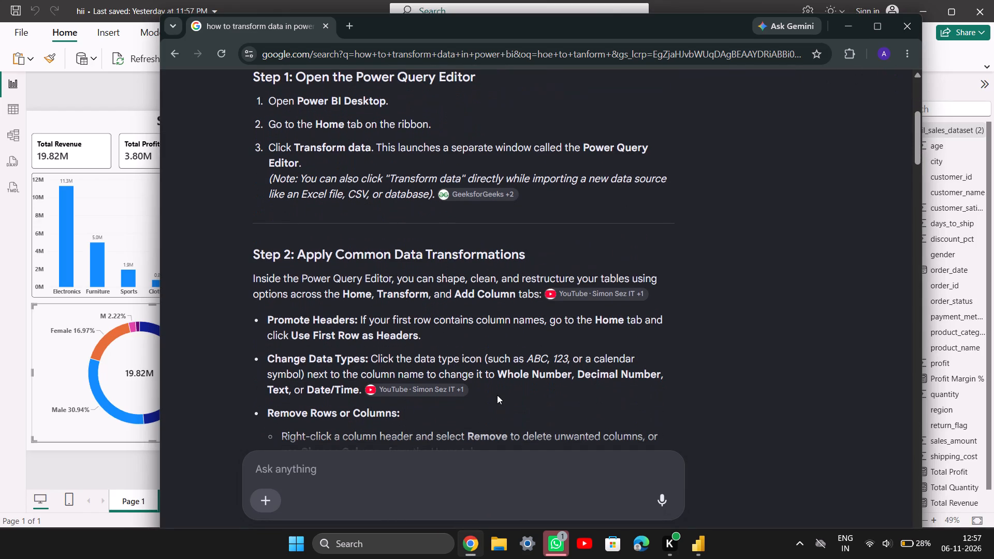
click(842, 25)
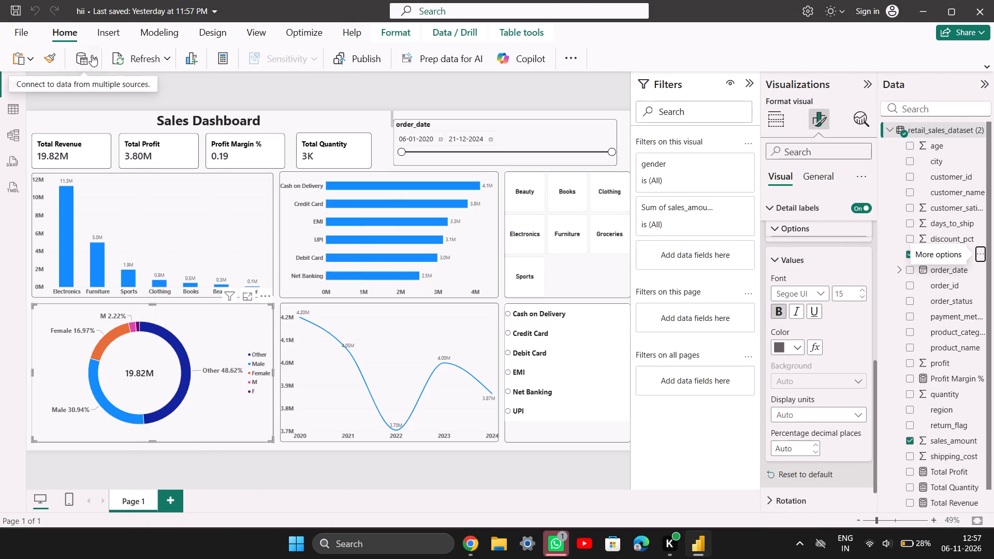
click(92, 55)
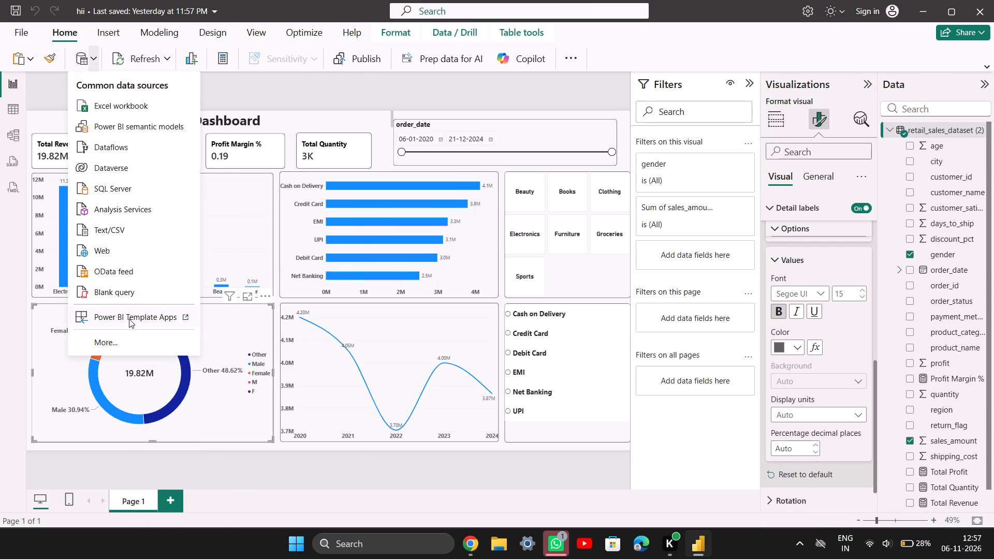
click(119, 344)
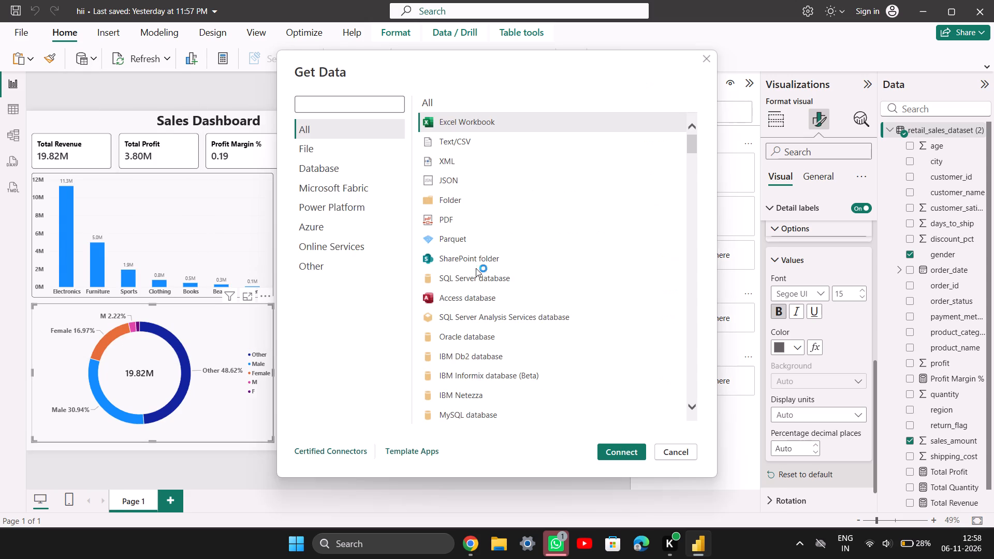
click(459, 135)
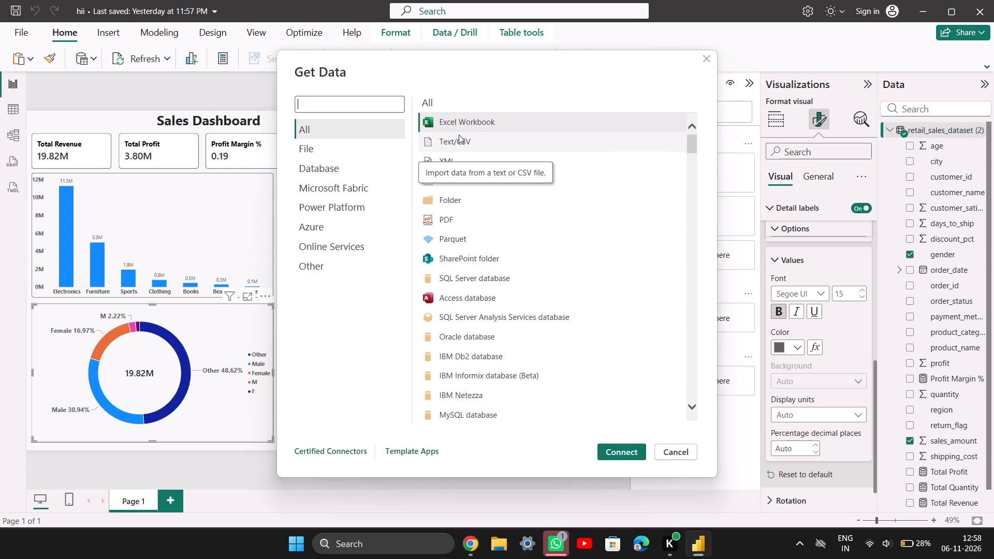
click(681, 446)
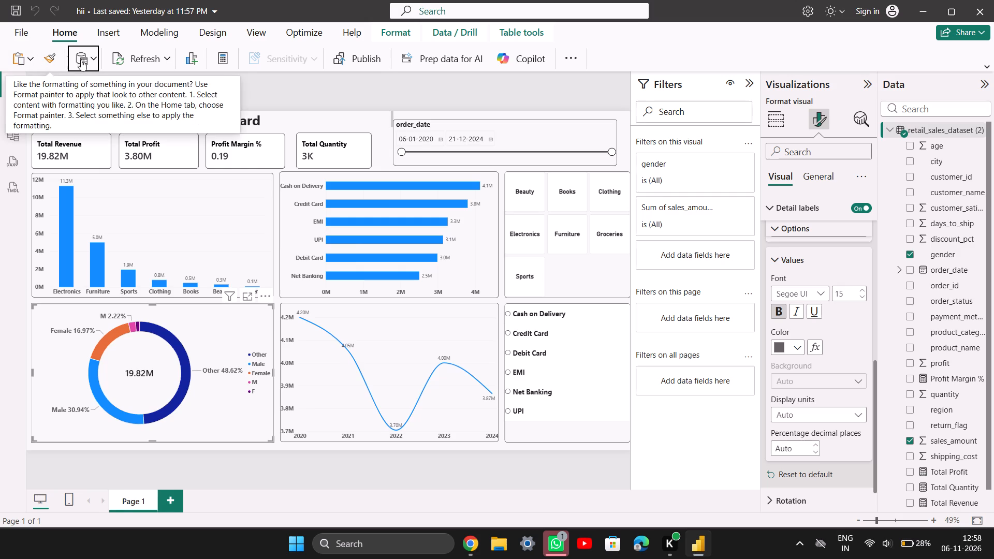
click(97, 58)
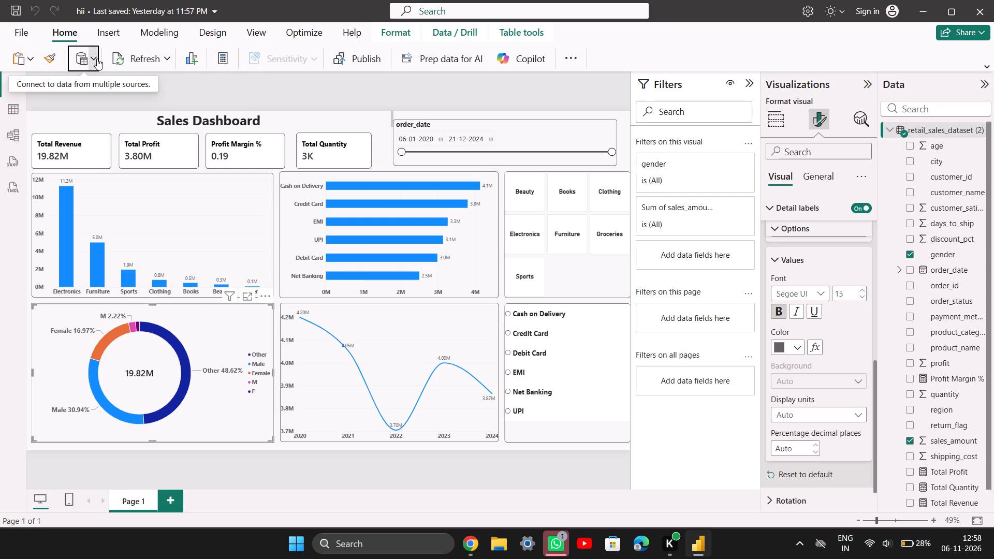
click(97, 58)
Show retail_sales_dataset (2) as a data table and examine the gender column's options and the values in its filter list.
click(14, 103)
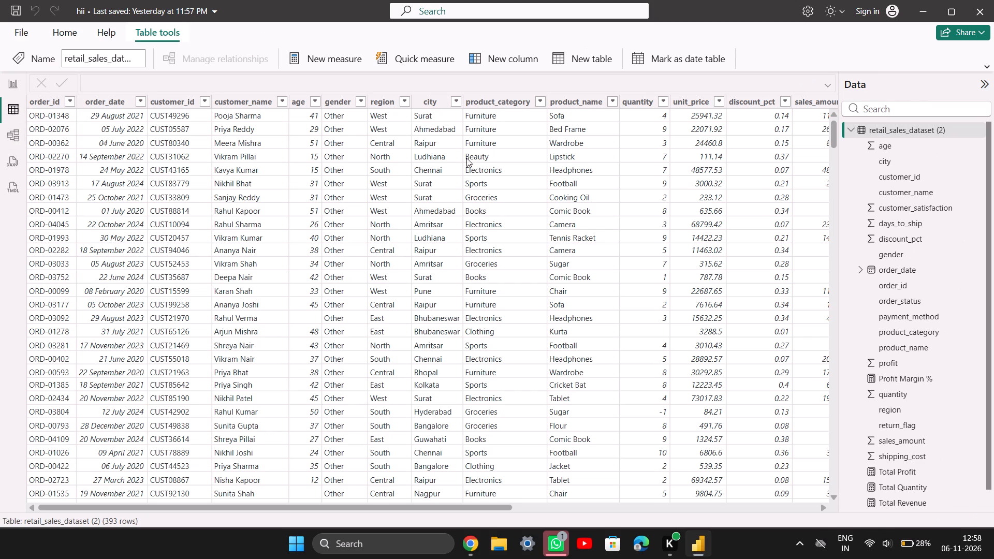
click(335, 102)
click(328, 103)
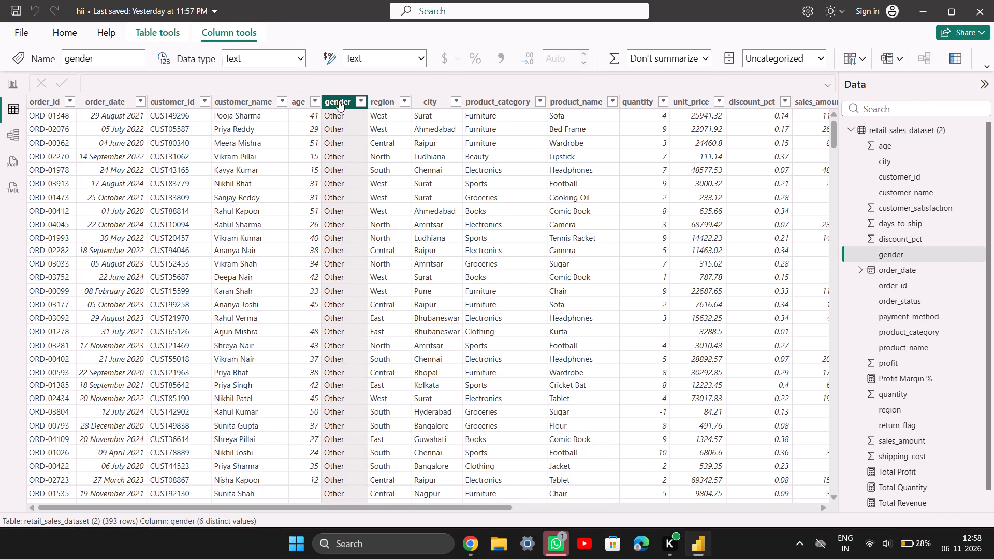
right_click(356, 100)
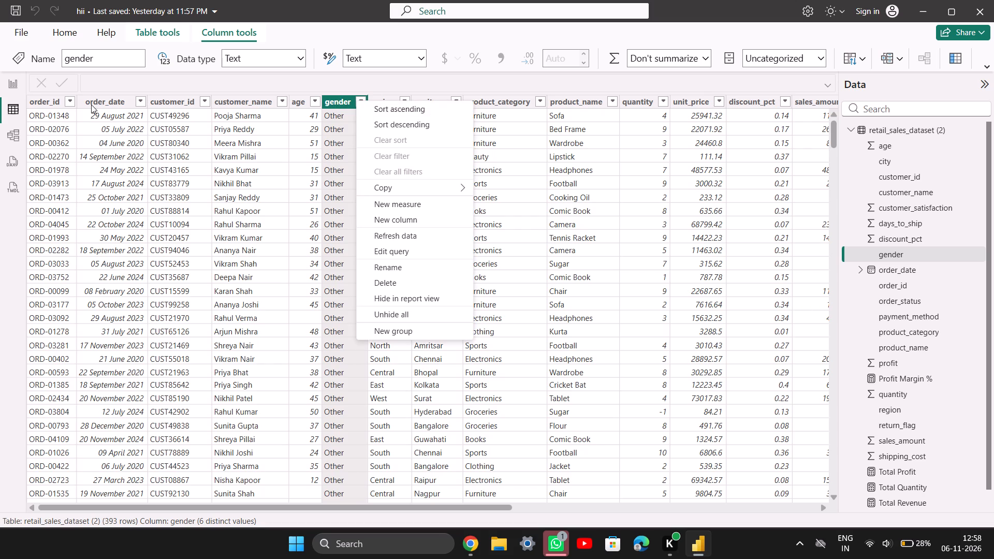
click(228, 78)
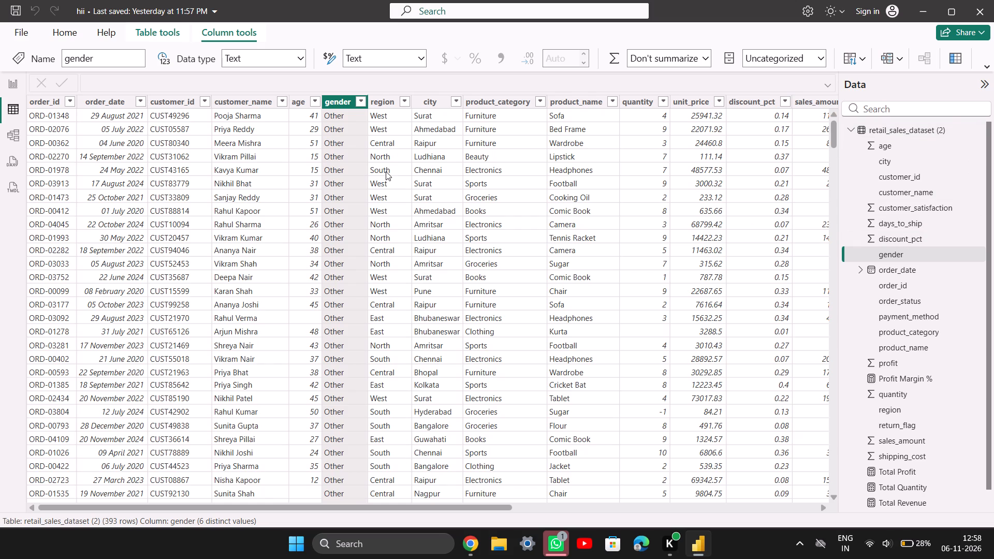
click(363, 97)
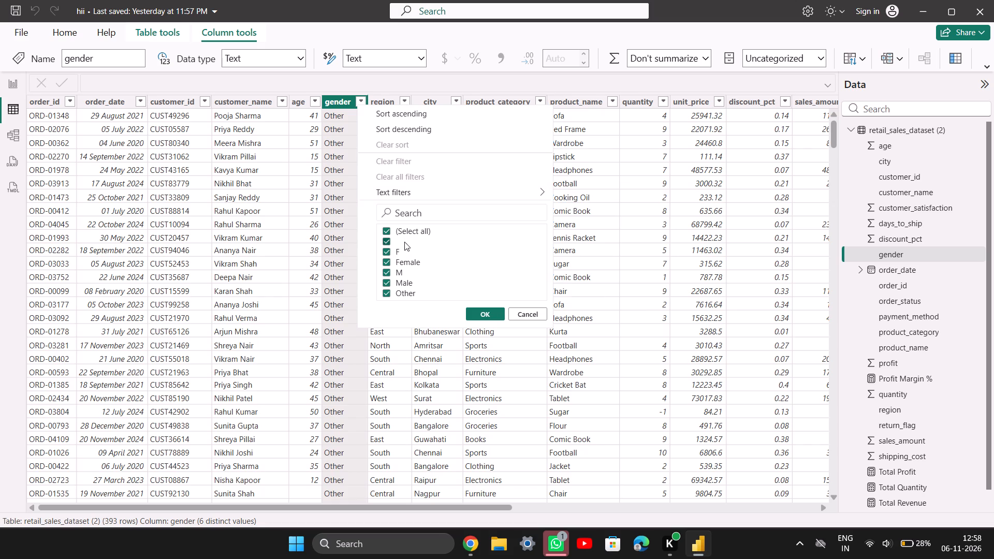
scroll(448, 211, down, 2)
scroll(448, 211, up, 1)
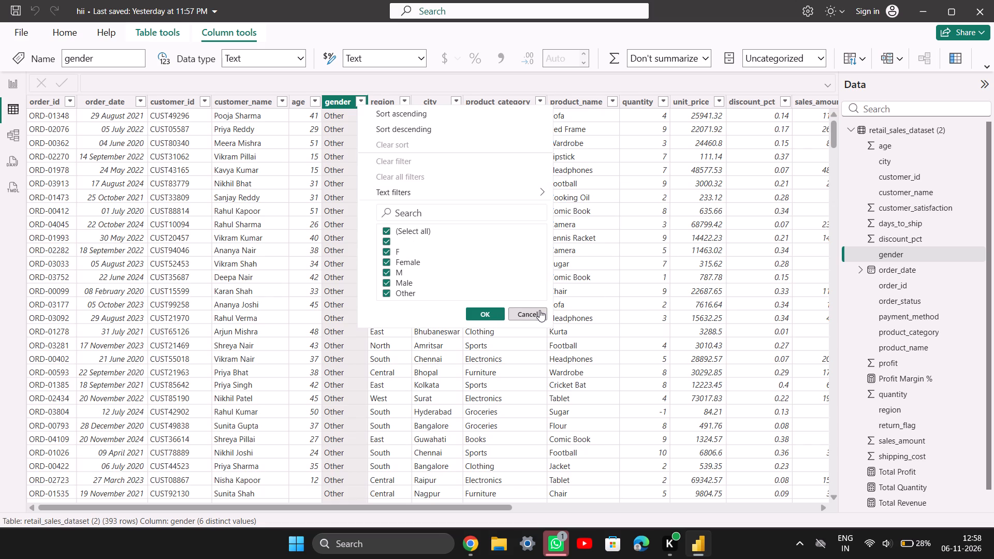
click(538, 310)
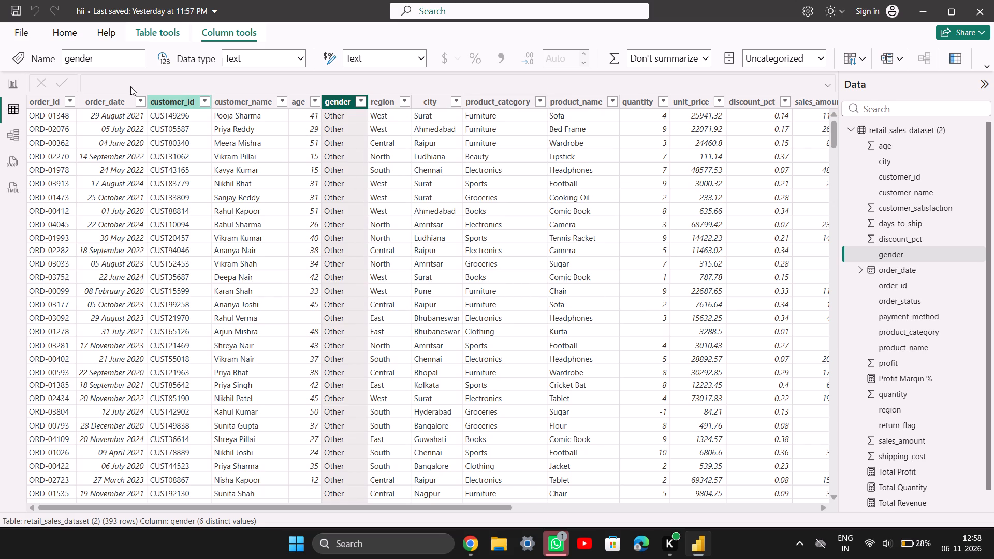
Open the dataset in the Power Query Editor to transform its data.
click(59, 37)
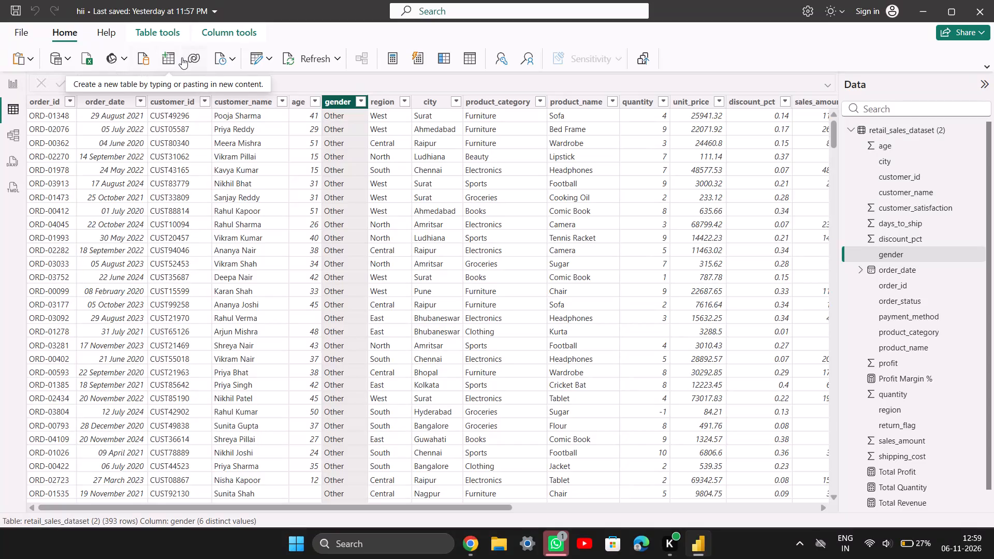
click(252, 56)
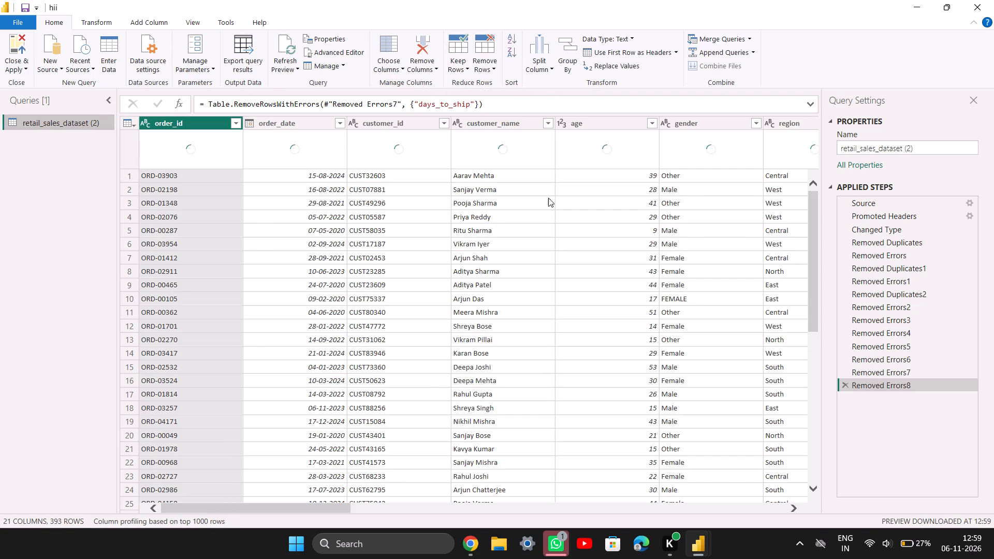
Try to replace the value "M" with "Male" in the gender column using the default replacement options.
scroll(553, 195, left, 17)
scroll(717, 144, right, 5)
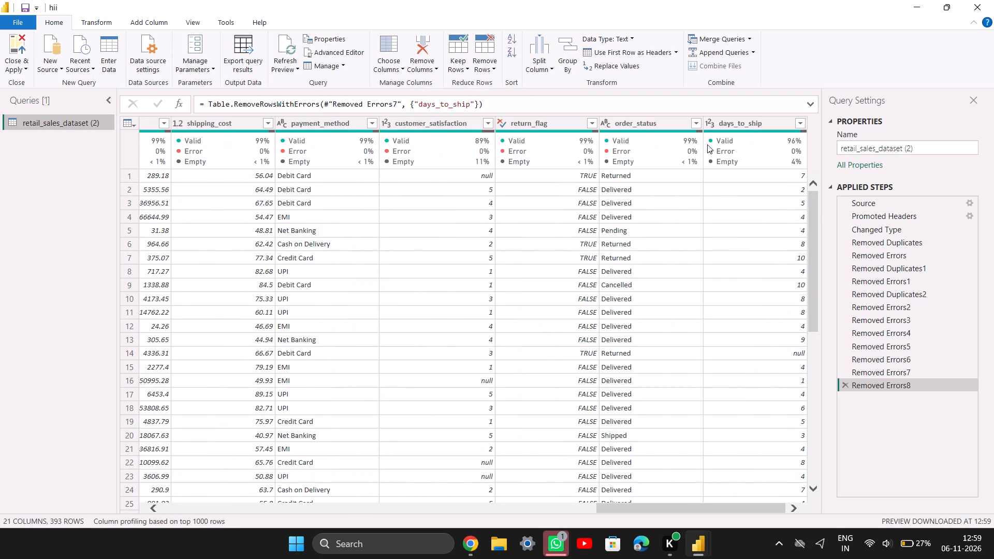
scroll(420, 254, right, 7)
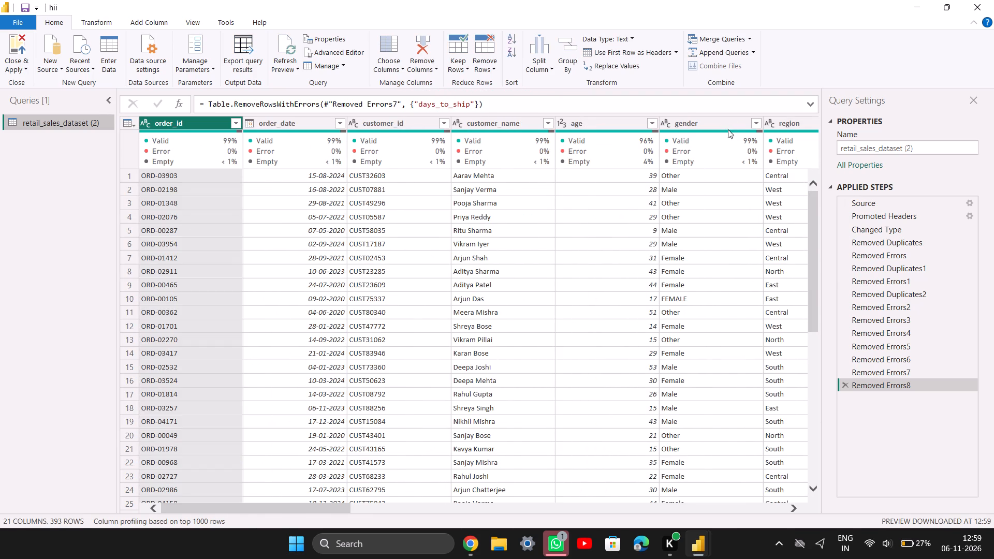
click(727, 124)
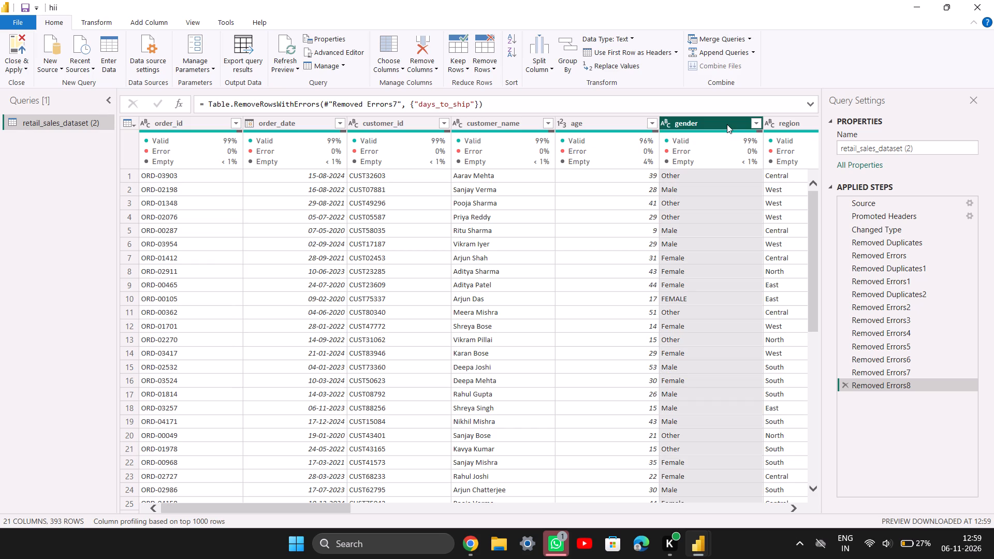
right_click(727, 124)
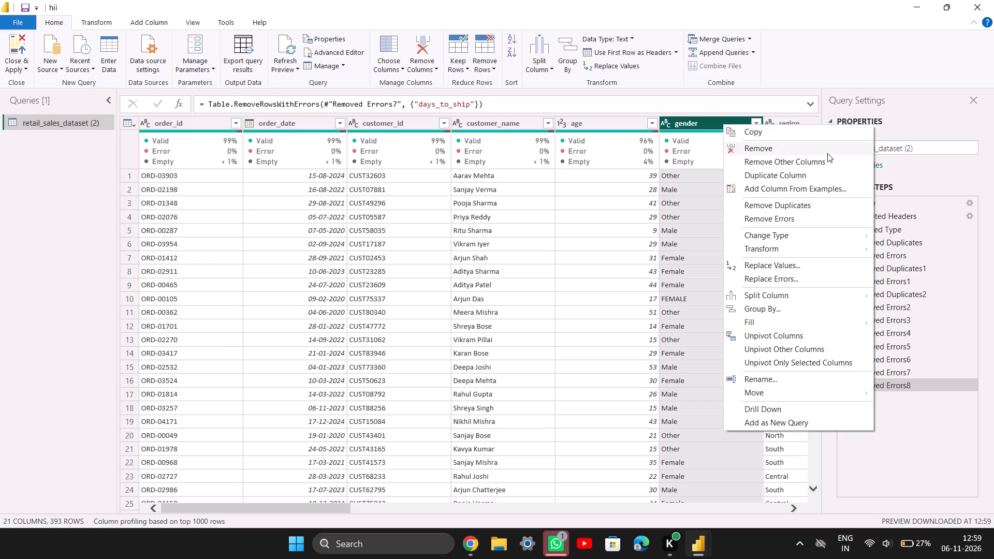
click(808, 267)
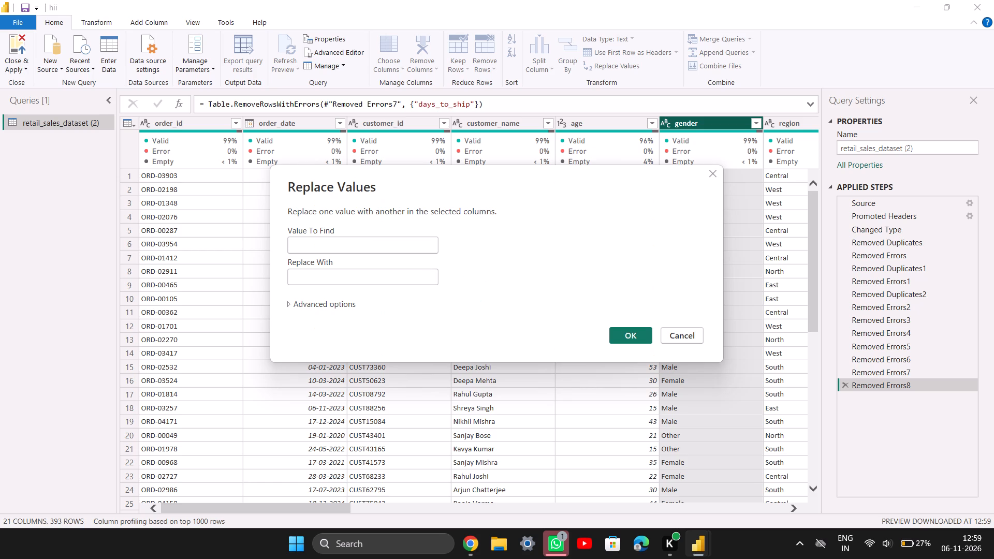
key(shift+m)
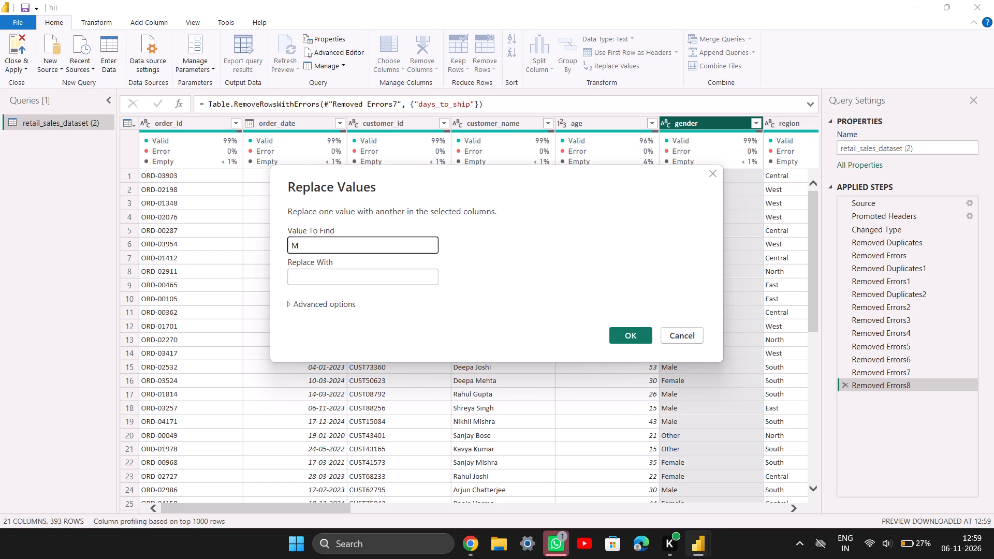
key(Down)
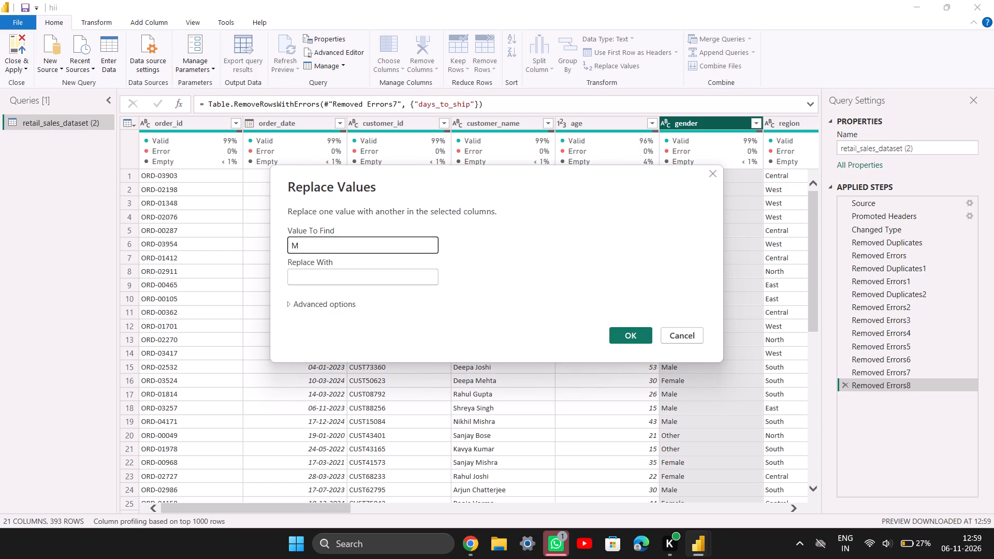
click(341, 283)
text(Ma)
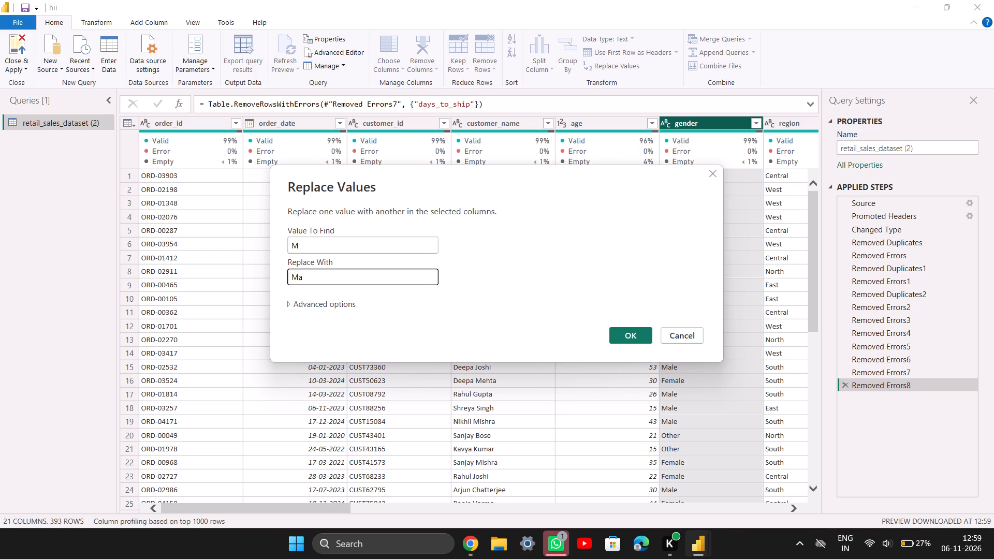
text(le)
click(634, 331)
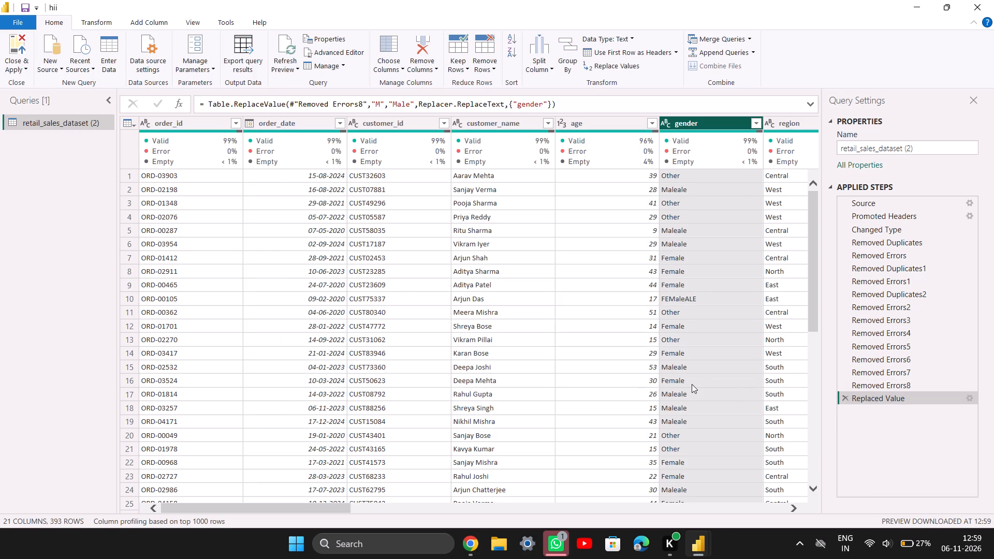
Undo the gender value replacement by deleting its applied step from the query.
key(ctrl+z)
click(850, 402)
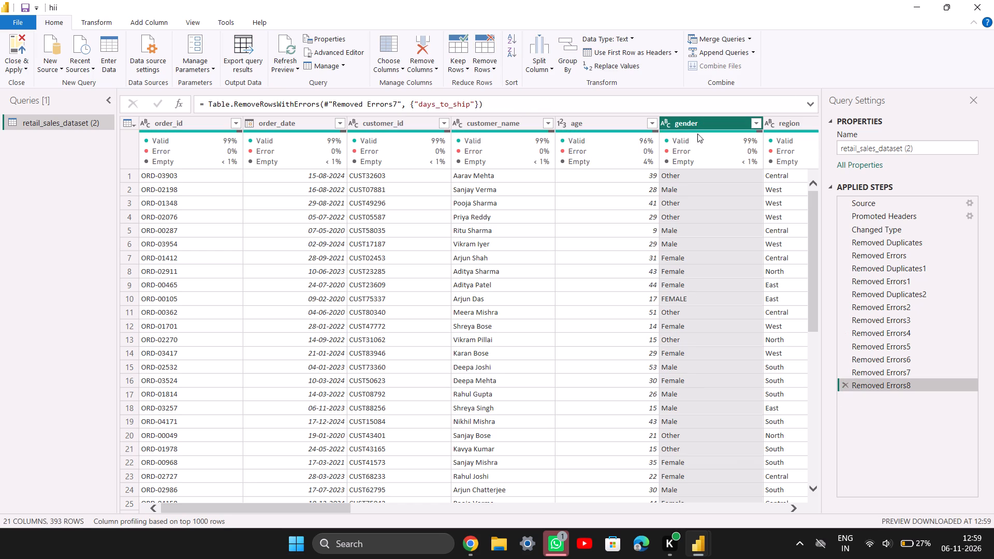
Replace the value "M" with "Male" in the gender column, matching entire cell contents only.
right_click(711, 119)
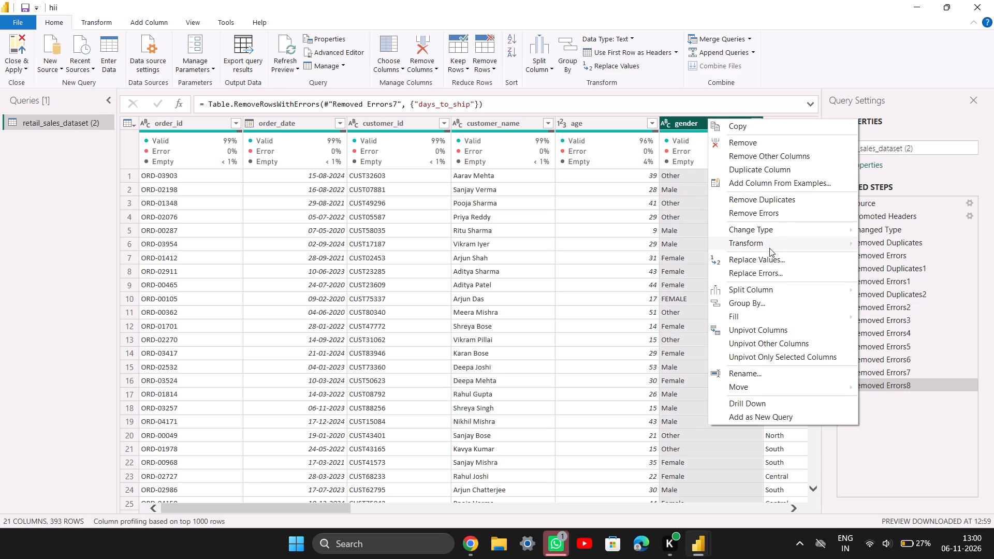
click(766, 258)
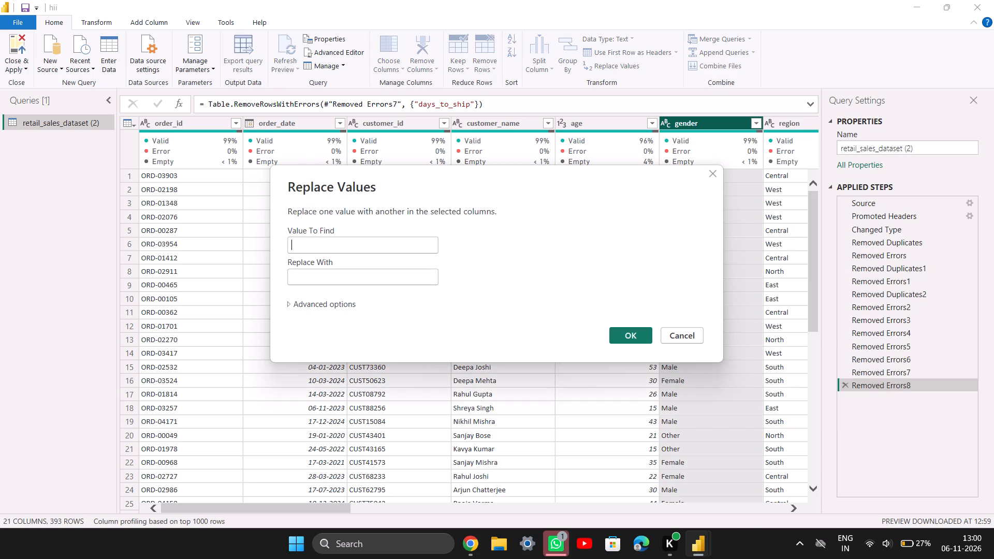
shift+click(388, 275)
key(shift+m)
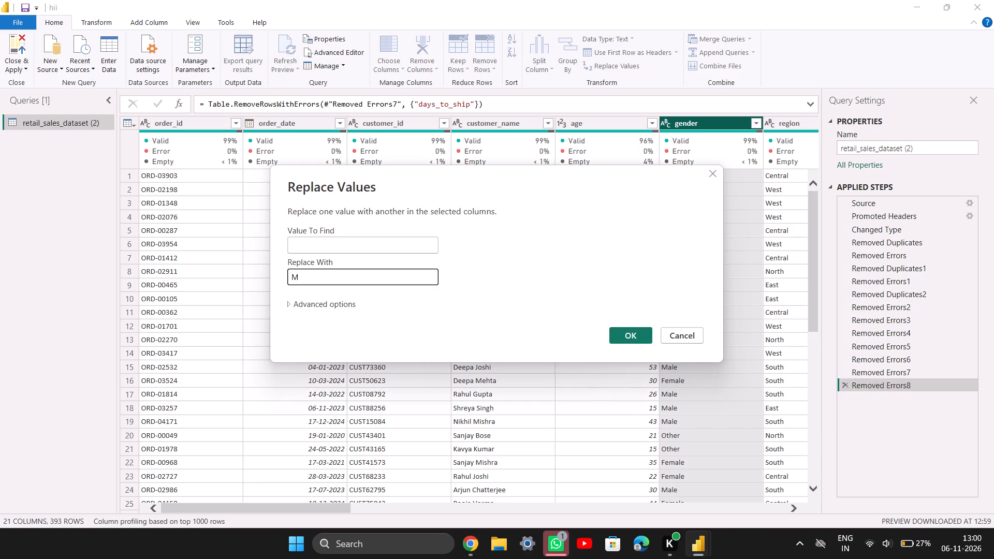
key(BackSpace)
click(387, 244)
click(325, 311)
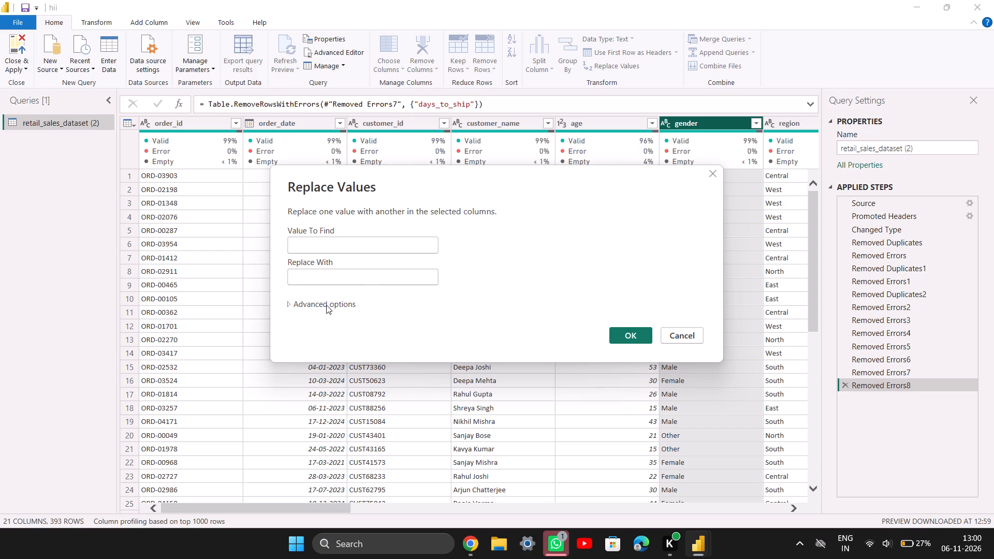
click(326, 305)
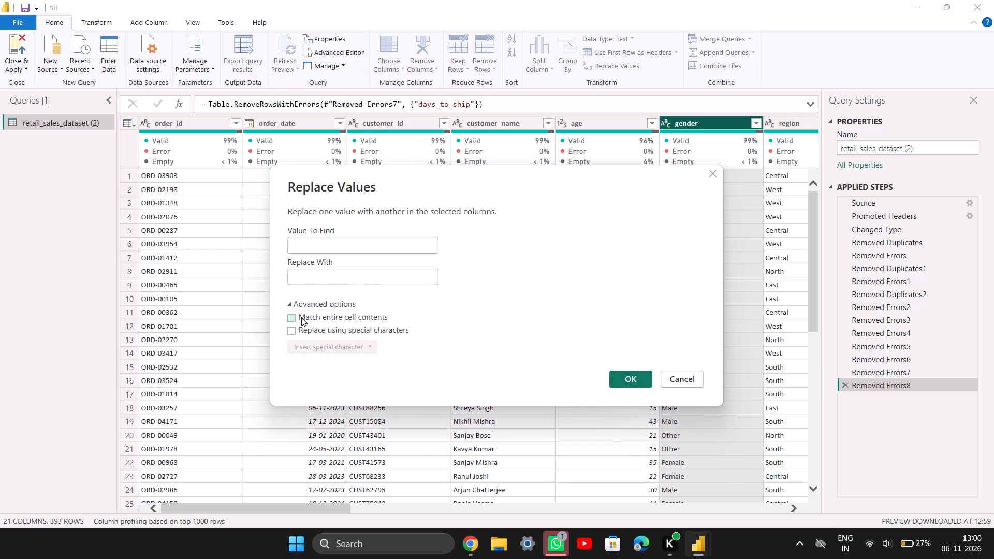
click(301, 317)
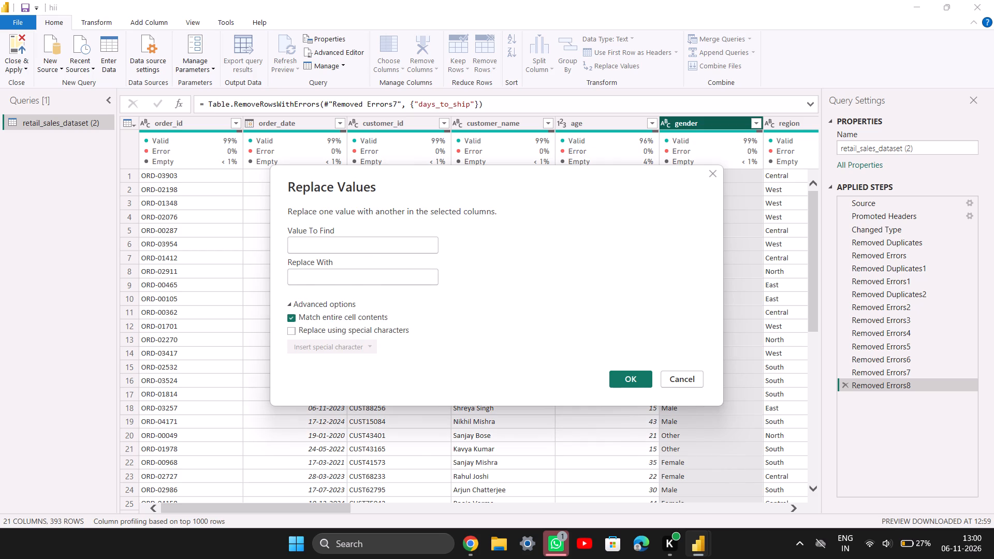
click(376, 243)
key(shift+m)
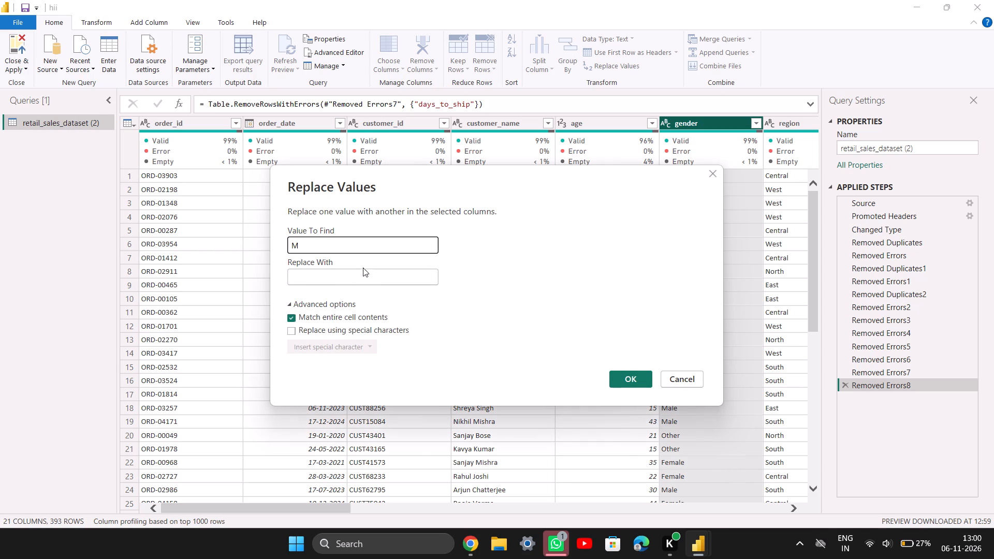
click(372, 281)
text(Makw)
key(BackSpace)
key(BackSpace)
text(ke)
key(BackSpace)
key(BackSpace)
text(le)
click(632, 387)
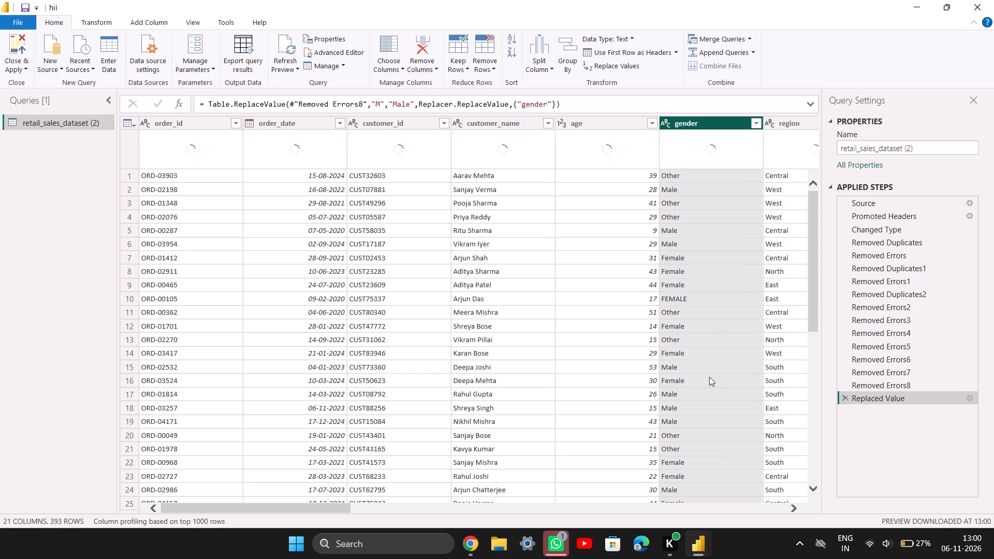
Look through the gender column's rows for remaining inconsistent spellings and abbreviations.
scroll(709, 377, down, 3)
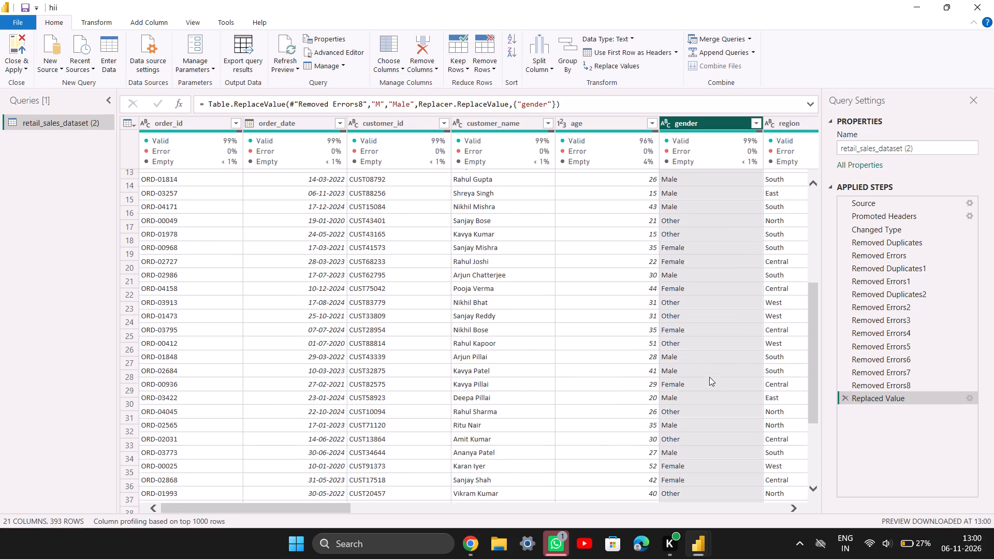
scroll(709, 377, down, 1)
scroll(654, 388, down, 3)
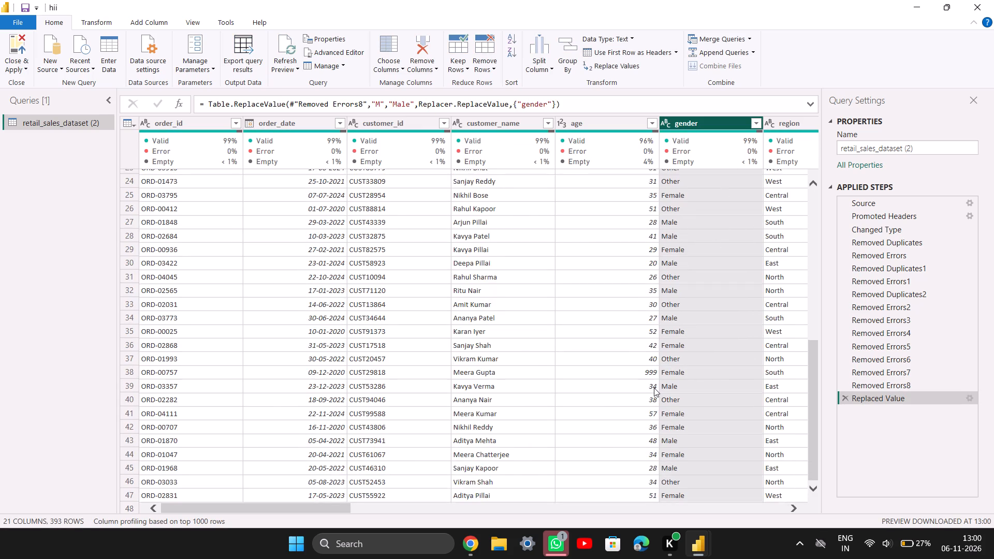
scroll(654, 388, down, 10)
scroll(654, 388, left, 1)
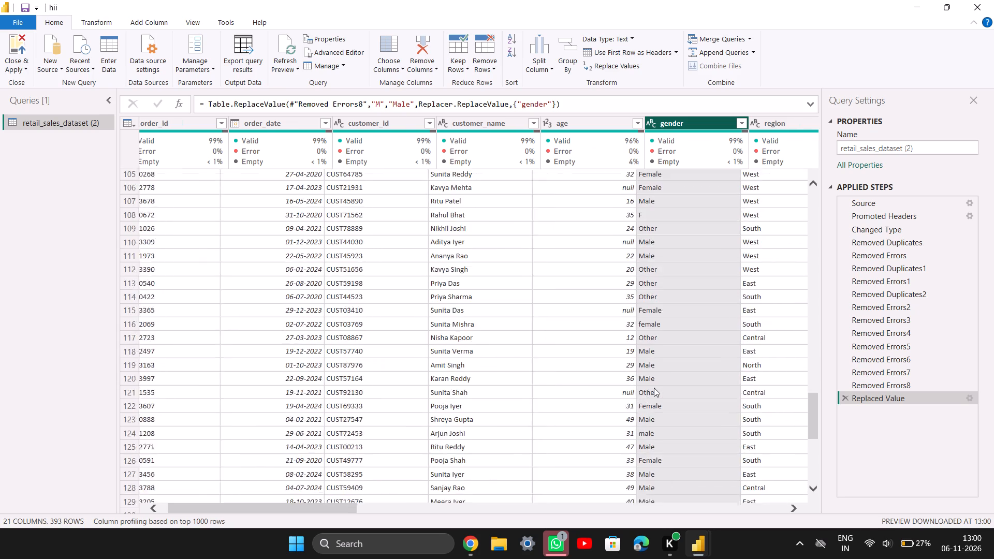
scroll(654, 388, down, 4)
scroll(654, 388, left, 1)
scroll(654, 388, down, 9)
scroll(654, 388, left, 1)
scroll(654, 388, down, 1)
scroll(654, 388, left, 1)
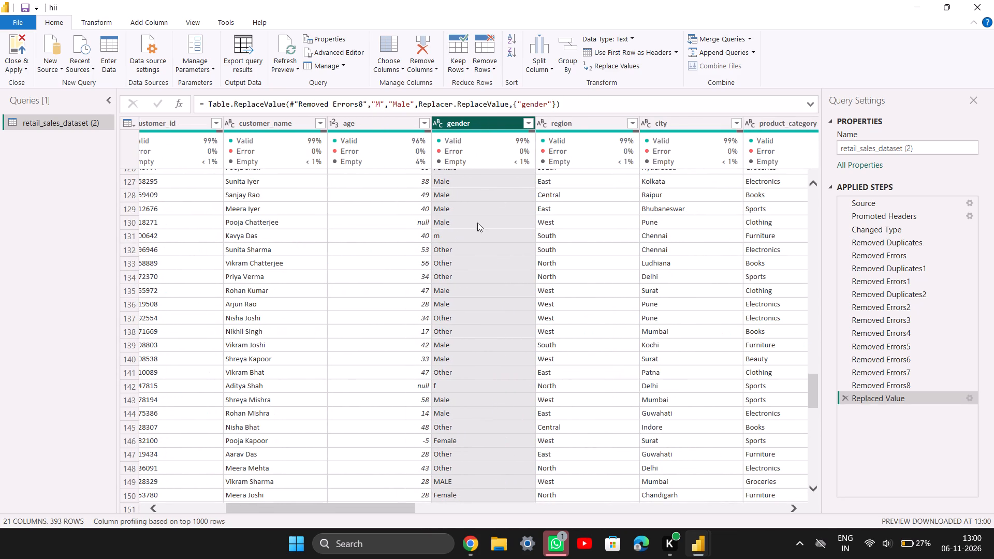
scroll(445, 337, down, 1)
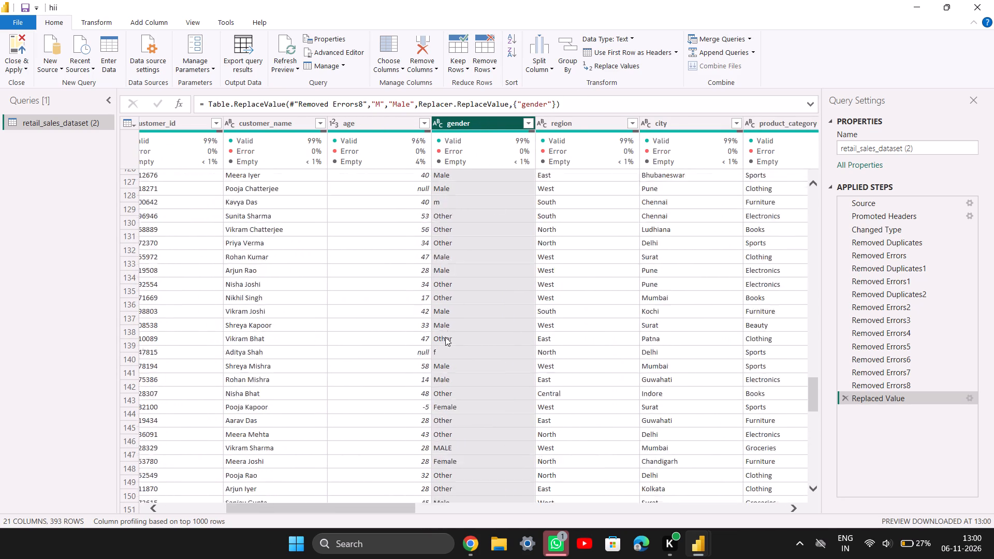
scroll(445, 337, down, 13)
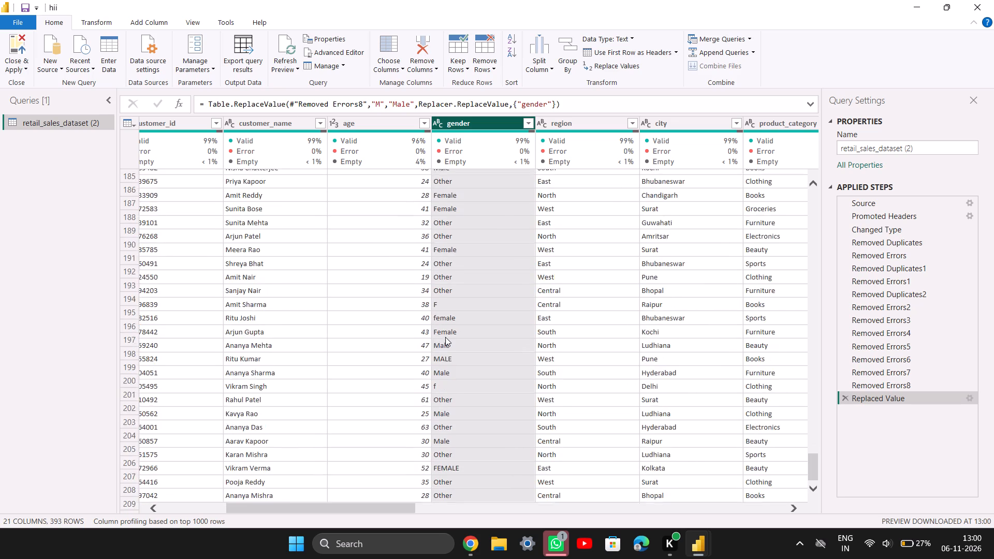
scroll(445, 337, down, 6)
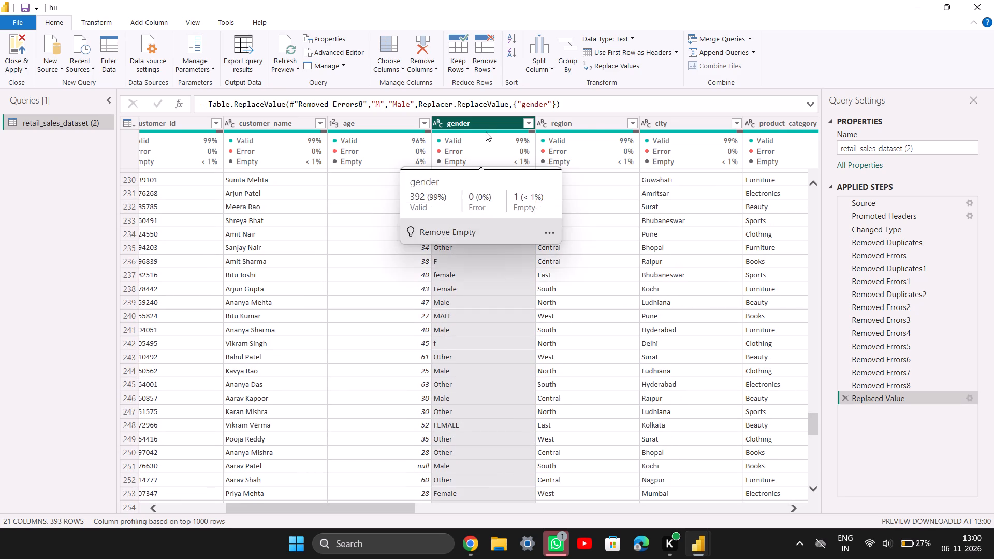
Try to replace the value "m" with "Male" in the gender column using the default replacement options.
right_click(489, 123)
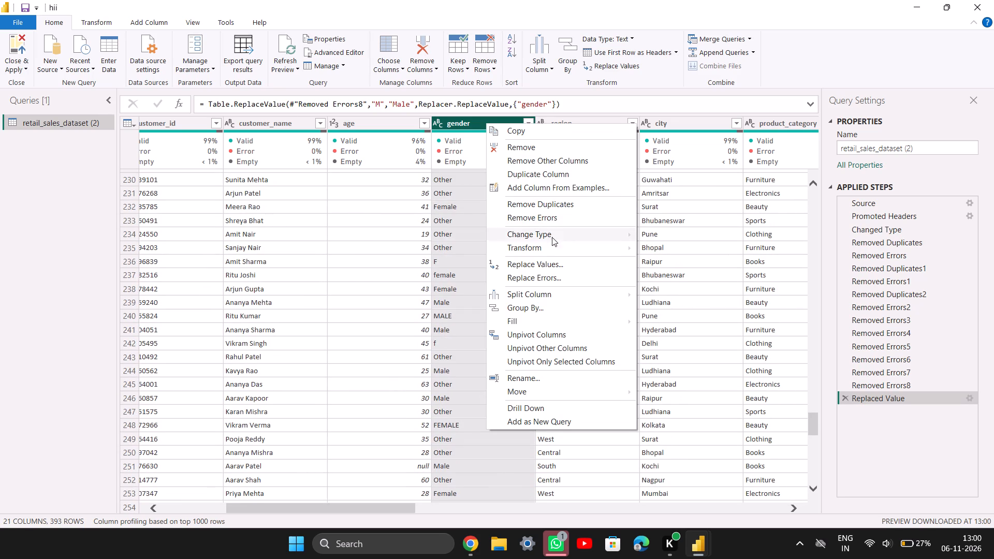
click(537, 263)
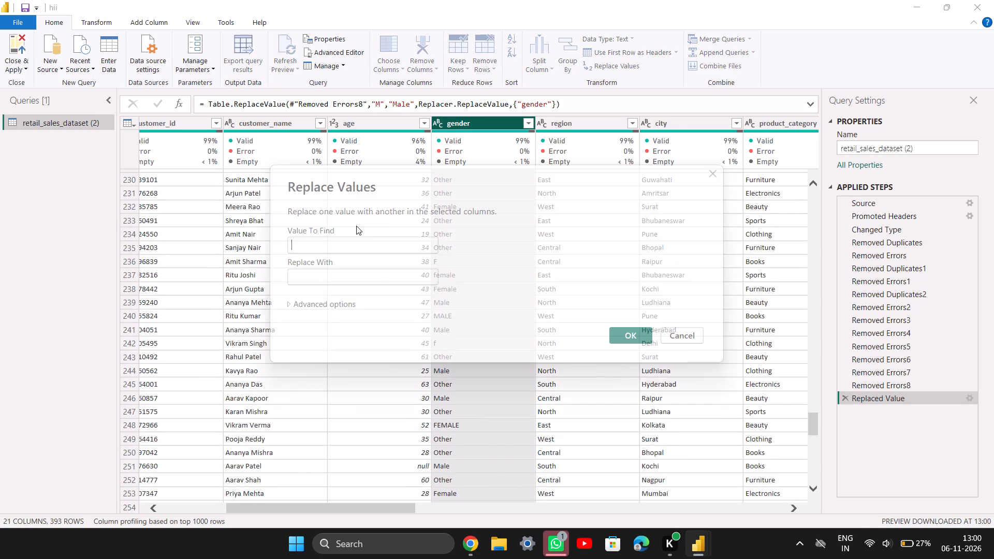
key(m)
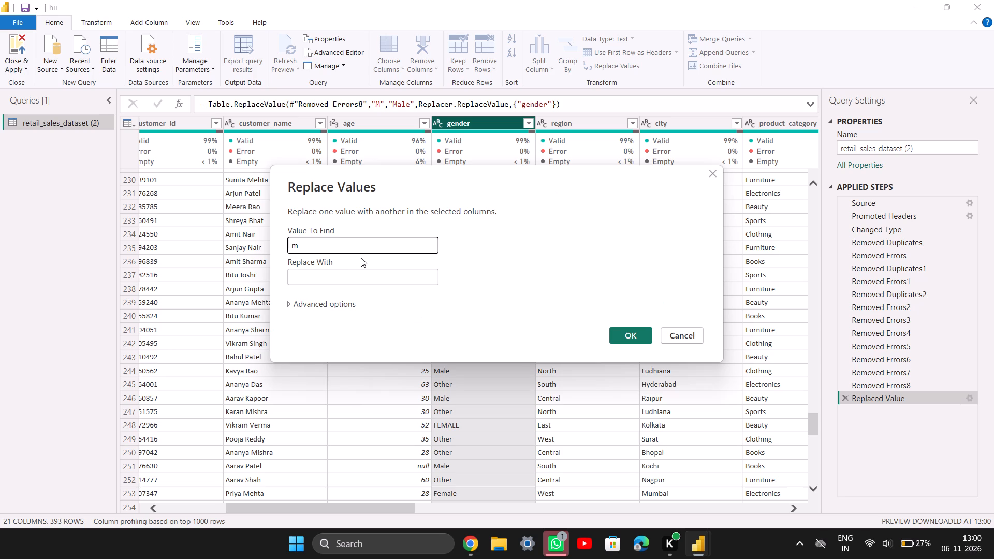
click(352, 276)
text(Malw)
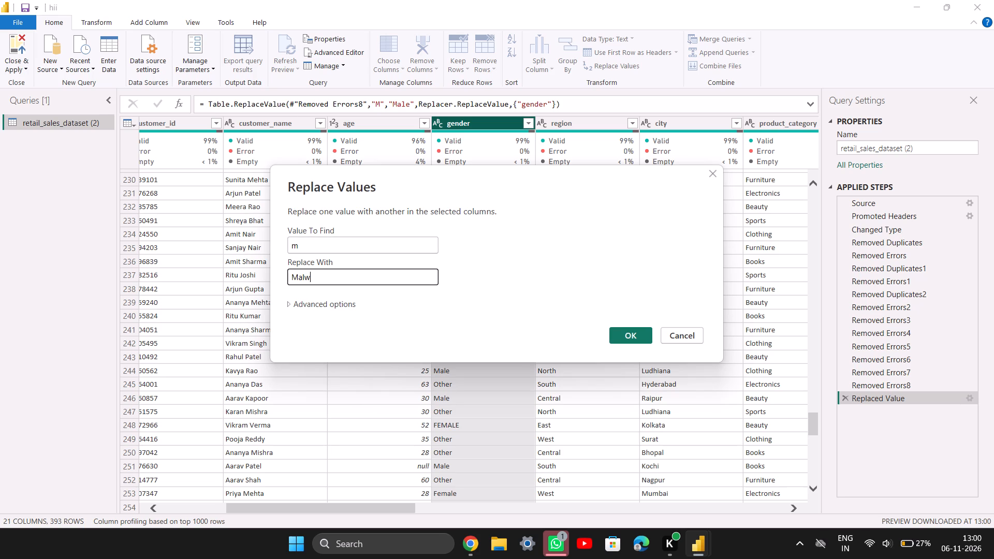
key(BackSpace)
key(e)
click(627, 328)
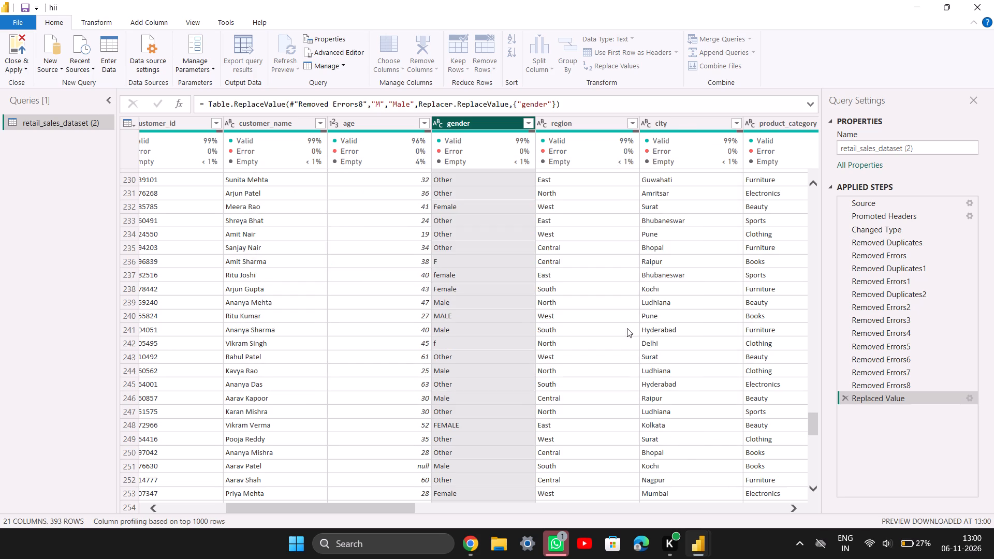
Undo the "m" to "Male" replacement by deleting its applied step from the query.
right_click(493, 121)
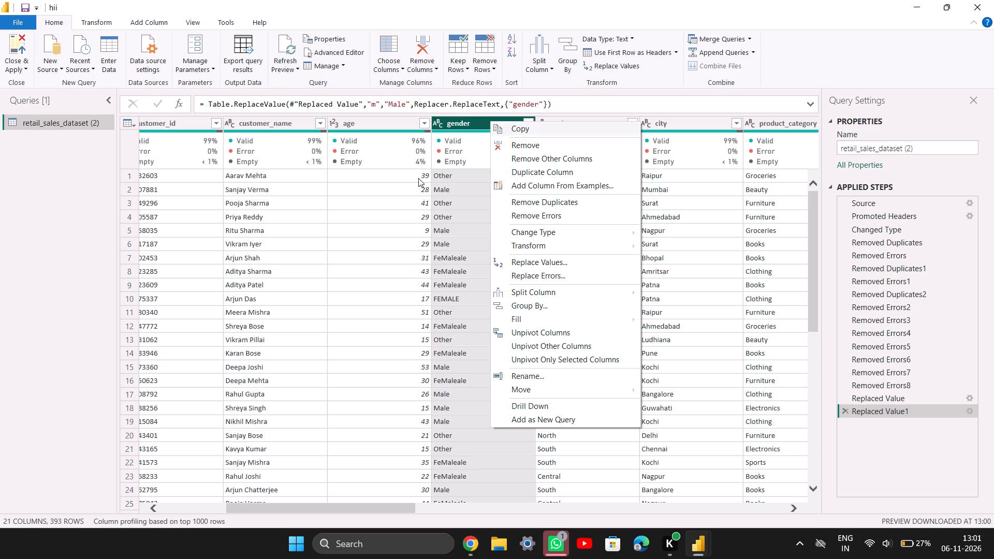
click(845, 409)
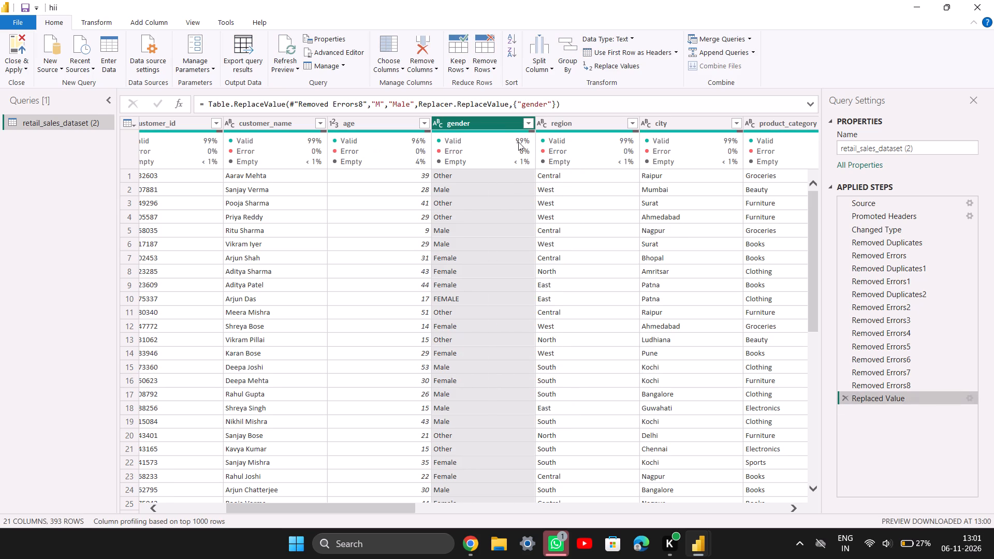
Replace the value "m" with "Male" in the gender column, matching entire cell contents only.
right_click(501, 131)
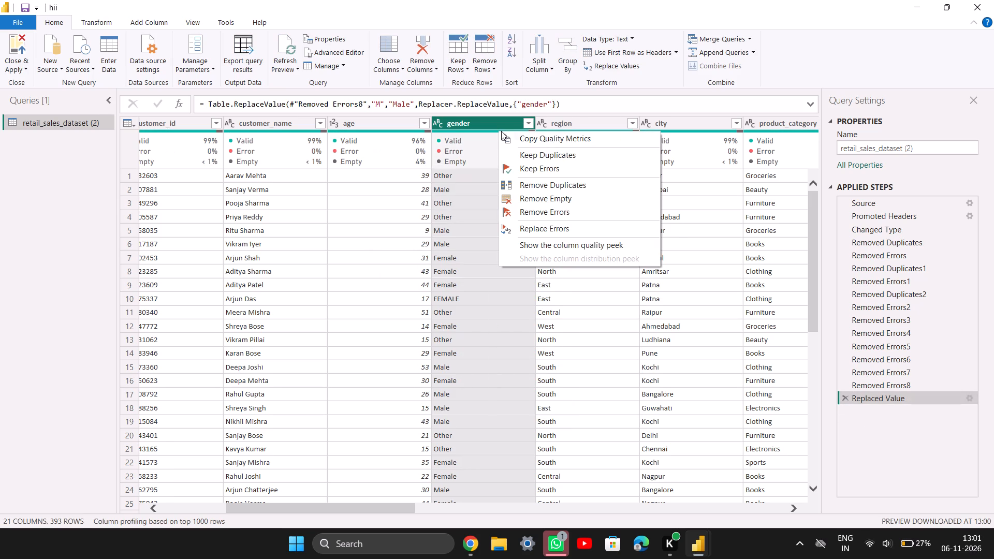
right_click(506, 120)
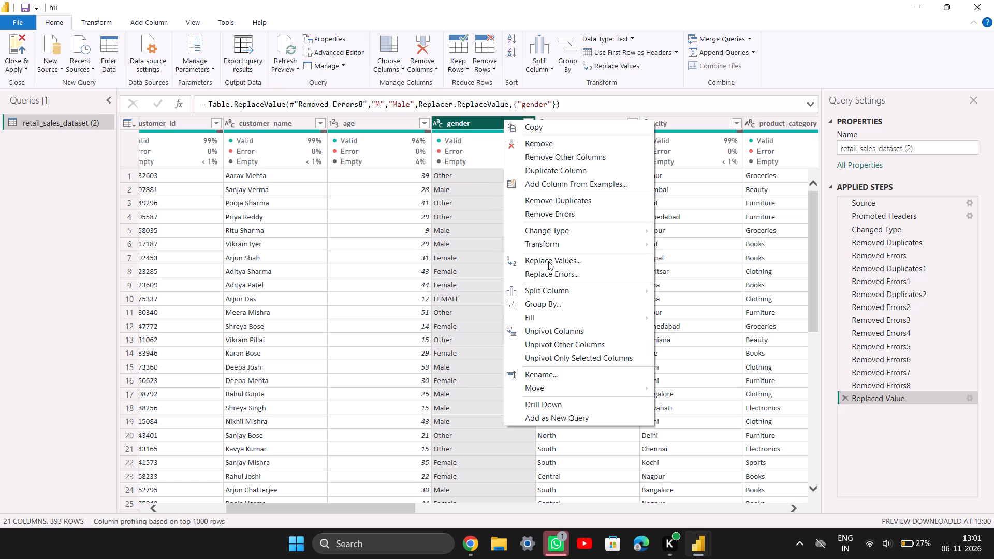
click(548, 263)
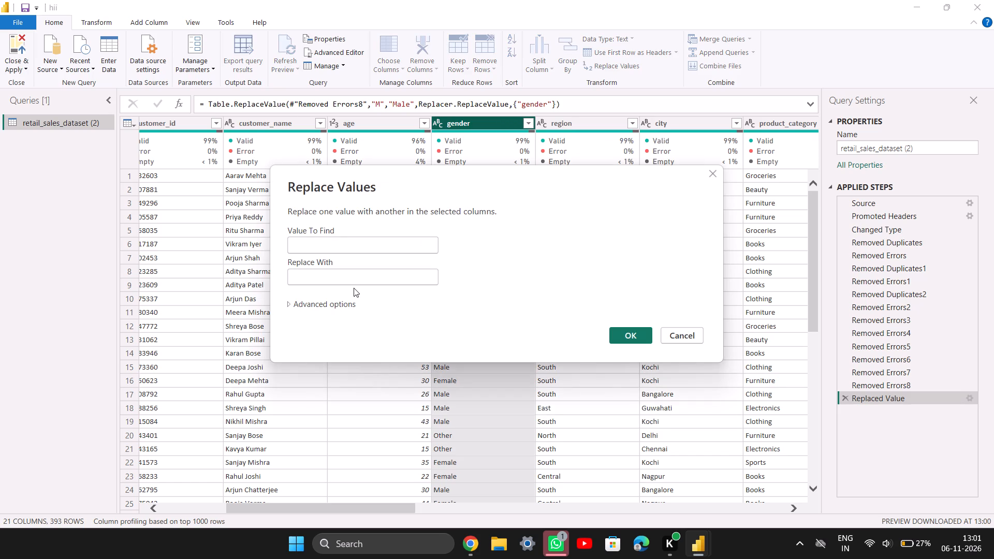
key(m)
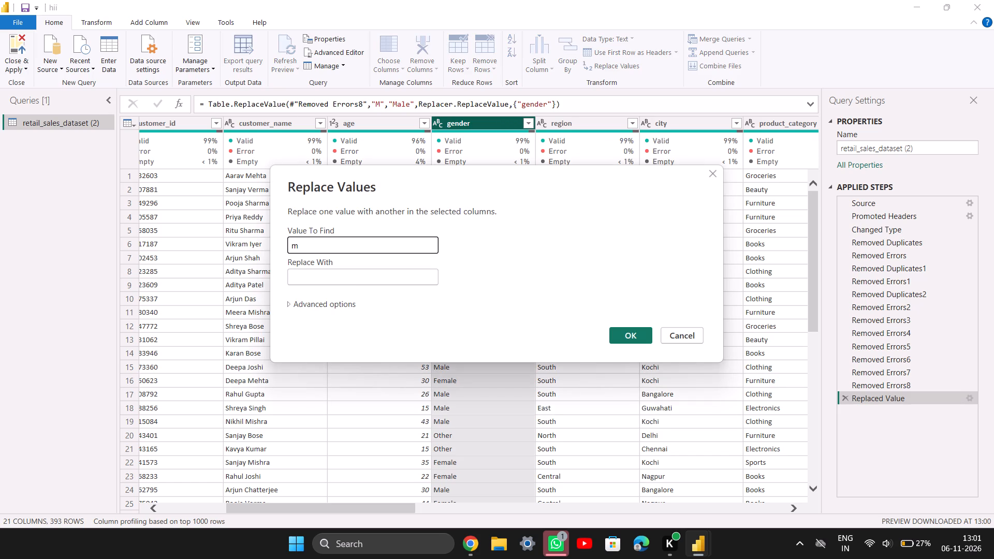
click(348, 278)
text(Male)
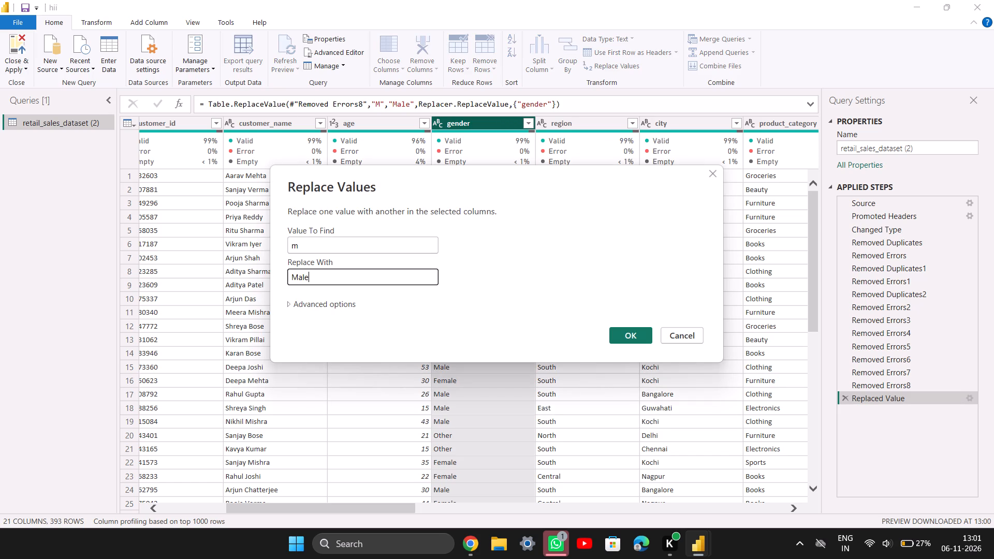
click(350, 305)
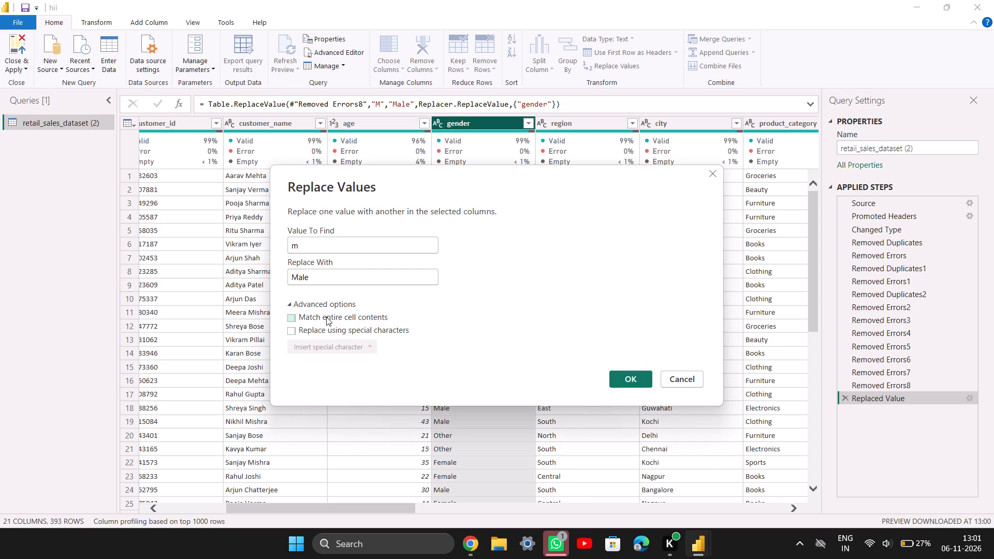
click(326, 317)
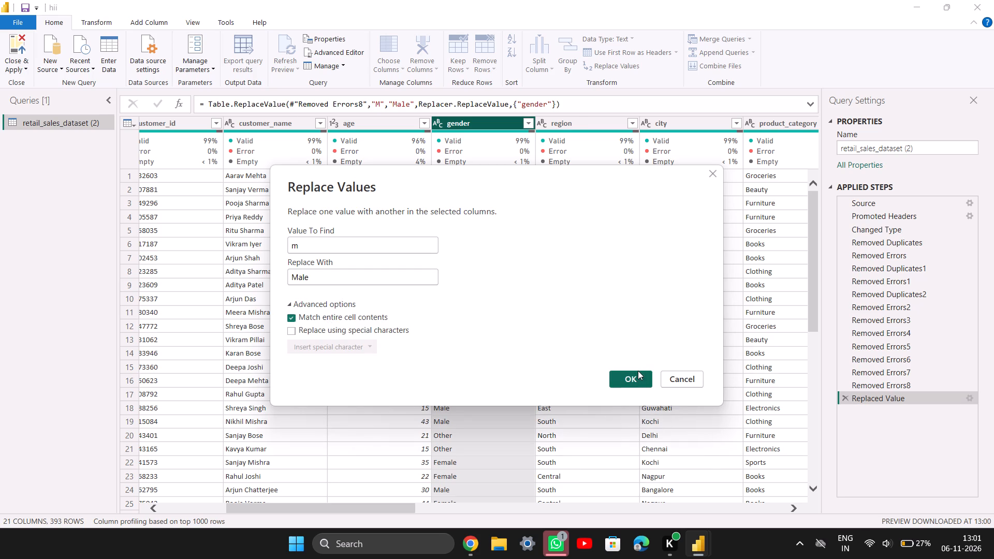
click(639, 376)
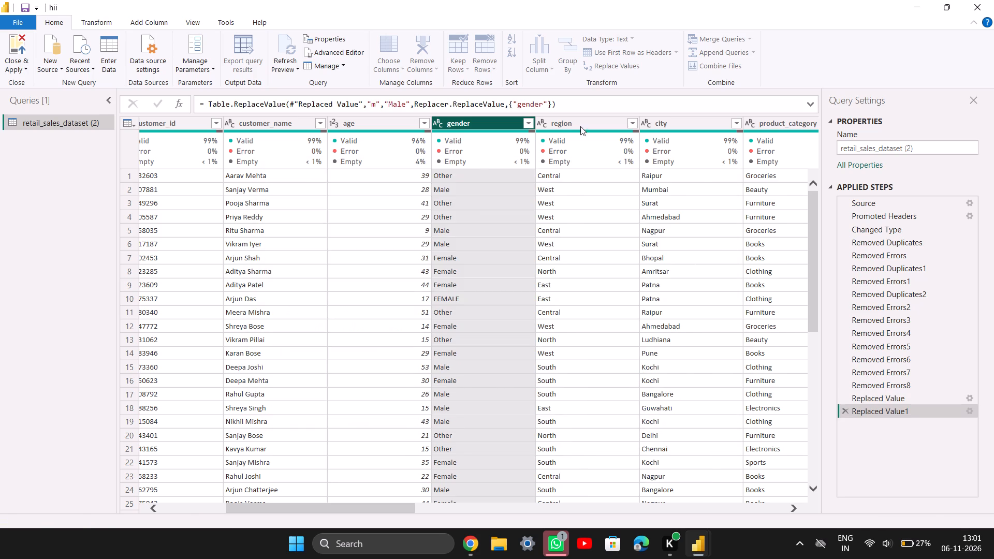
Replace the value "FEMALE" with "Female" in the gender column using the default replacement options.
right_click(491, 122)
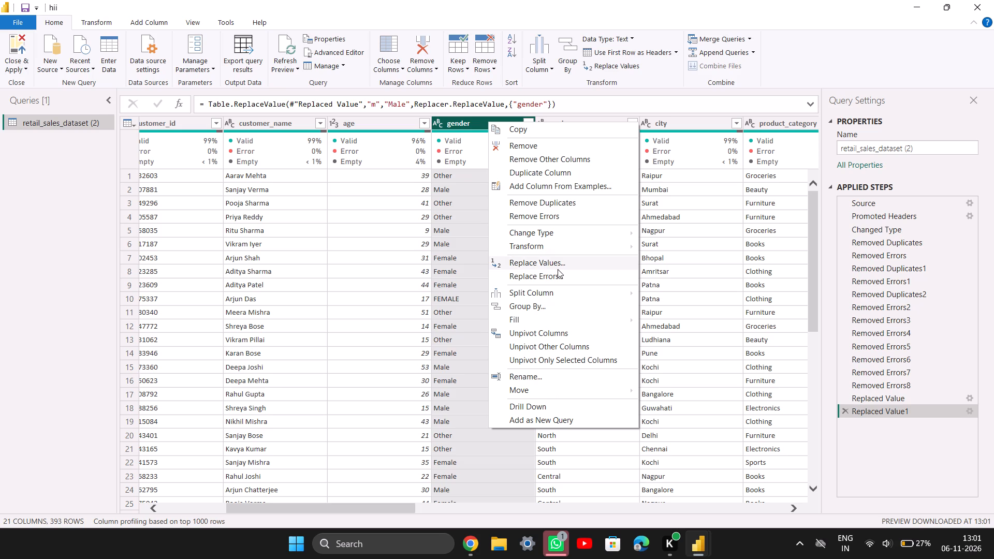
click(558, 269)
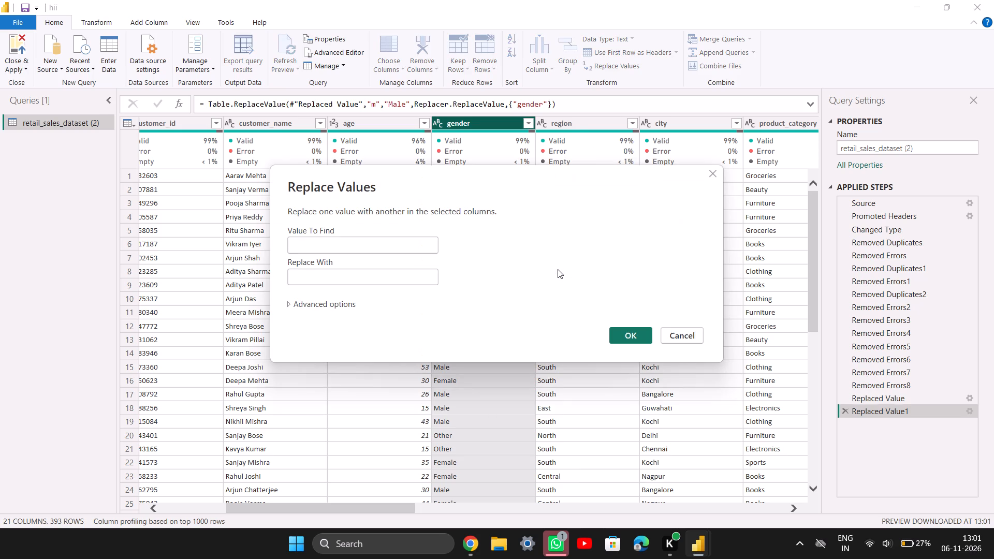
text(FEMALE)
click(398, 286)
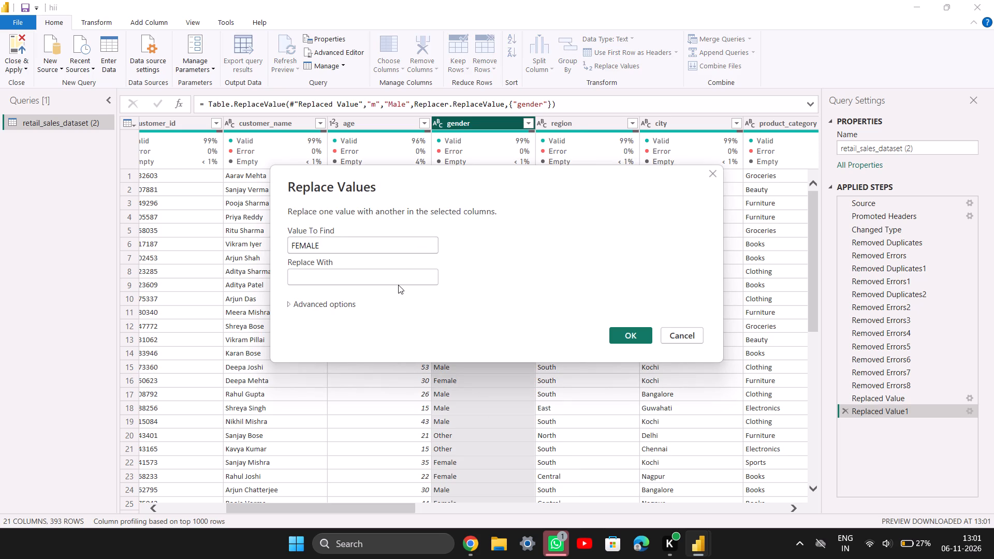
click(399, 280)
text(Female)
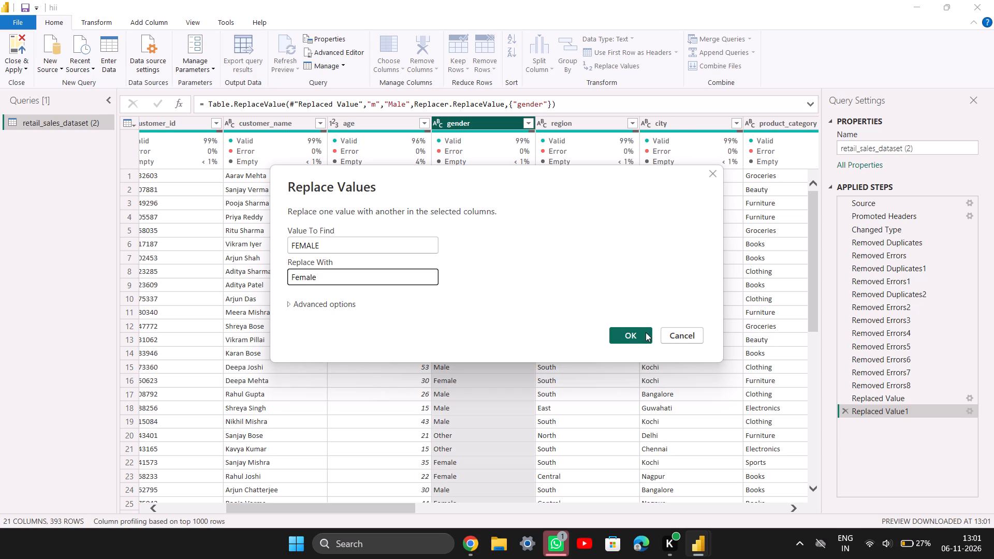
click(646, 333)
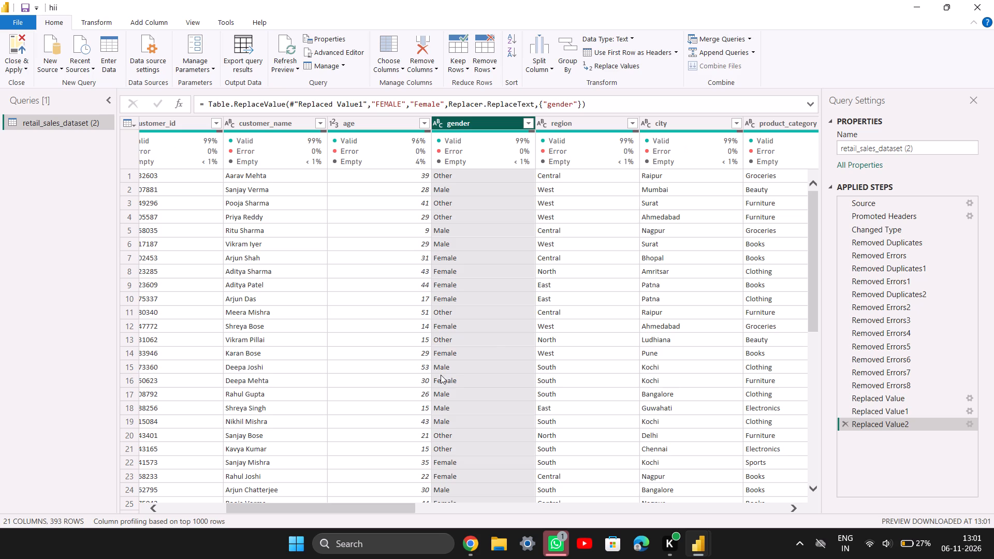
Check the gender column for remaining abbreviations and replace the value "F" with "Female", matching entire cell contents only.
scroll(502, 340, down, 1)
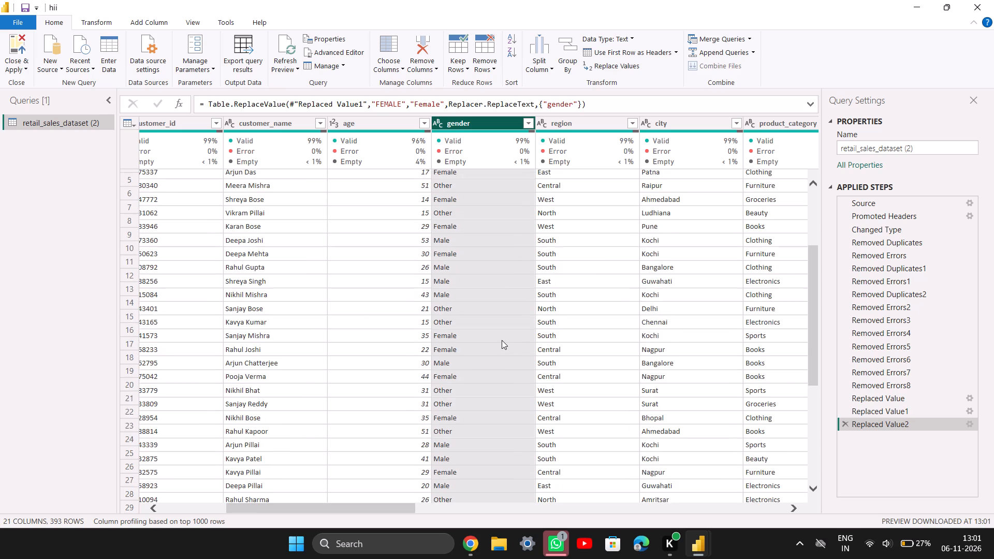
scroll(502, 340, down, 2)
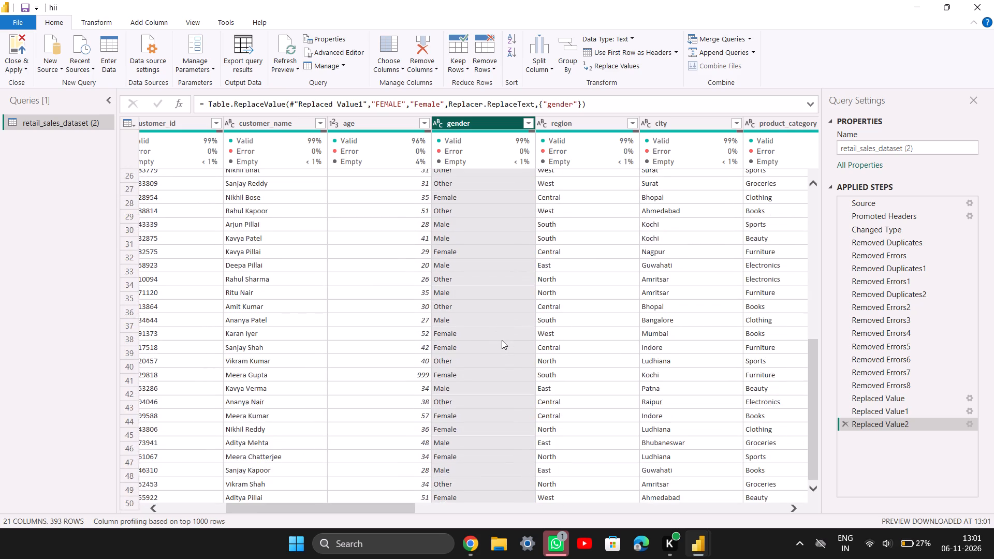
scroll(502, 340, down, 2)
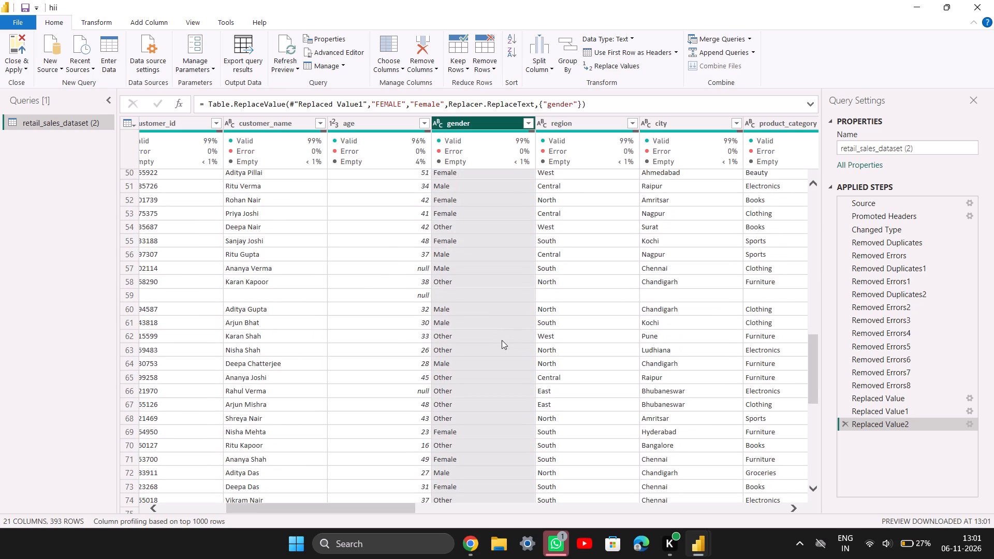
scroll(502, 340, down, 2)
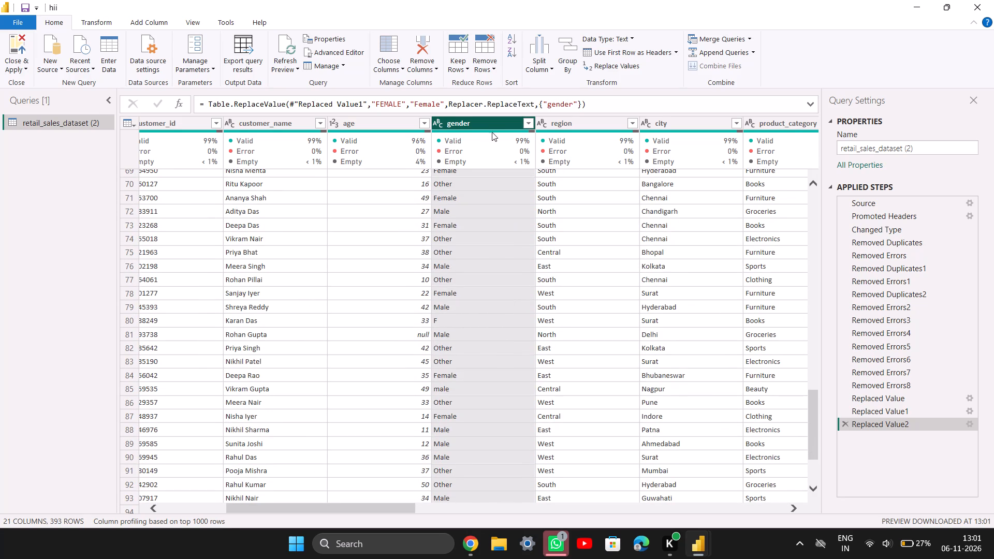
right_click(492, 126)
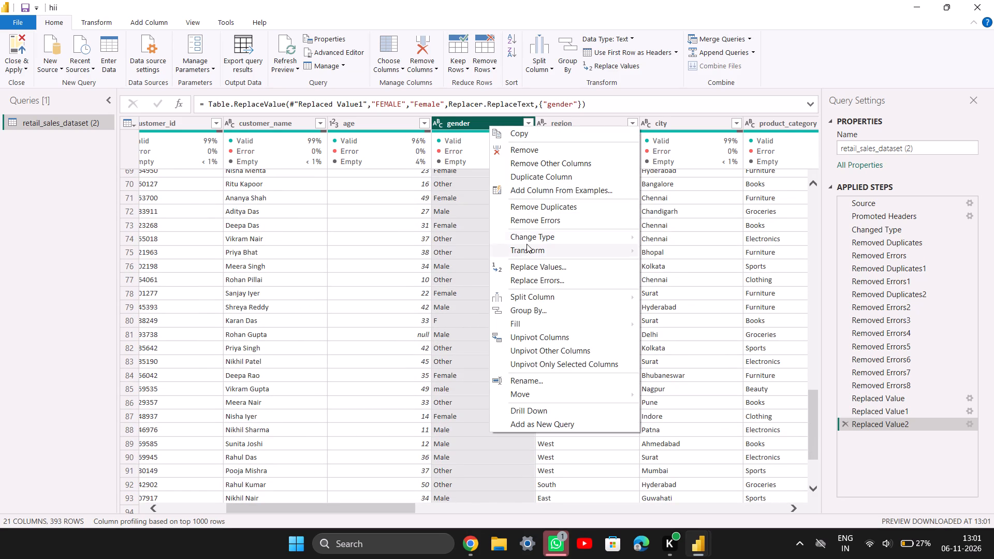
click(542, 268)
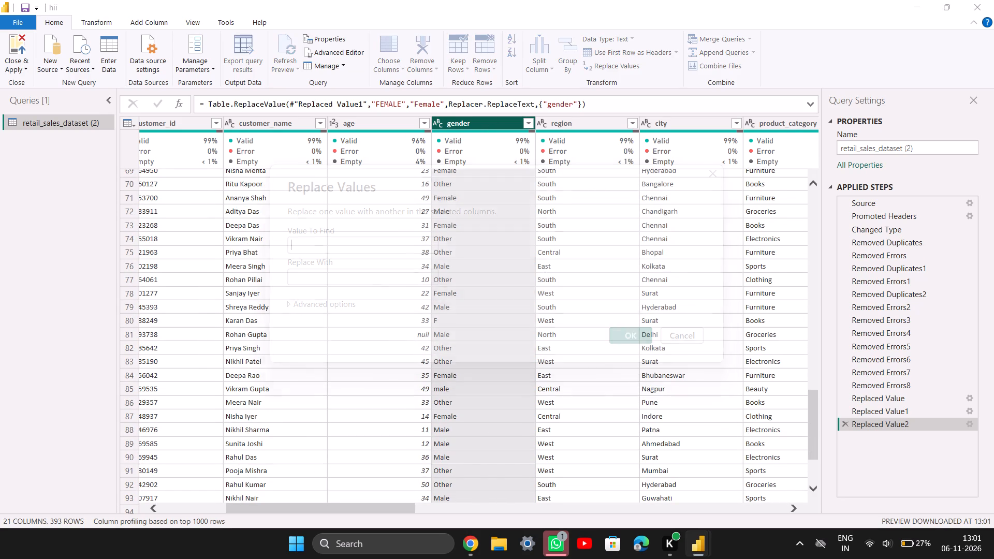
key(shift+f)
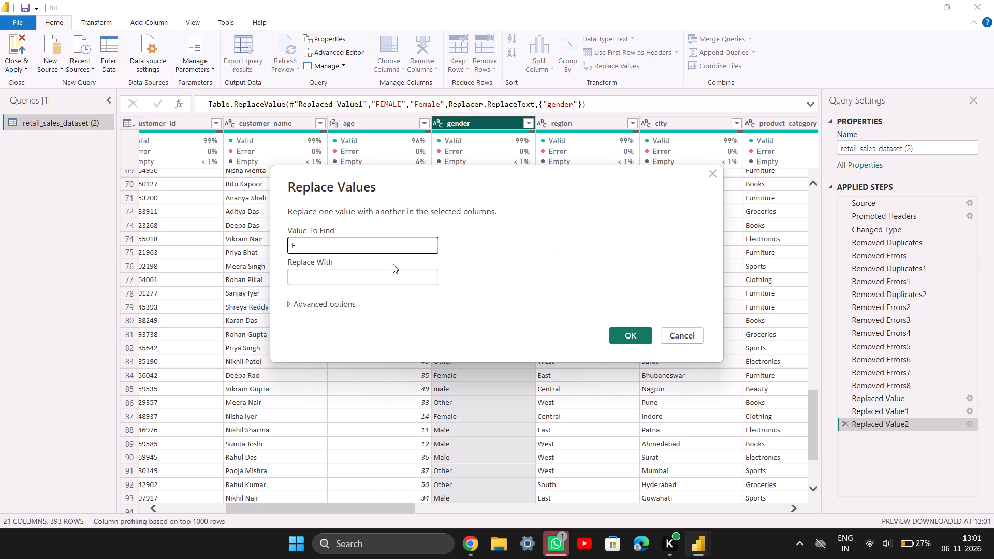
click(385, 279)
text(Femal)
key(e)
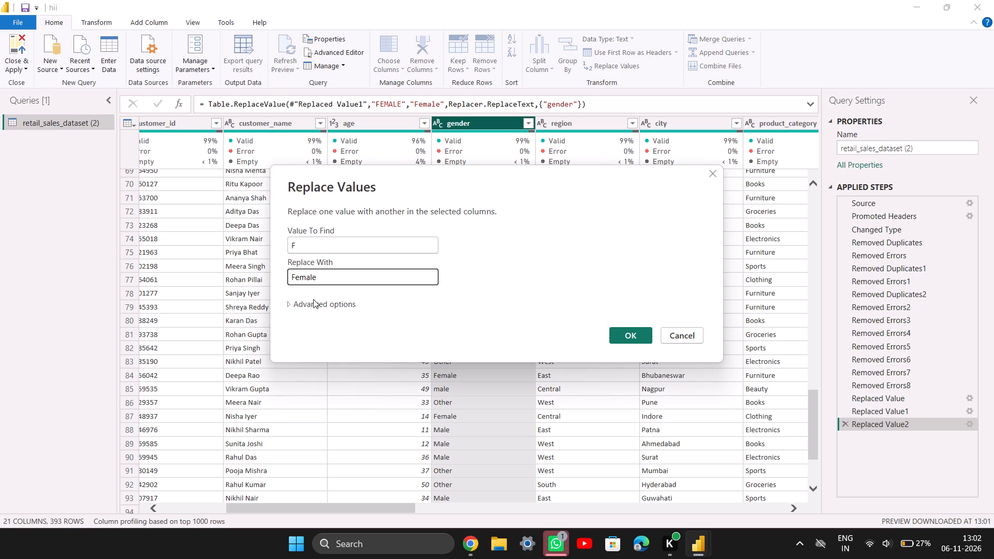
click(306, 306)
click(299, 319)
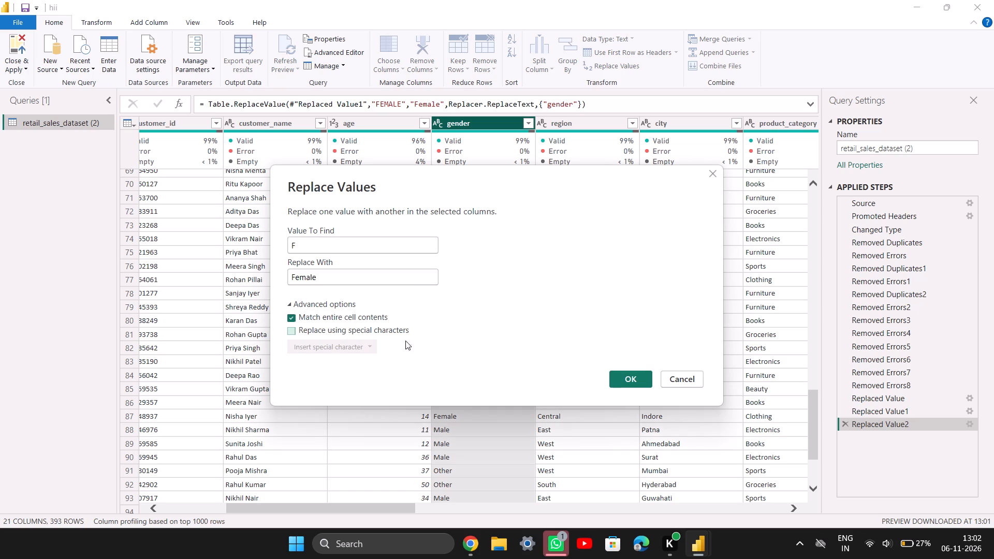
click(636, 379)
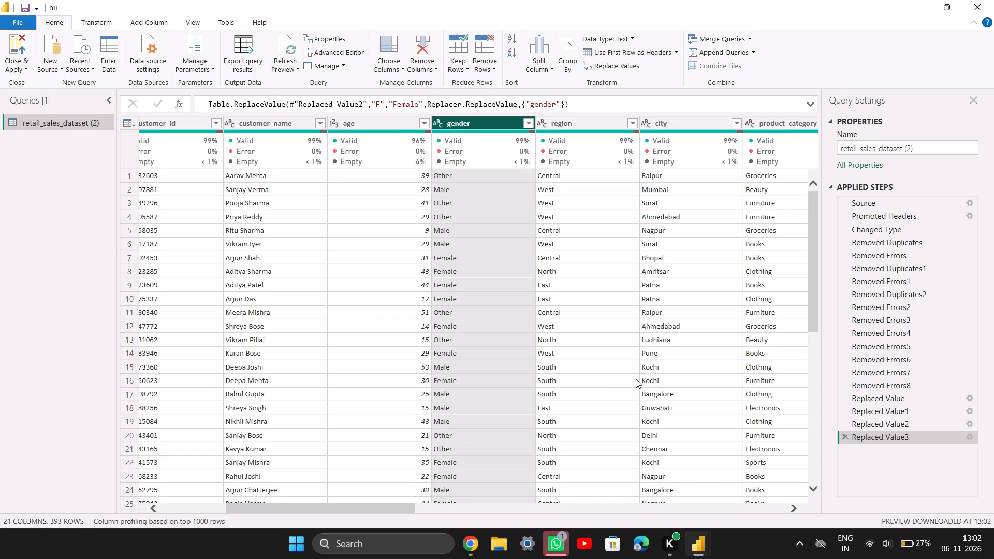
Check the gender column for remaining abbreviations and replace the value "f" with "Female", matching entire cell contents only.
scroll(474, 380, down, 14)
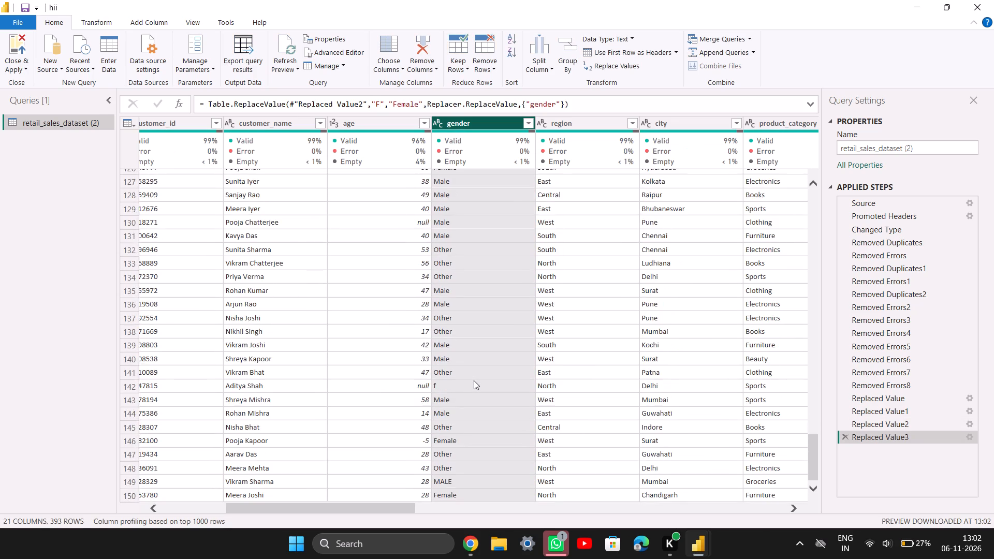
scroll(474, 380, down, 9)
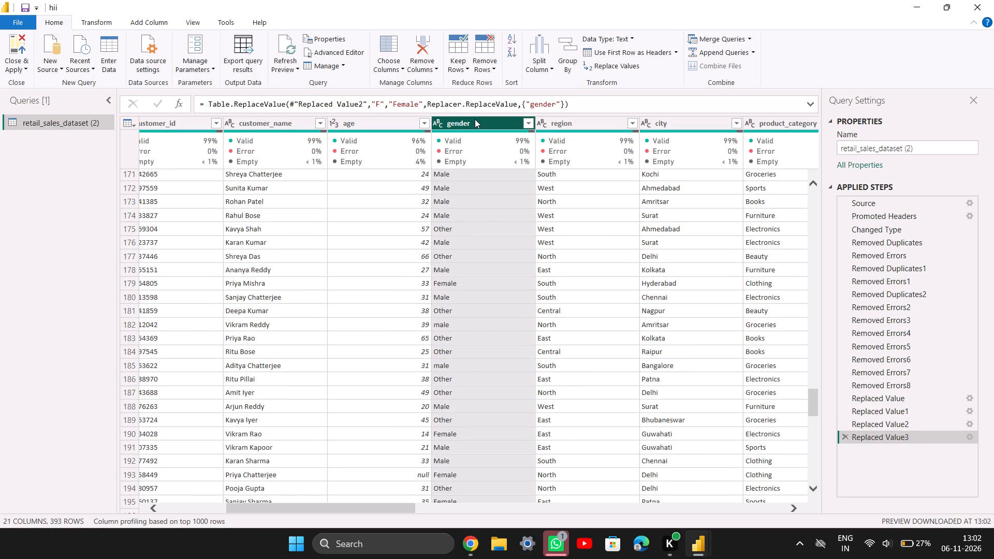
right_click(475, 119)
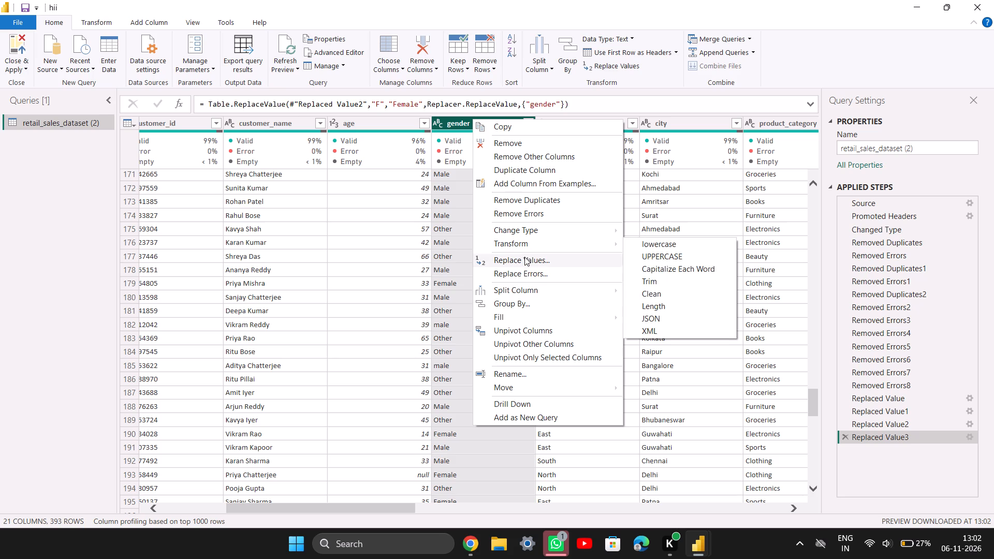
click(524, 257)
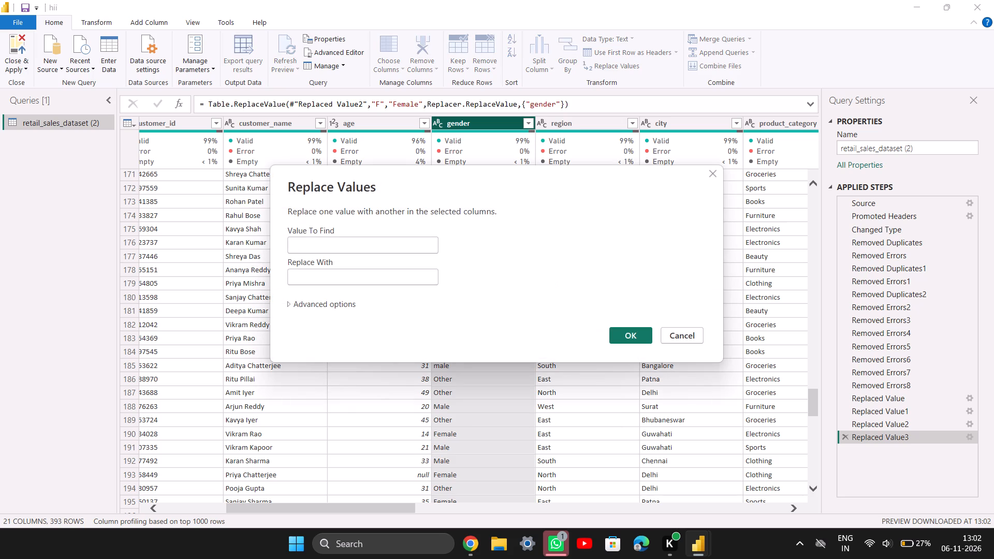
key(f)
click(321, 288)
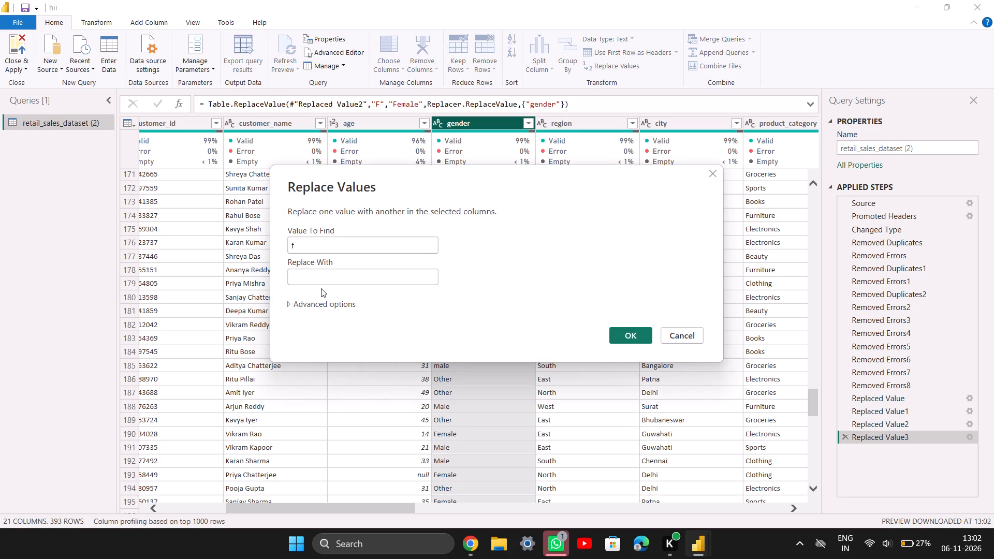
click(322, 286)
click(324, 282)
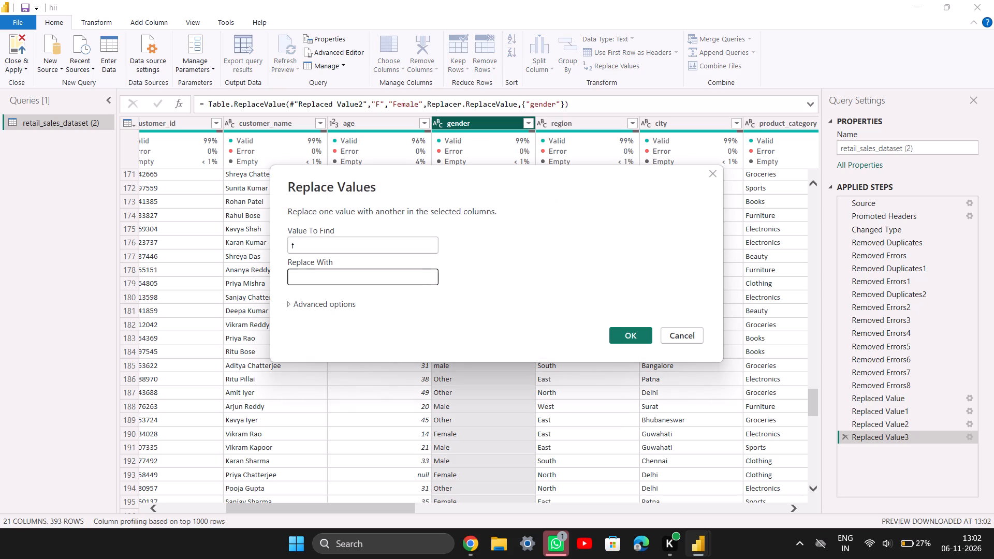
text(Female)
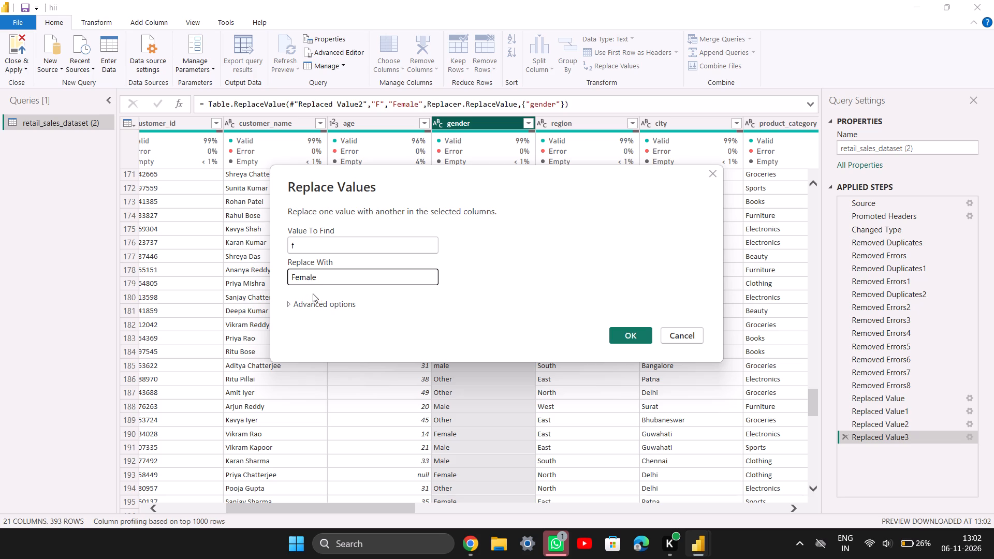
click(315, 301)
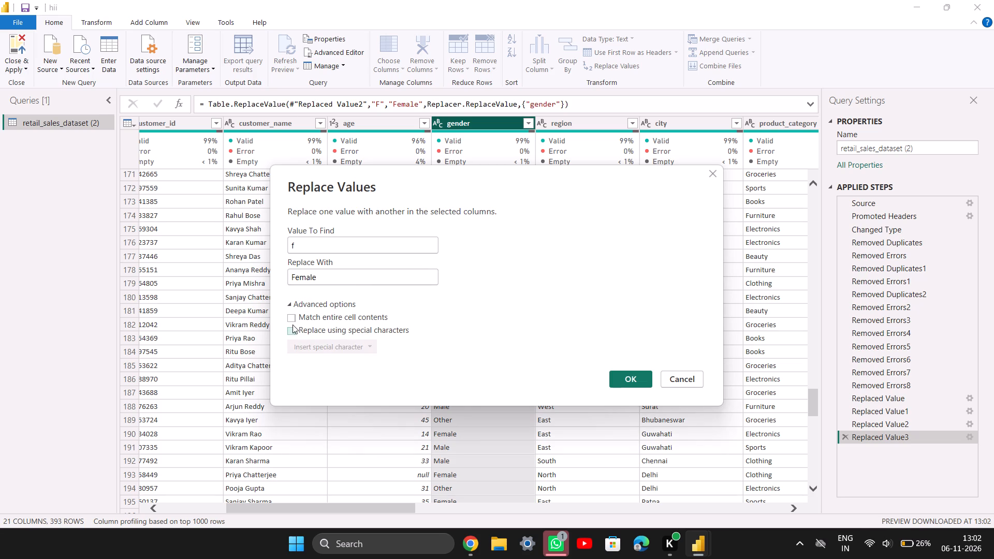
click(294, 318)
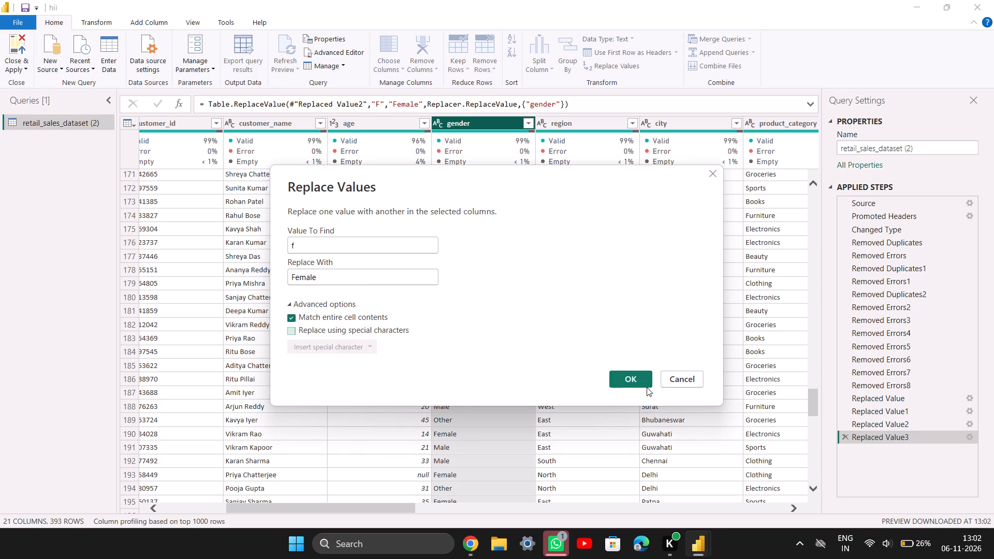
click(639, 379)
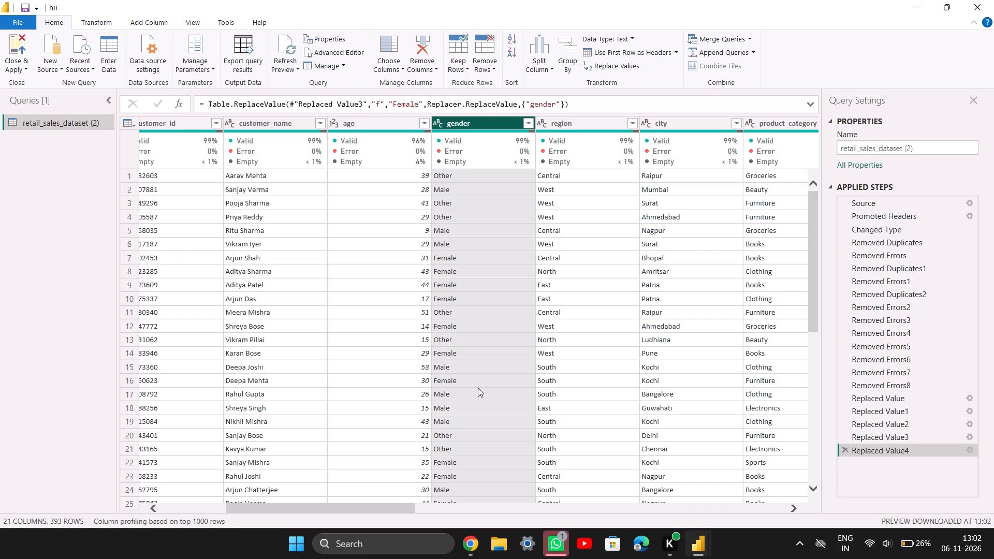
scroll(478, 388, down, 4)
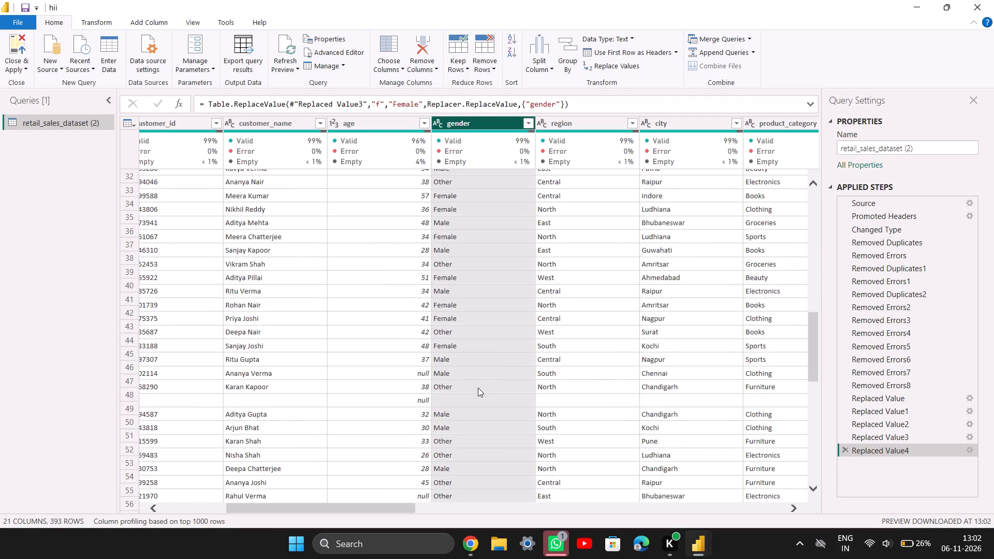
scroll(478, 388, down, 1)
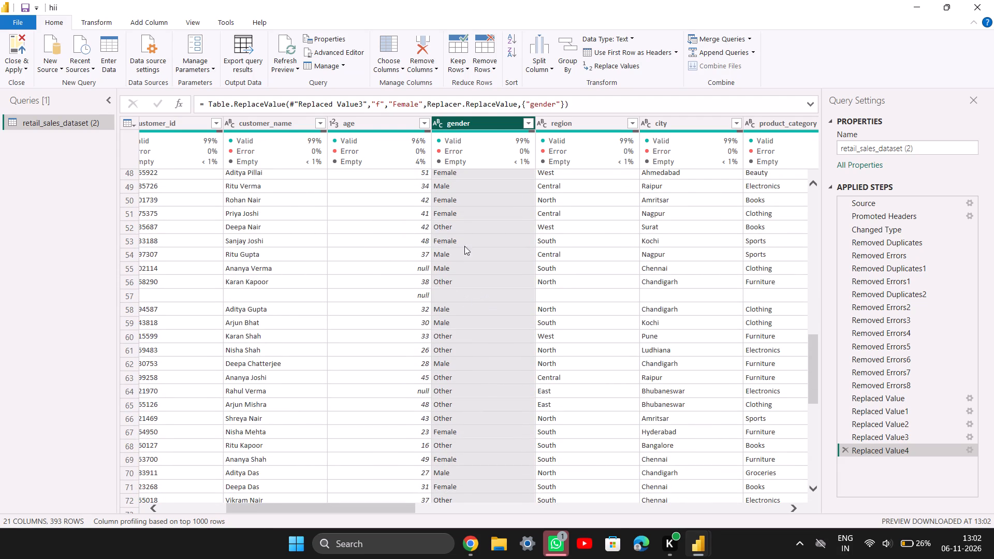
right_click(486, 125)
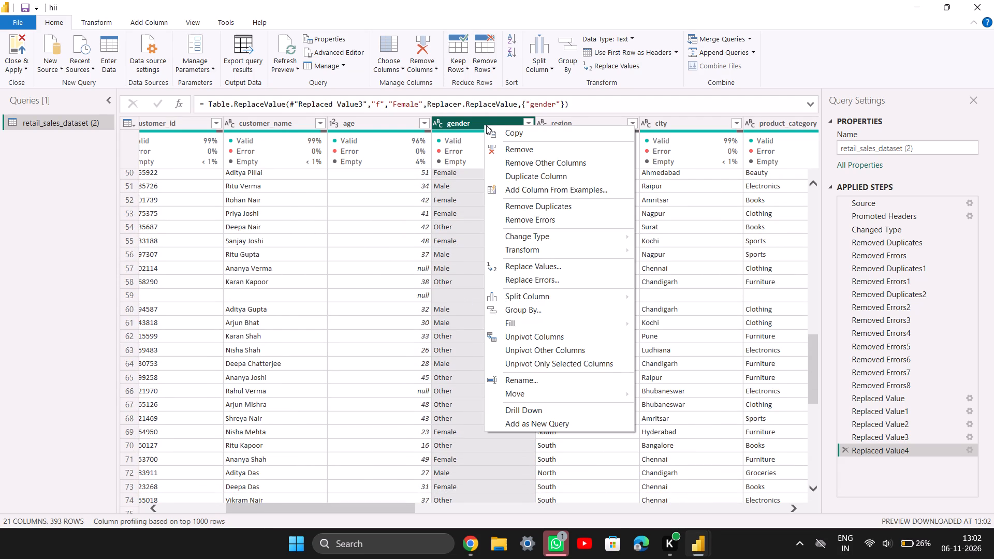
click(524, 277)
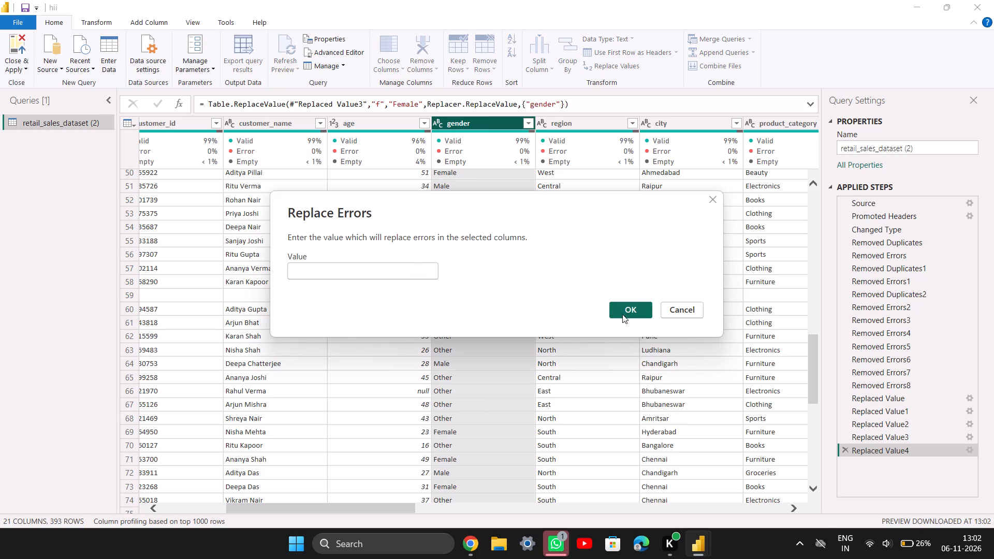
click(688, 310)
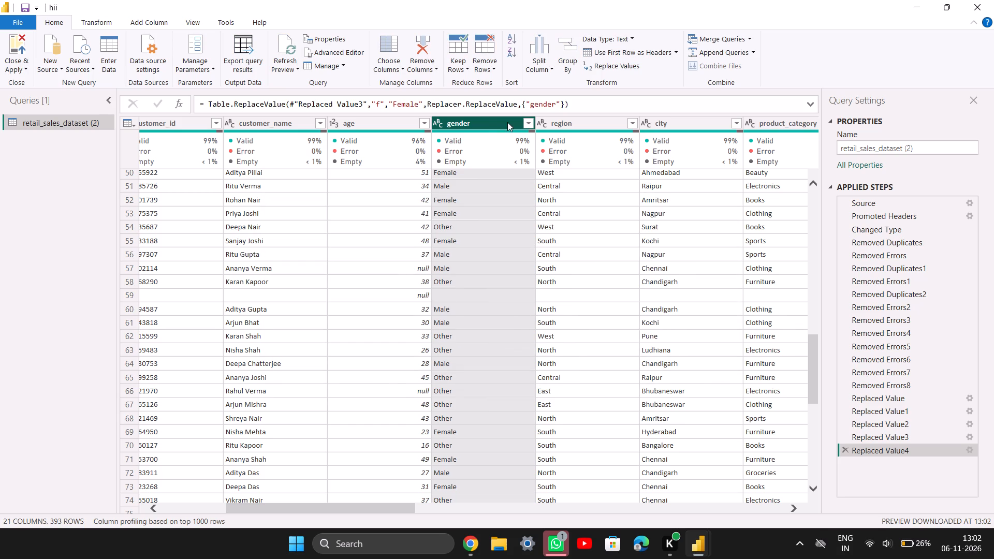
Remove the rows that contain errors in the gender column.
right_click(492, 120)
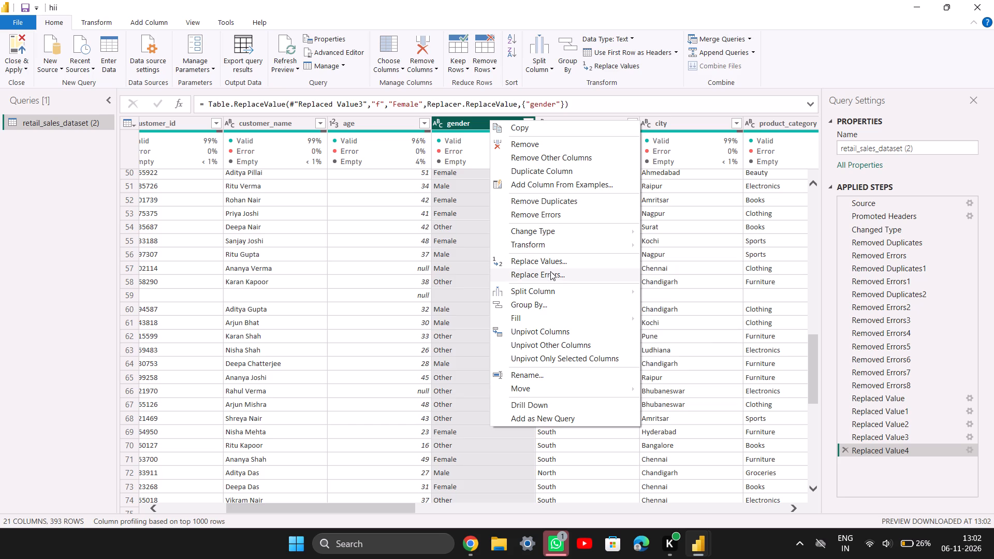
click(578, 218)
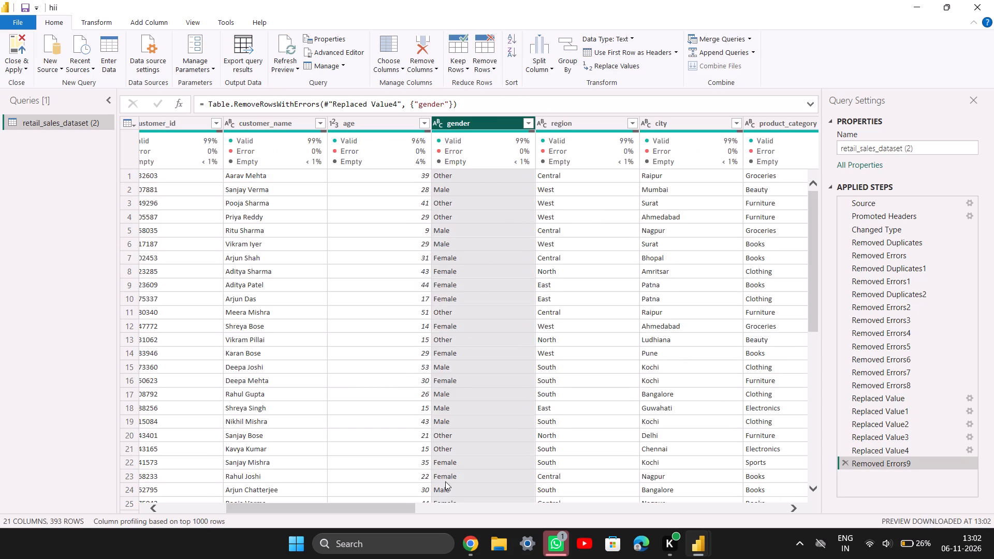
Check the gender column for remaining lowercase entries and replace the value "female" with "Female", matching entire cell contents only.
scroll(445, 481, down, 11)
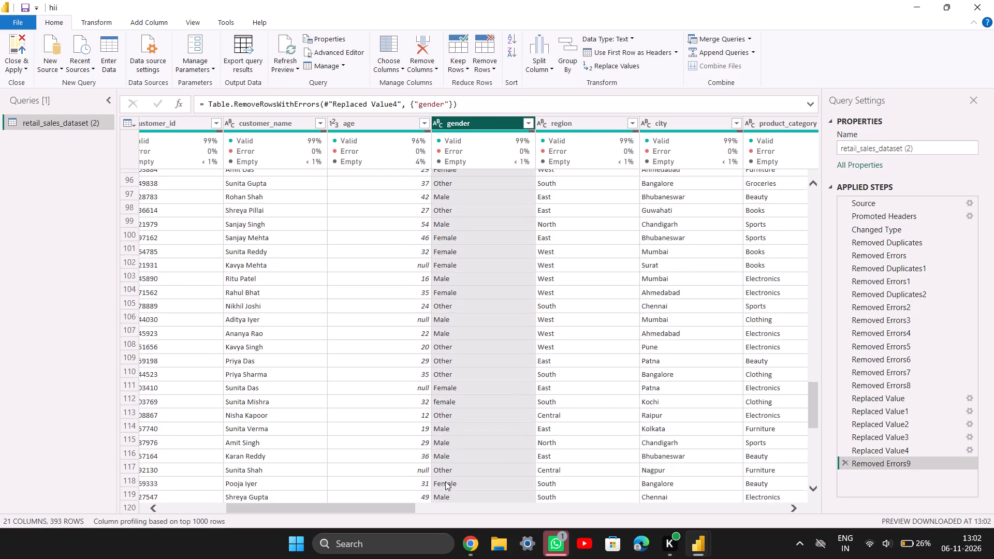
scroll(445, 481, down, 7)
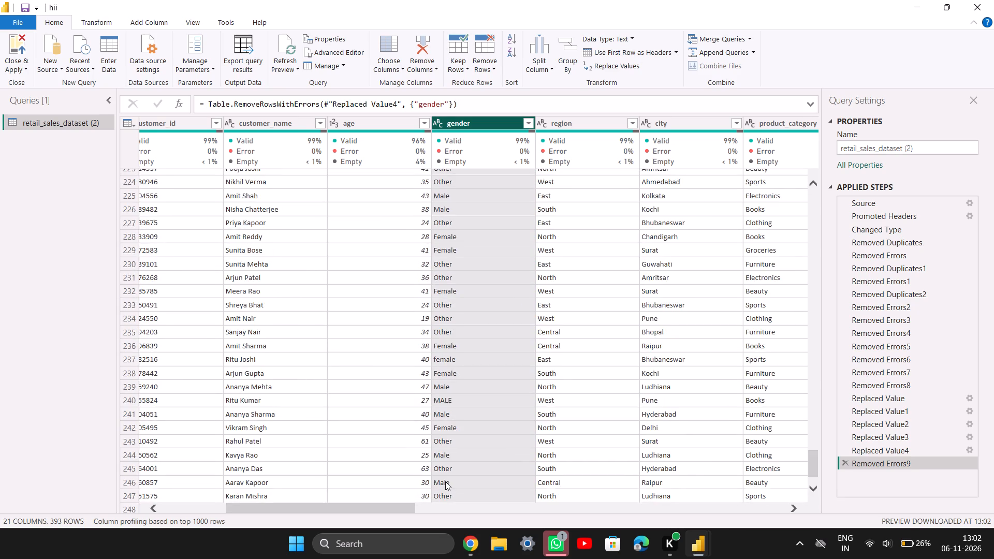
scroll(445, 481, down, 12)
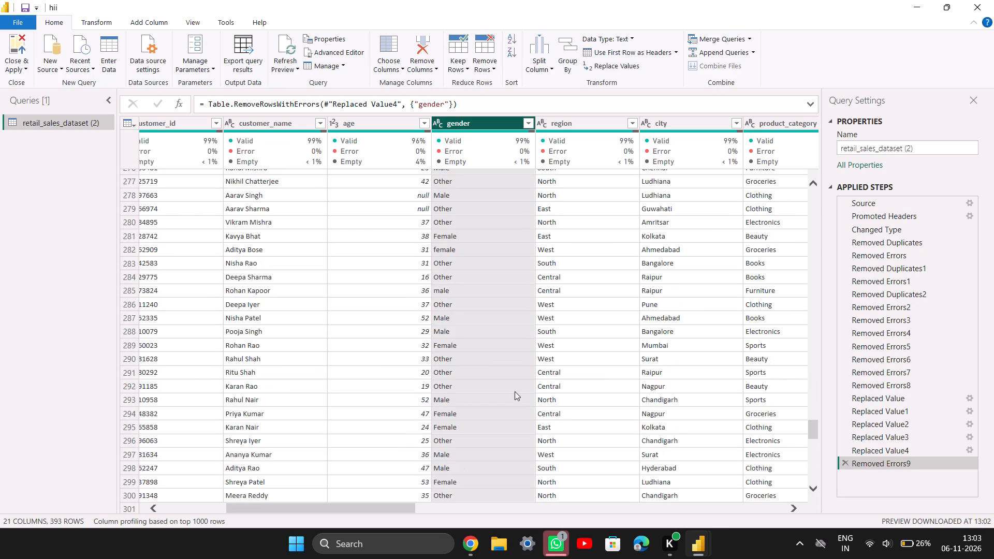
right_click(475, 125)
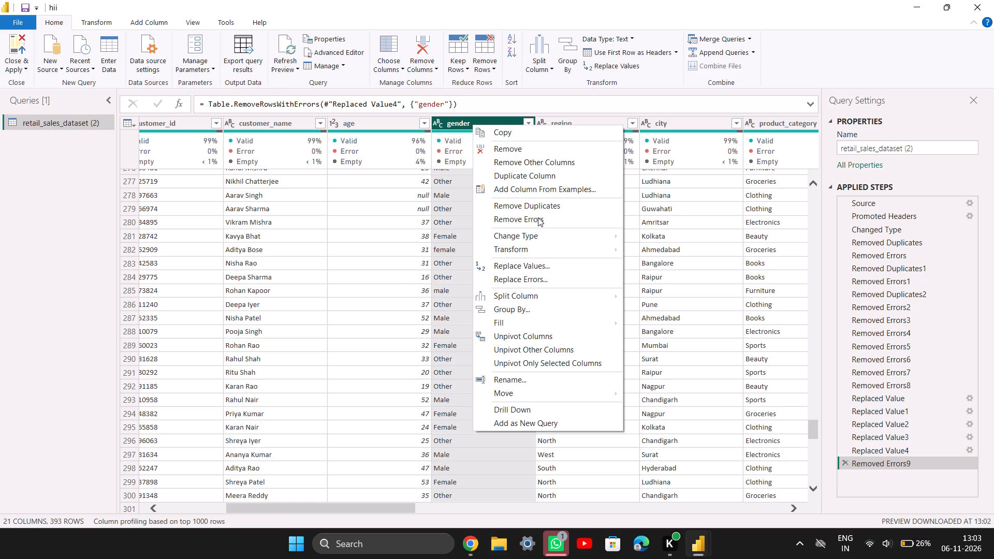
click(516, 270)
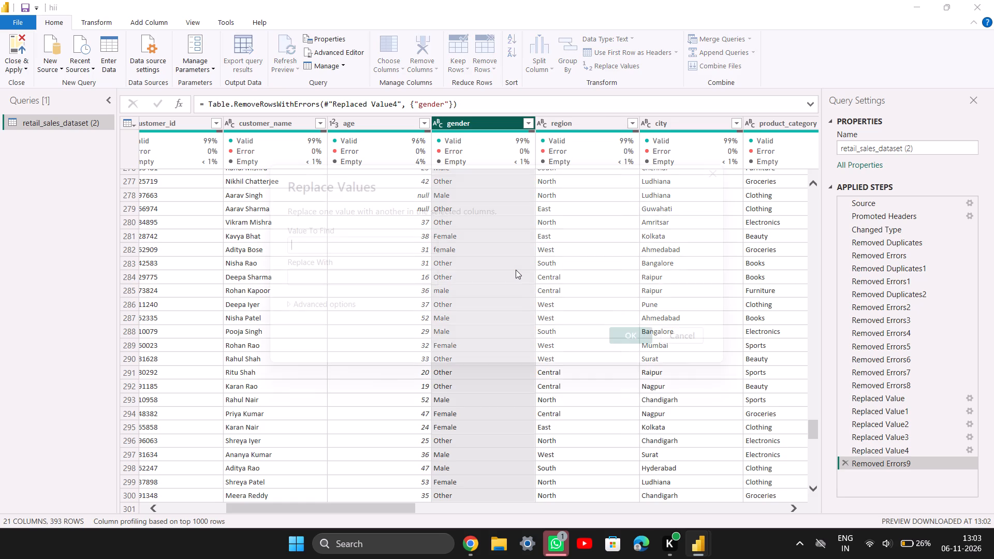
key(f)
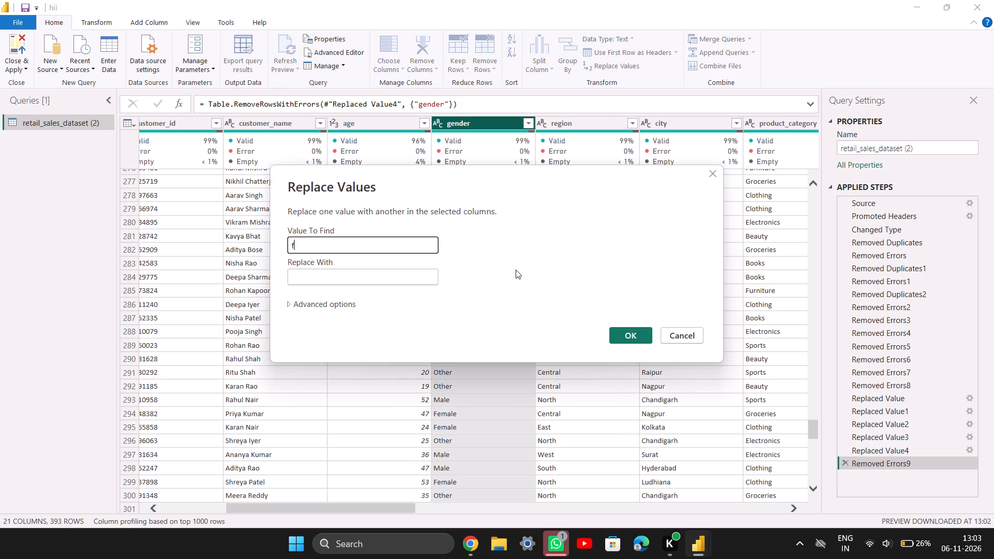
text(emale)
click(383, 278)
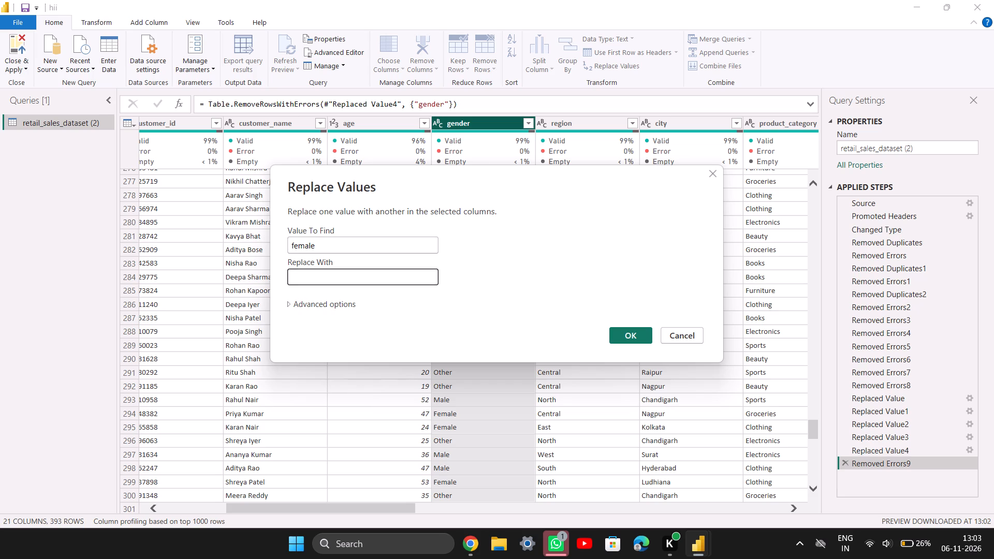
text(Female)
click(355, 304)
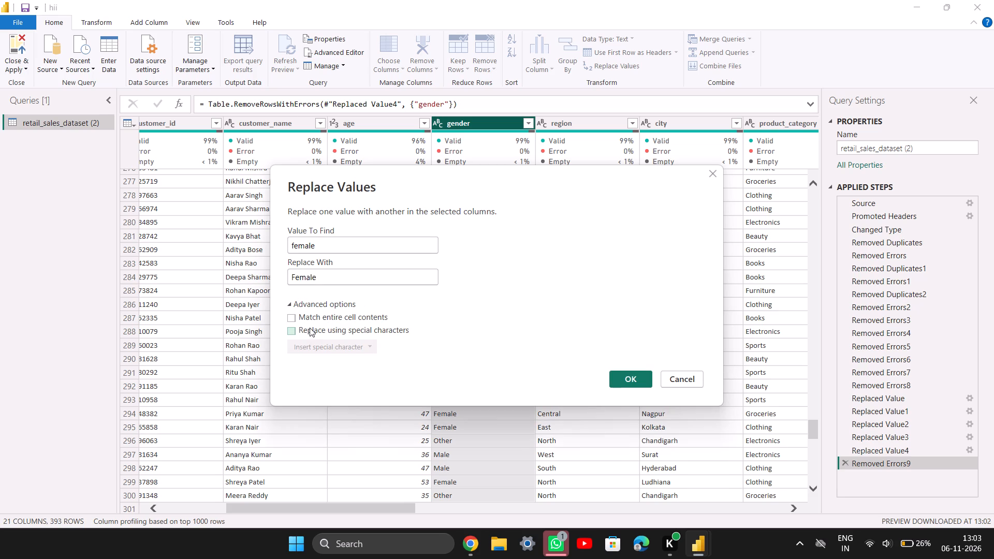
click(315, 316)
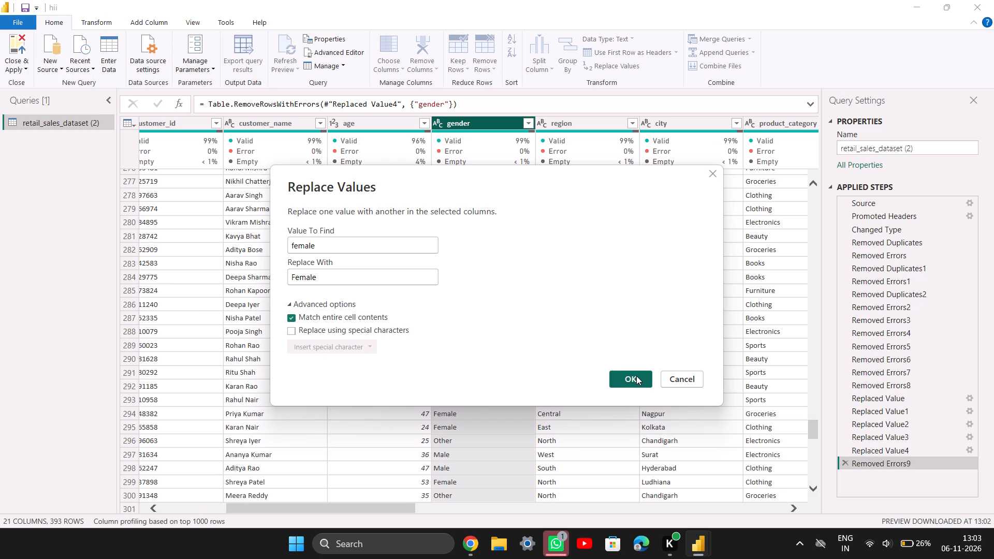
click(636, 376)
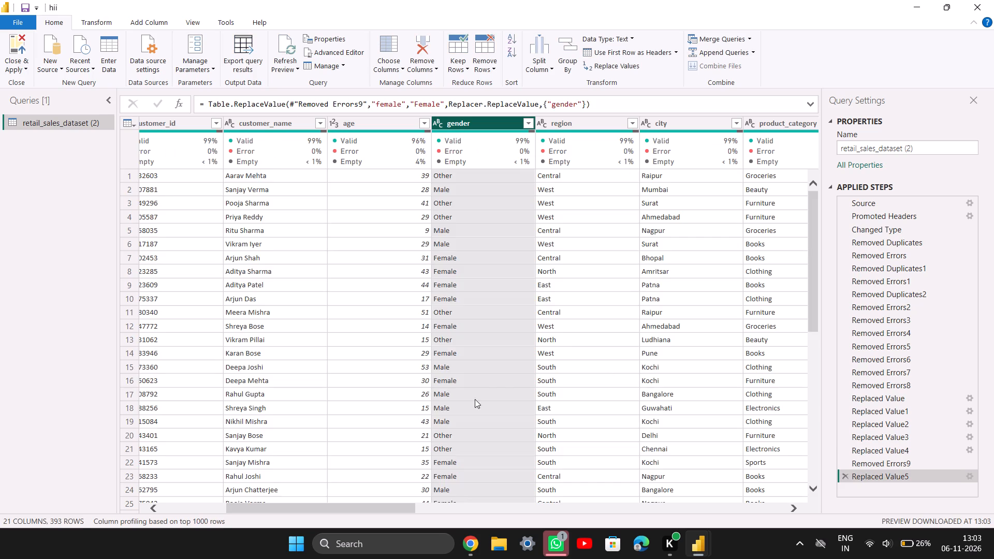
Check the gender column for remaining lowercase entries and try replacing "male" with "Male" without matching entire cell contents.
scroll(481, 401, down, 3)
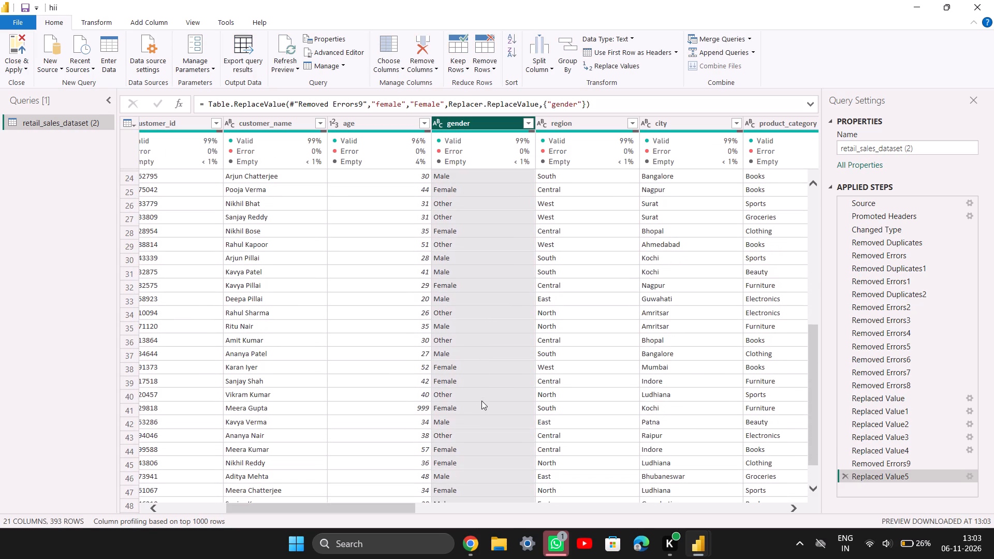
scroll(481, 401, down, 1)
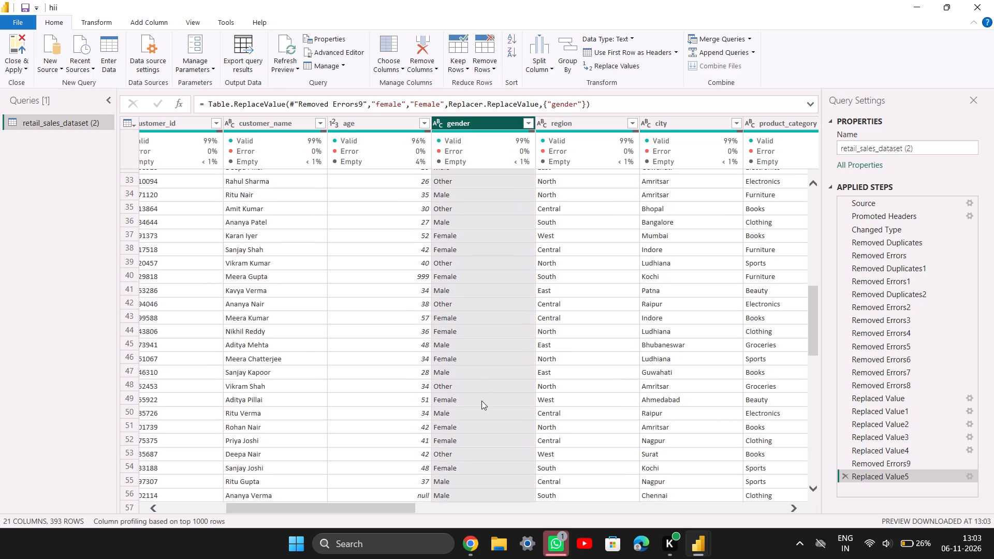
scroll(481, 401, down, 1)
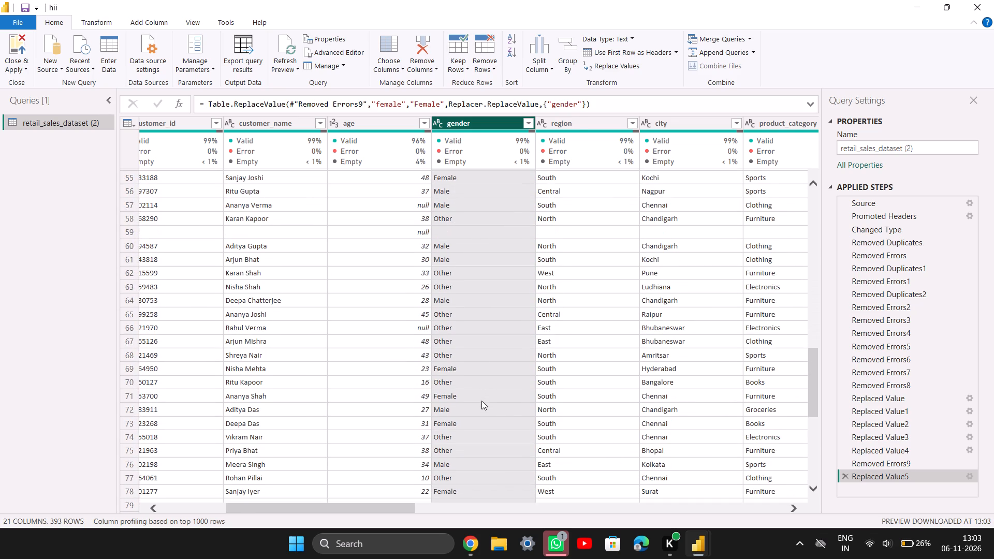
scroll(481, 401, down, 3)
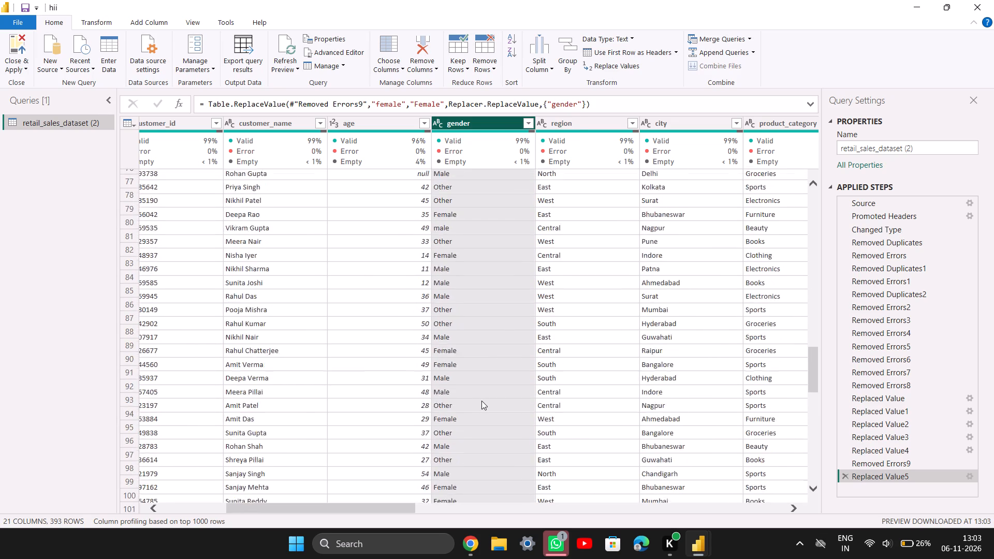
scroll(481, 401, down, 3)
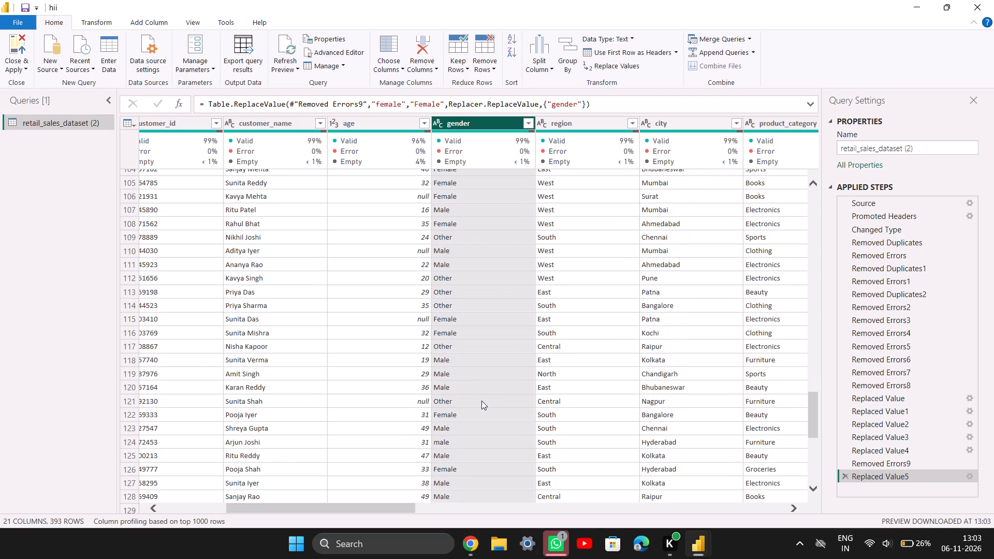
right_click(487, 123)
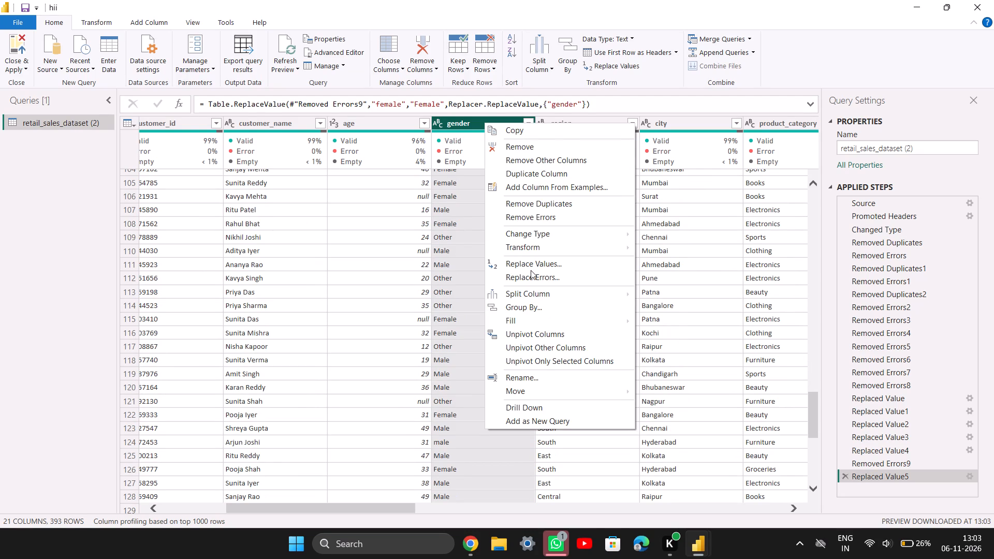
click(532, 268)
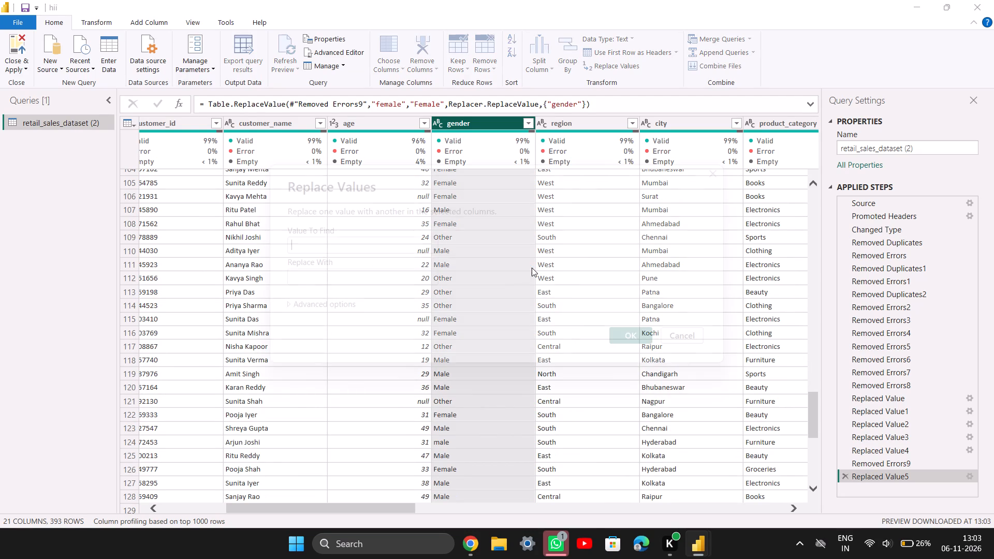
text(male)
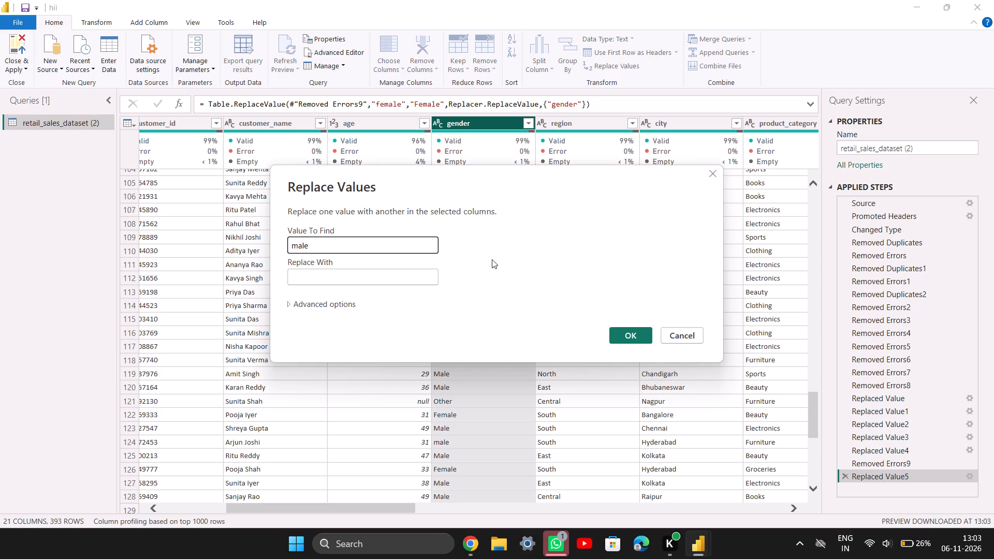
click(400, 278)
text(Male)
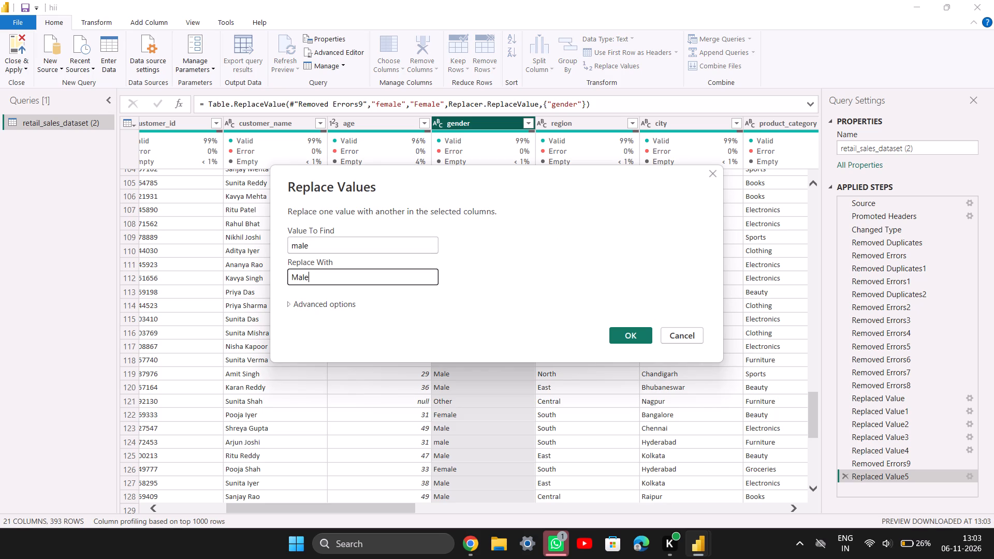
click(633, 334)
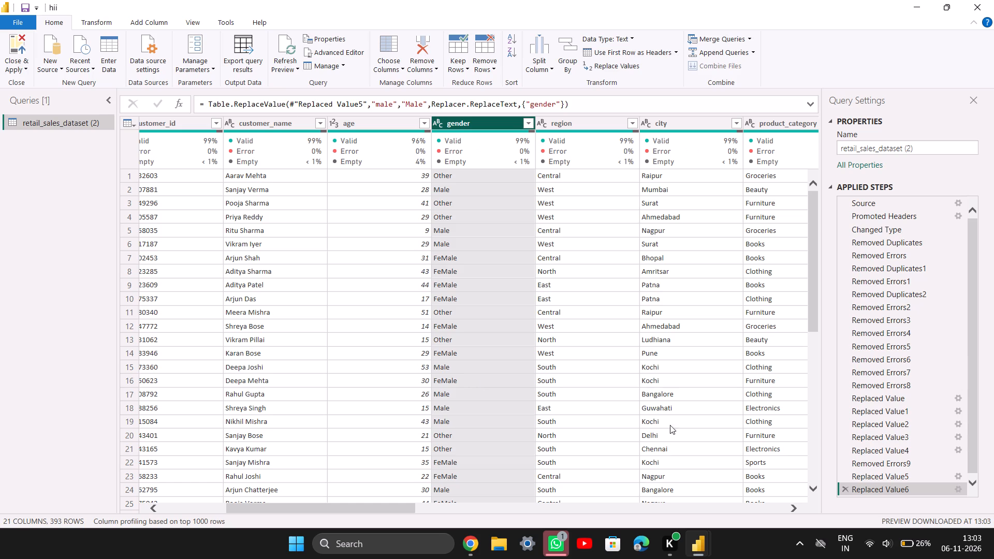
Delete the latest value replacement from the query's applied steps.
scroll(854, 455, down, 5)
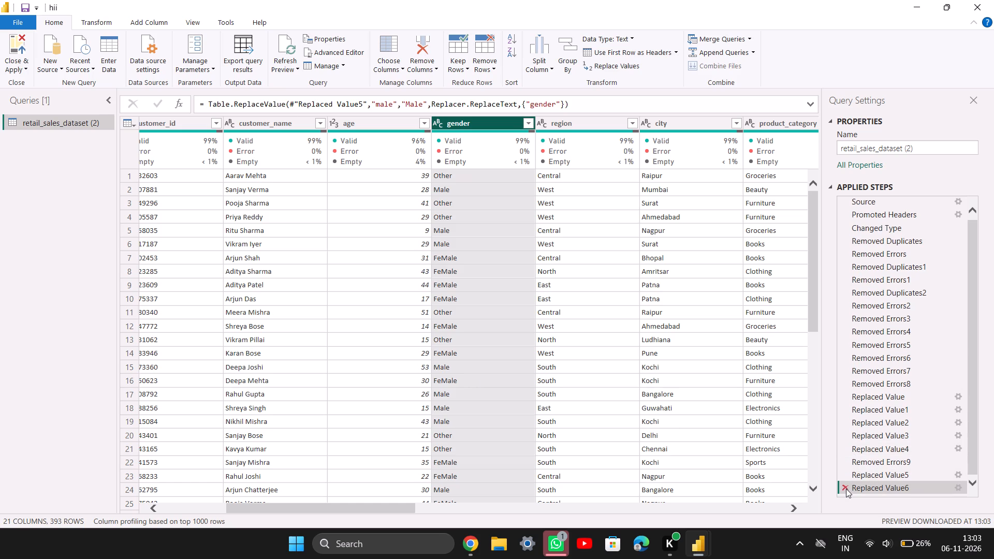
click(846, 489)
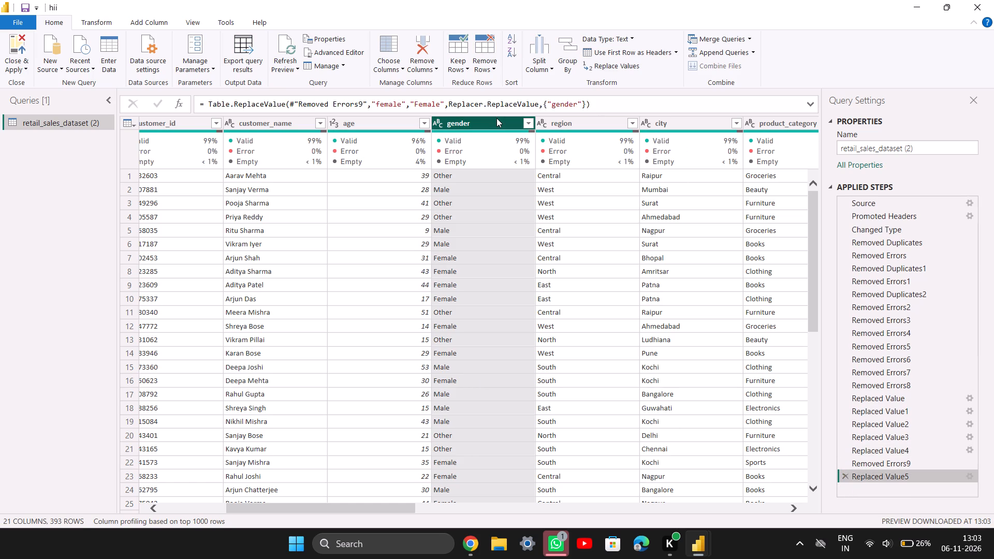
Replace the value "male" with "Male" in the gender column, matching entire cell contents only.
right_click(496, 120)
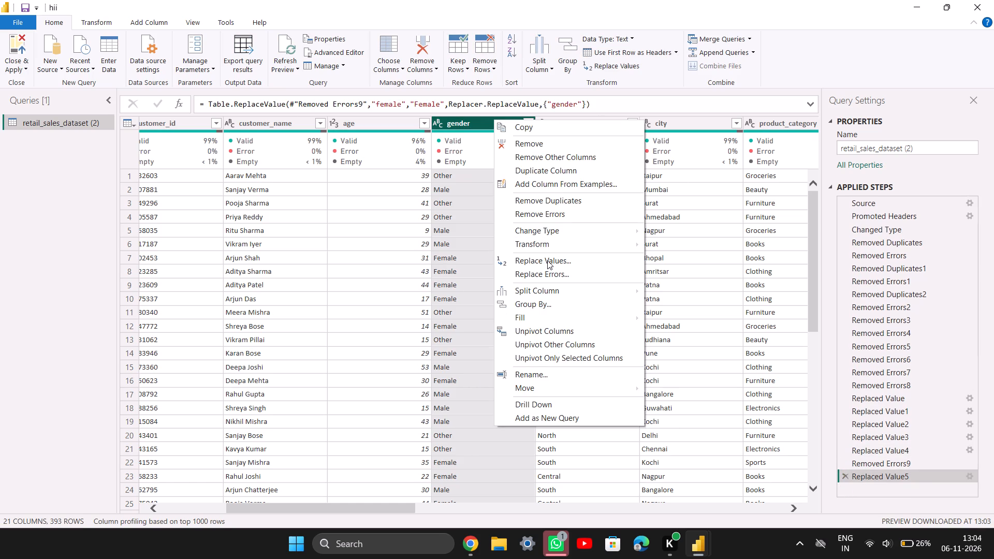
click(547, 261)
text(male)
click(424, 273)
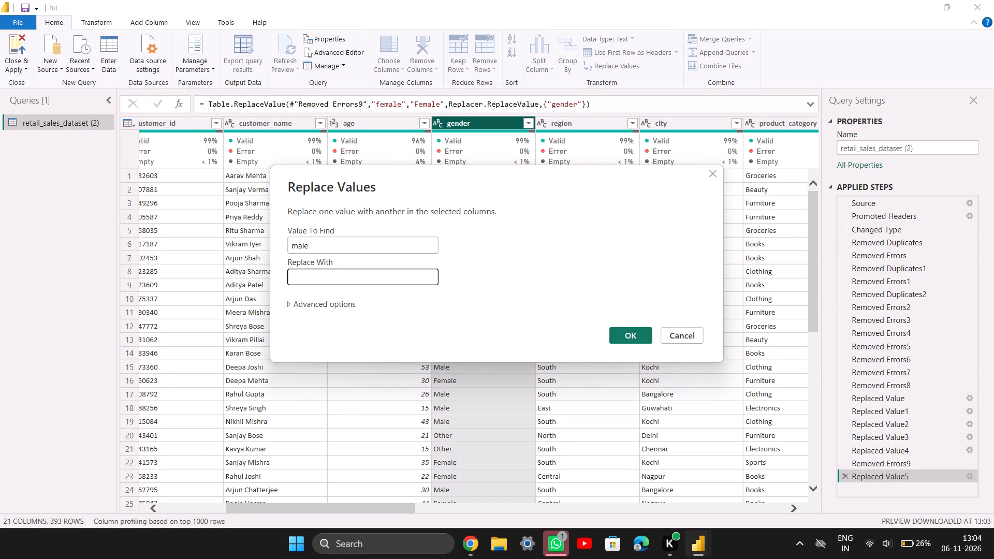
text(MAlw)
key(BackSpace)
key(BackSpace)
key(BackSpace)
text(ale)
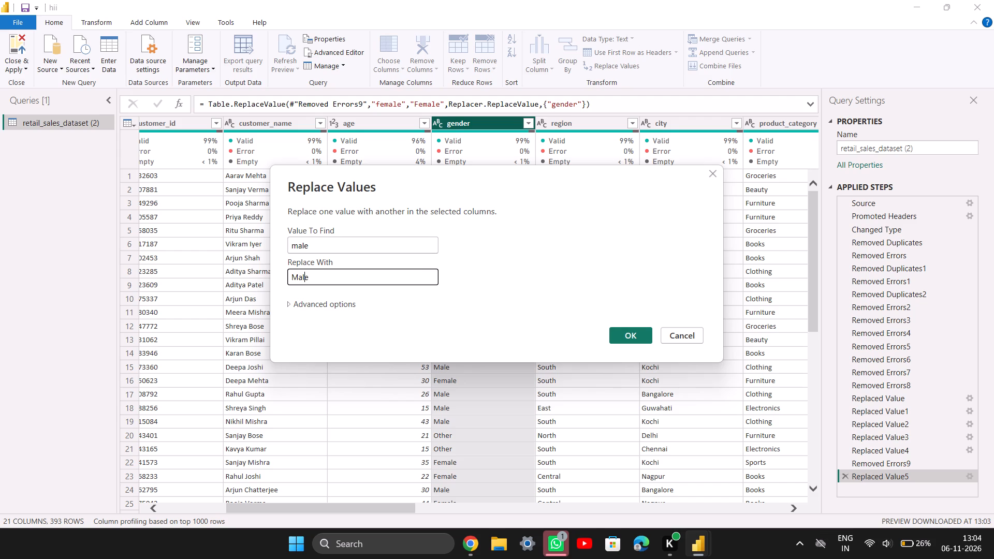
click(342, 304)
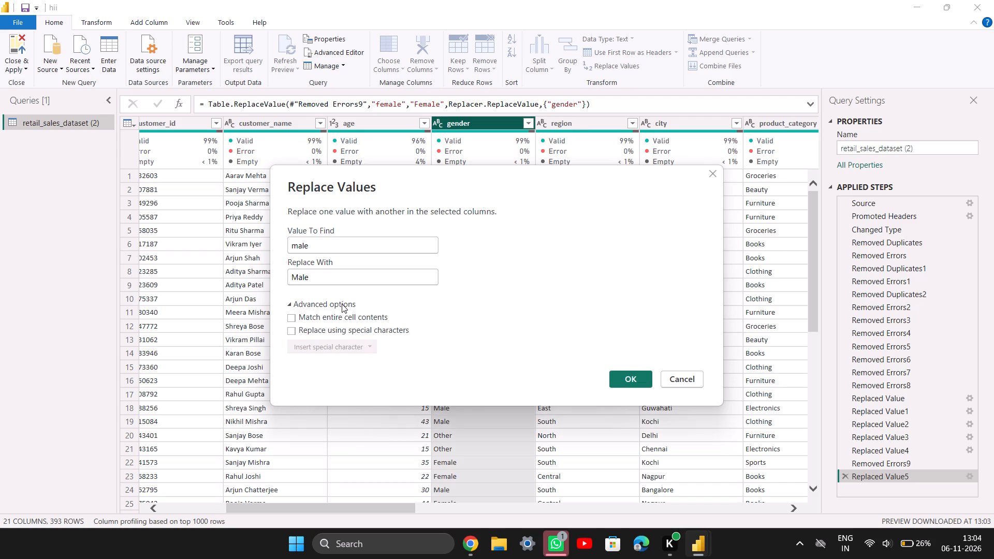
click(292, 319)
click(631, 376)
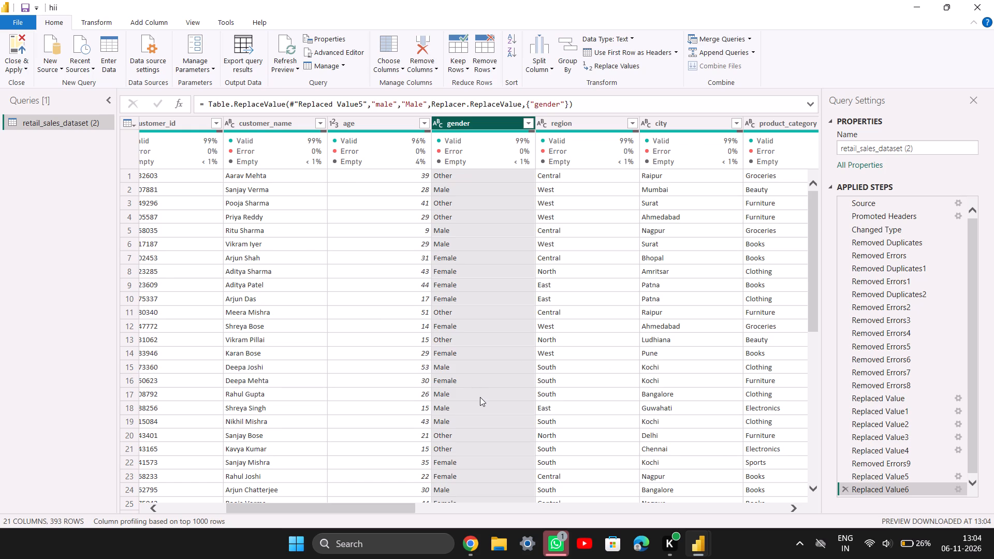
Examine the rows of the gender column for any remaining nonstandard spellings or capitalisation.
scroll(480, 397, down, 3)
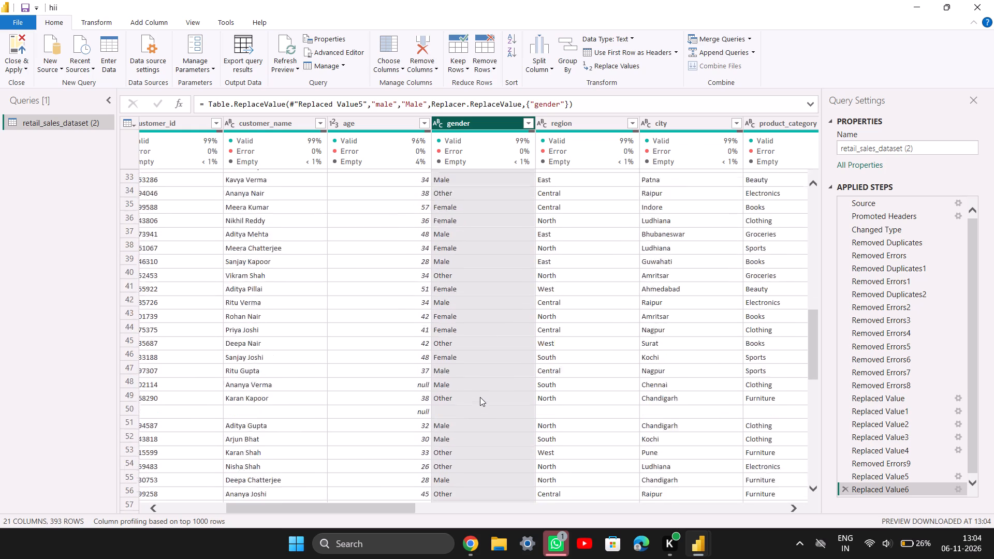
scroll(480, 397, down, 1)
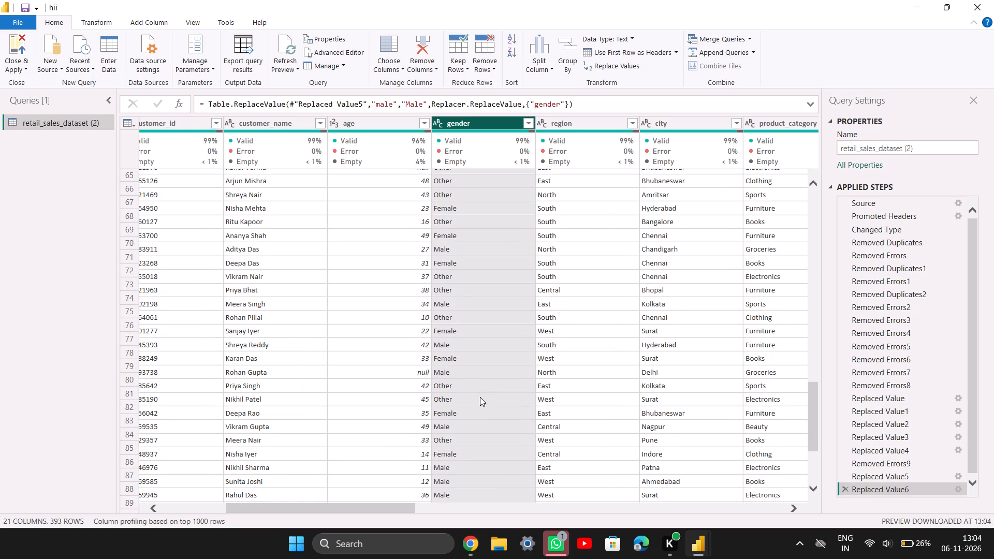
scroll(480, 397, down, 2)
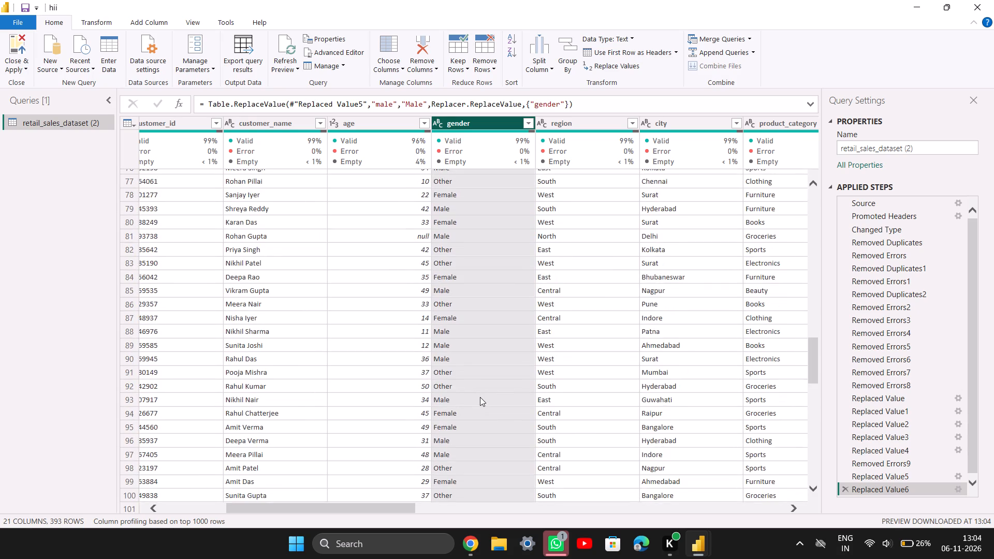
scroll(480, 397, down, 1)
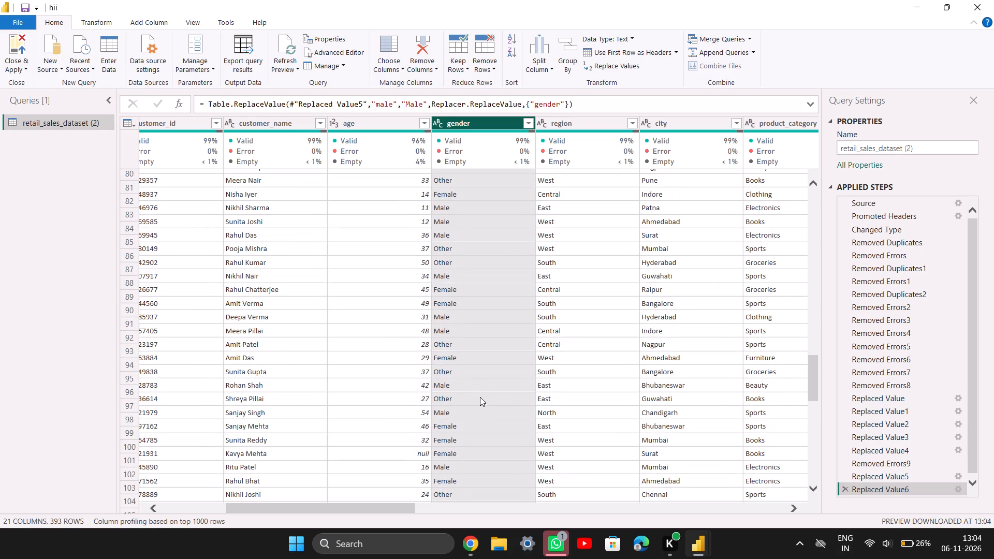
scroll(480, 397, down, 1)
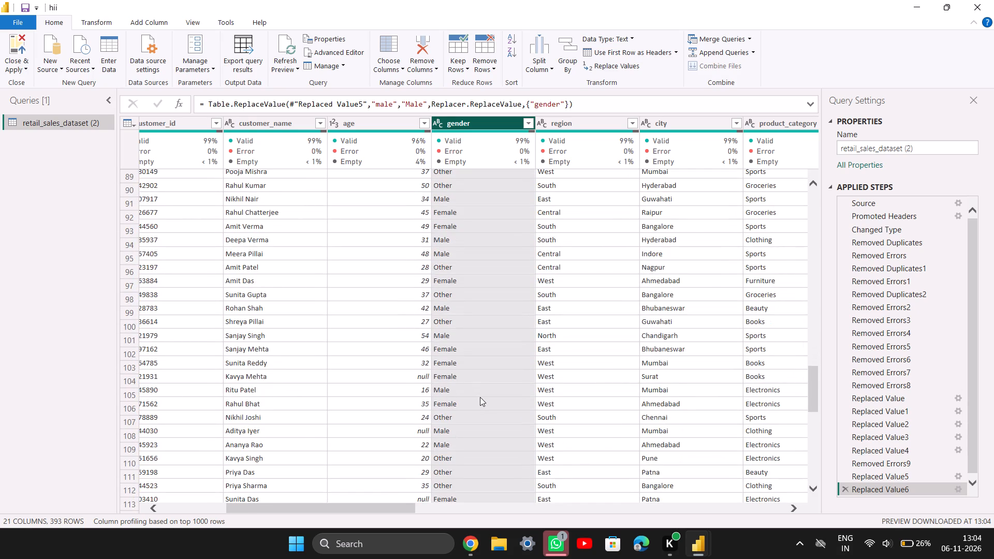
scroll(480, 397, down, 3)
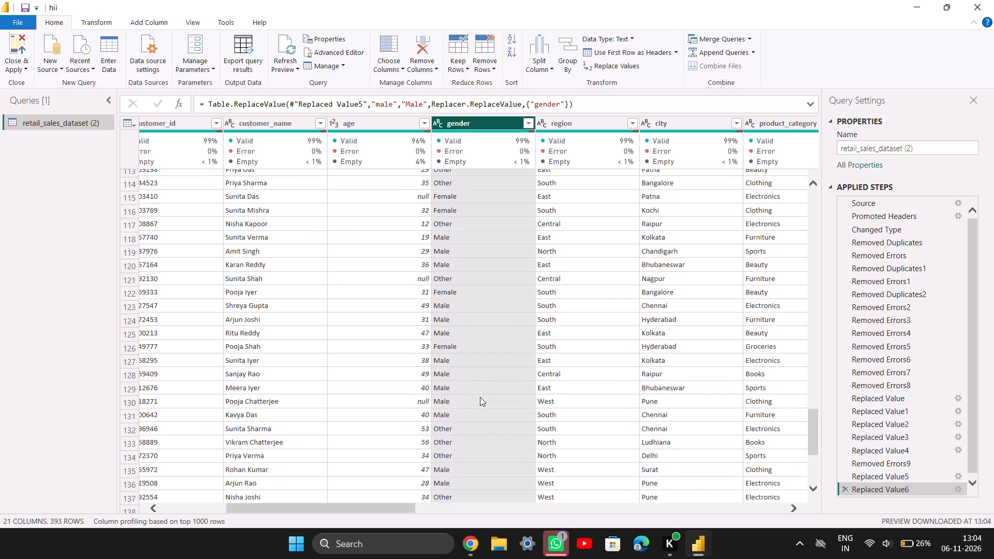
scroll(480, 397, down, 2)
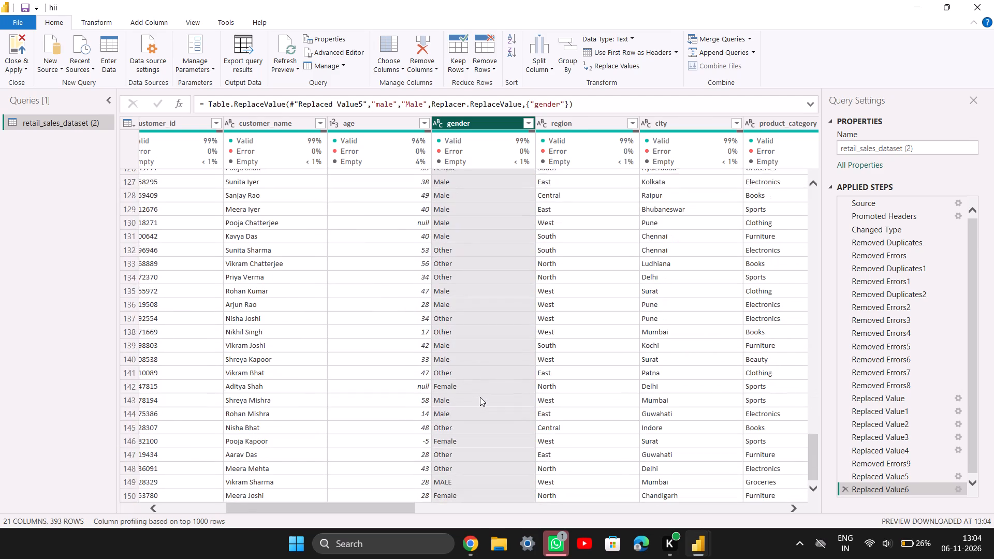
scroll(480, 397, down, 2)
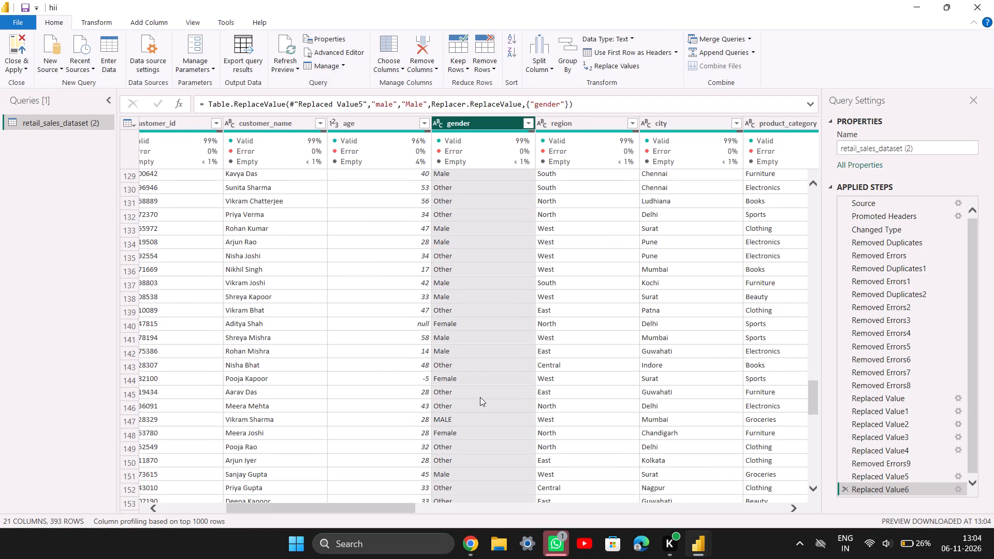
right_click(473, 122)
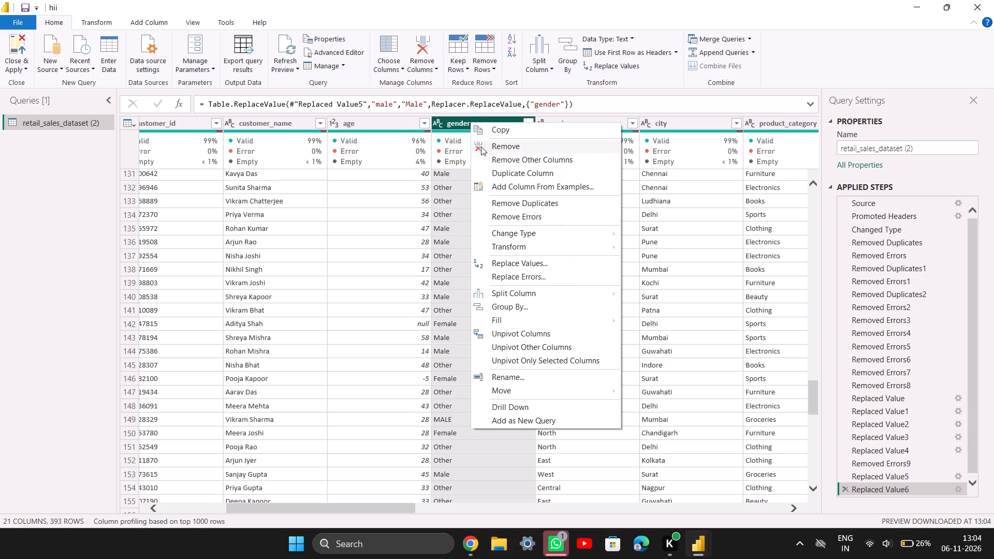
click(456, 123)
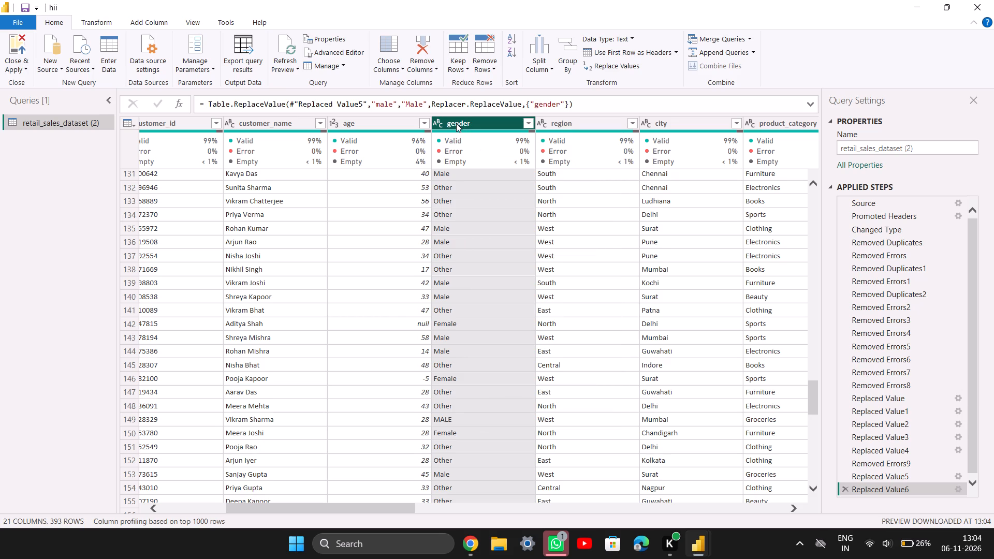
Review the distinct values in the gender column's filter list without applying a filter.
click(525, 121)
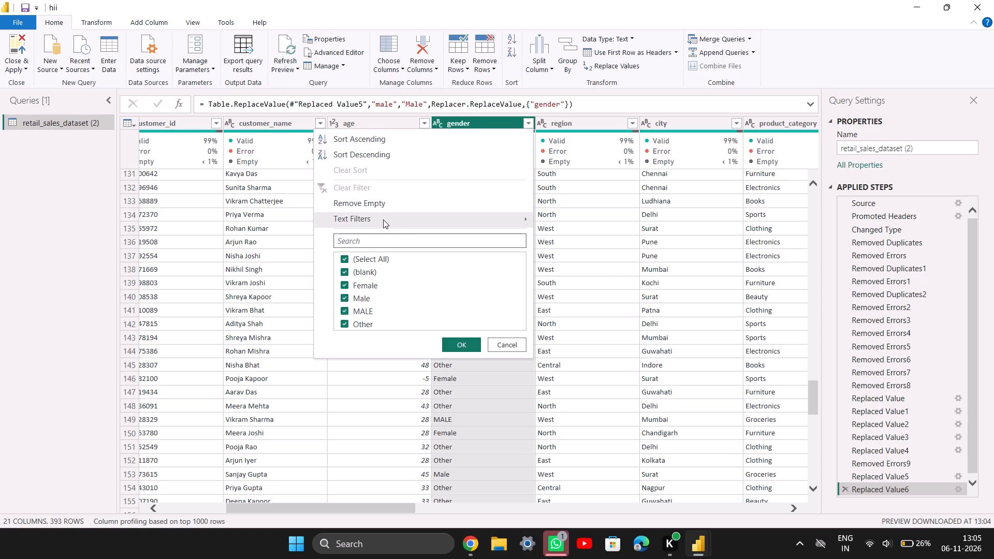
scroll(397, 291, down, 3)
click(497, 348)
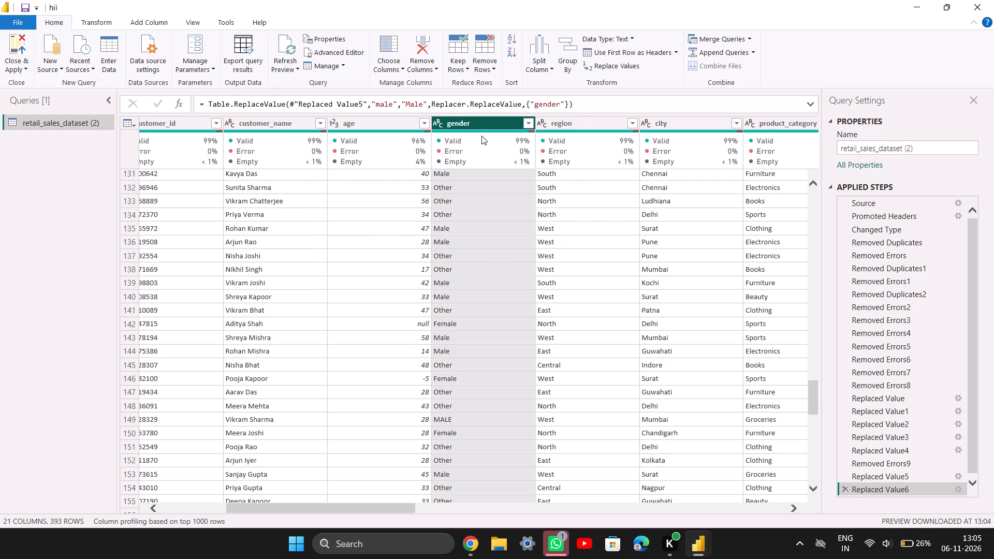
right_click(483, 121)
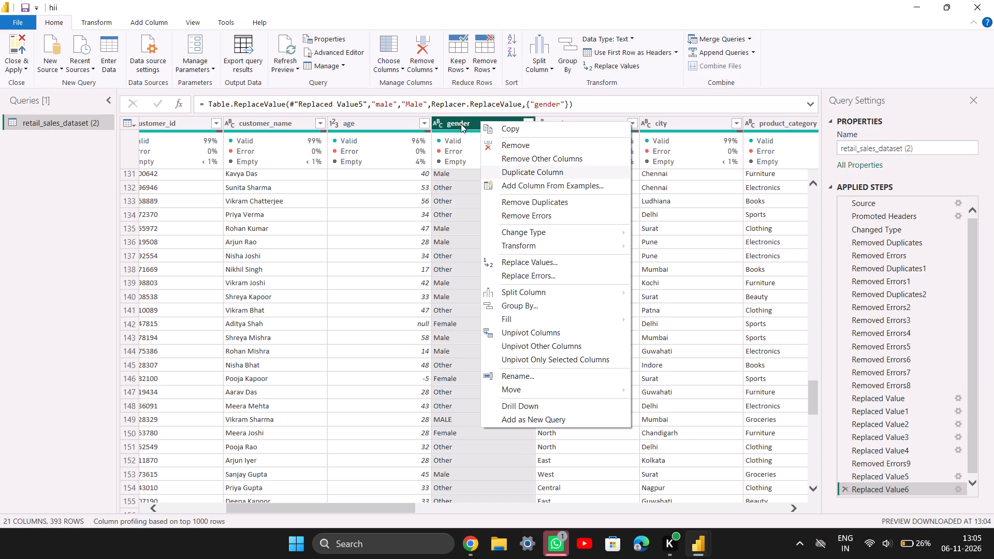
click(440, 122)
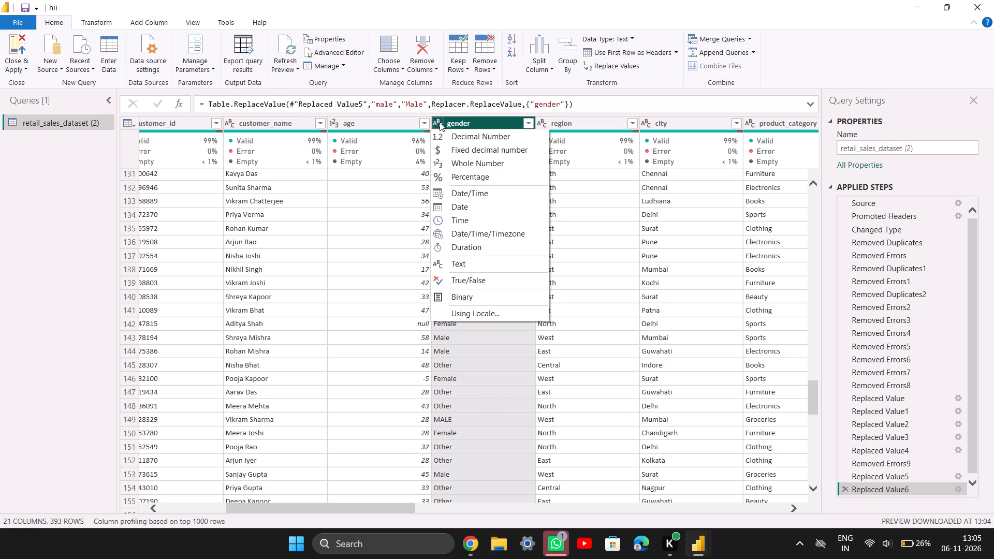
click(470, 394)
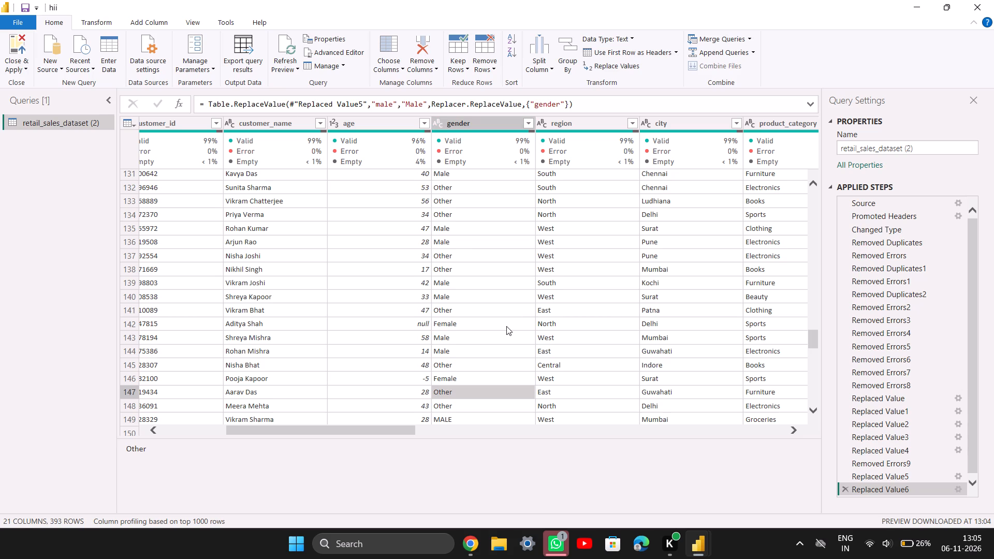
Examine the remaining rows of the gender column for nonstandard spellings or capitalisation.
scroll(506, 326, down, 4)
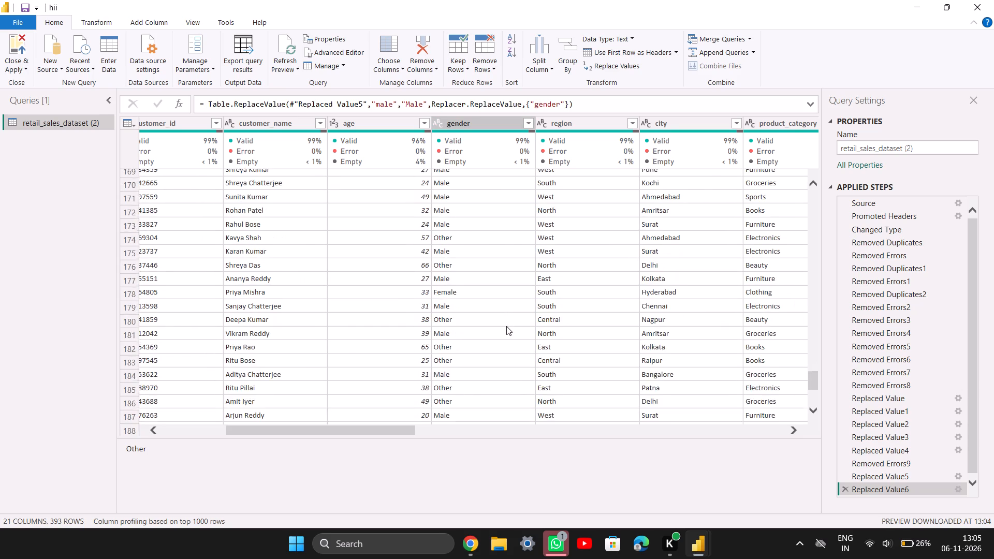
scroll(506, 326, down, 1)
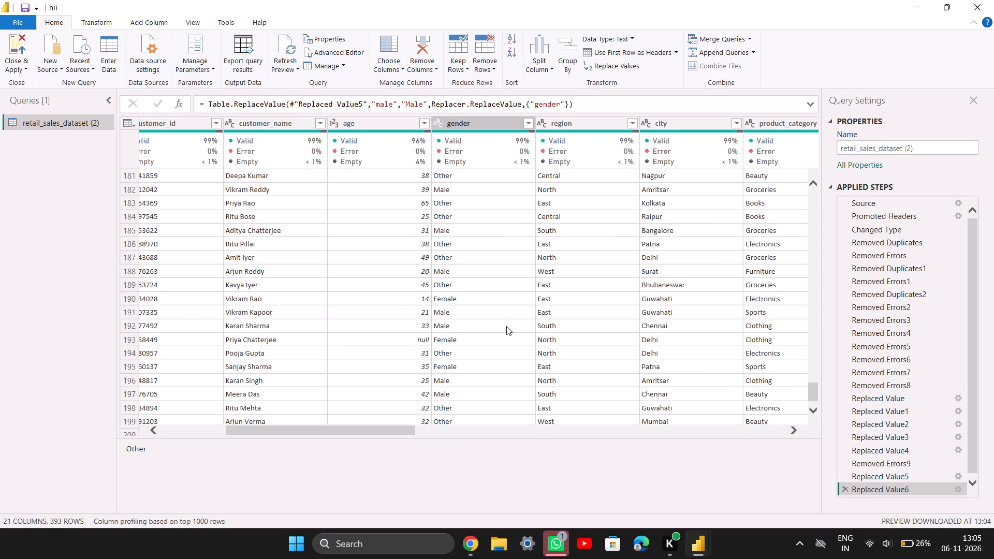
scroll(506, 326, down, 3)
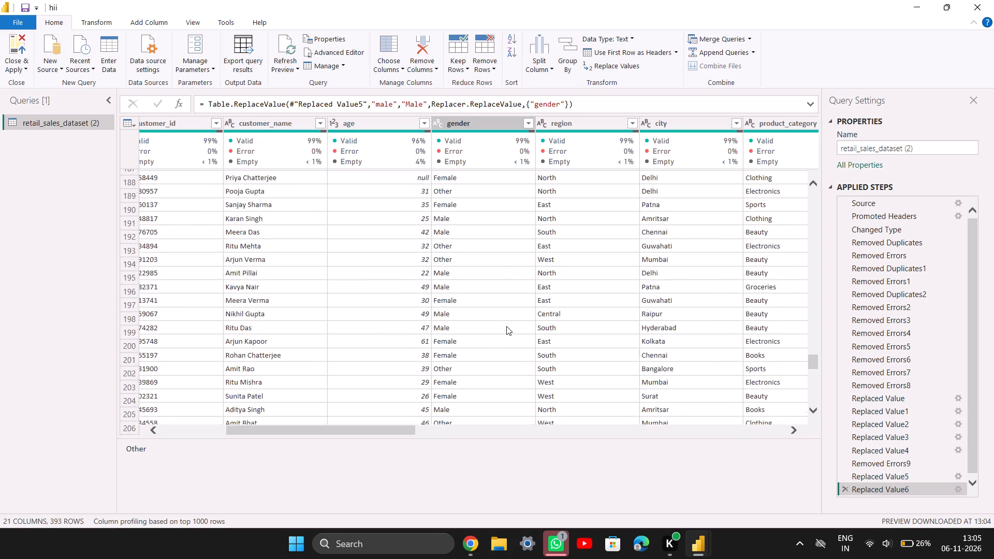
scroll(506, 326, down, 2)
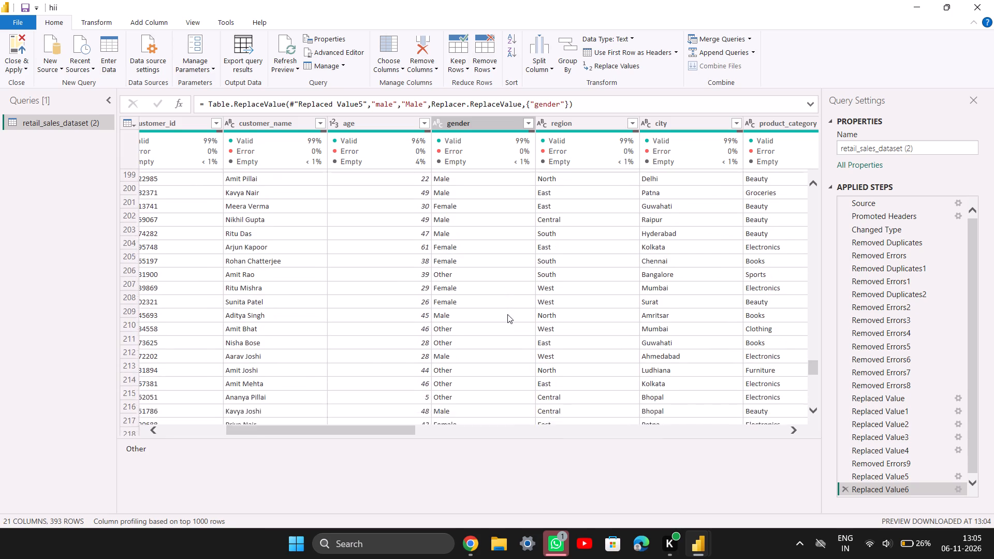
scroll(507, 314, down, 2)
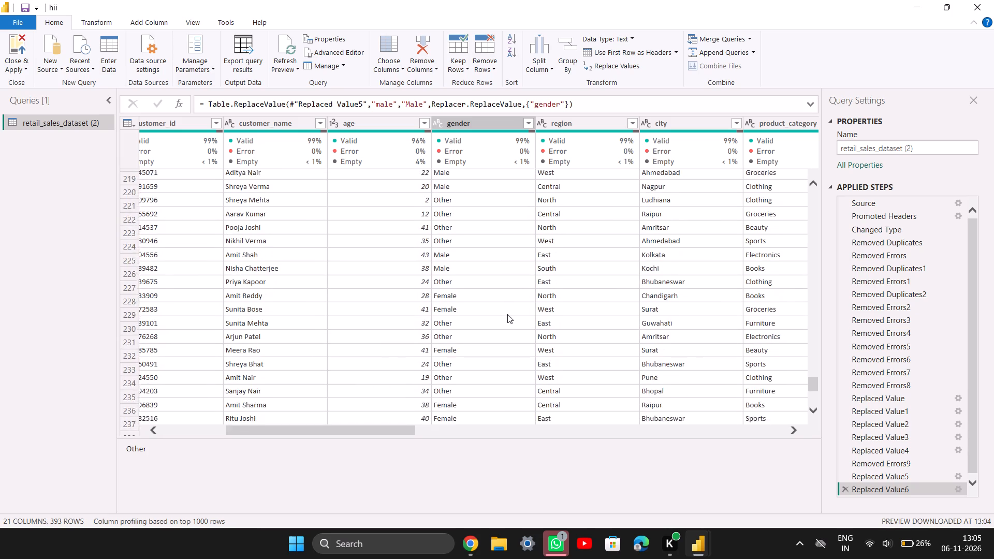
scroll(507, 314, down, 3)
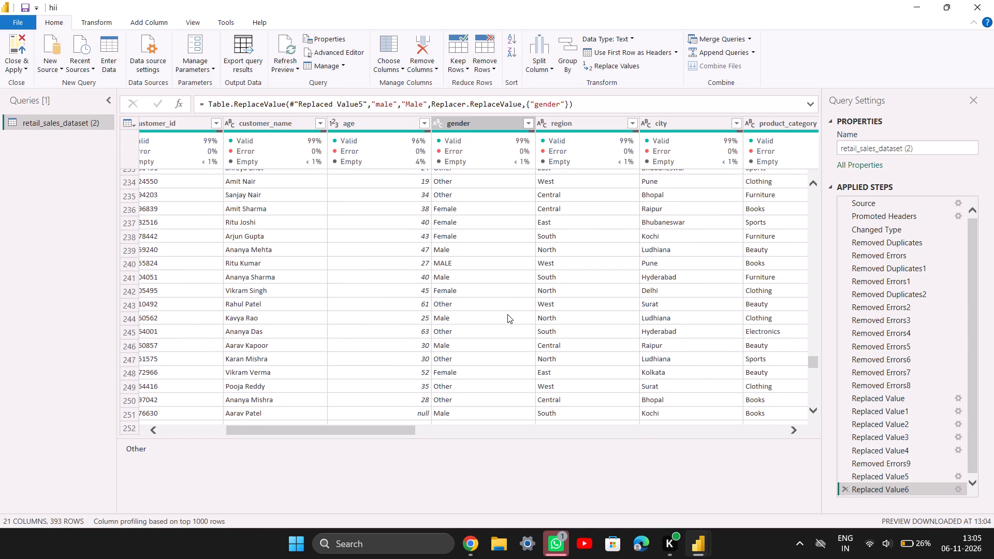
scroll(507, 314, down, 2)
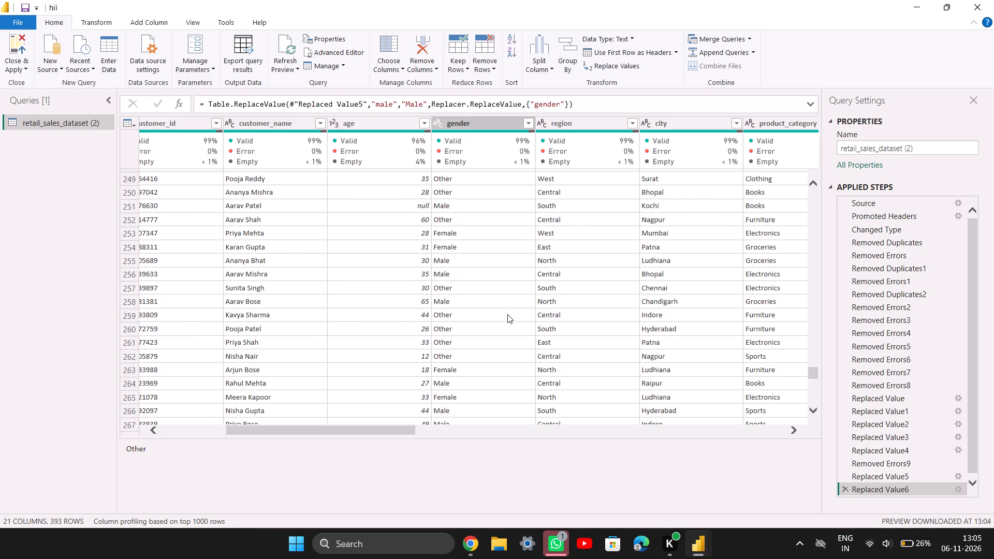
scroll(507, 314, down, 2)
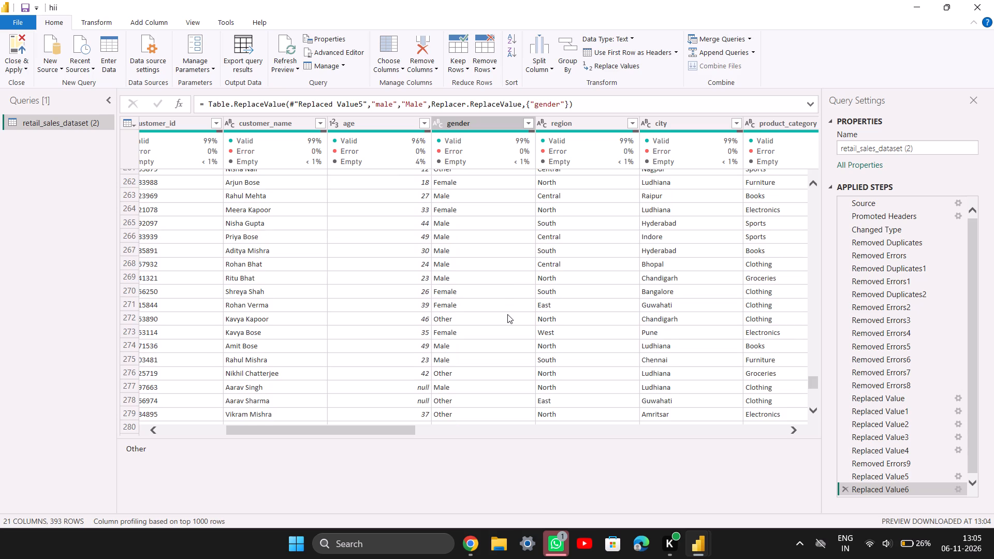
scroll(507, 314, down, 2)
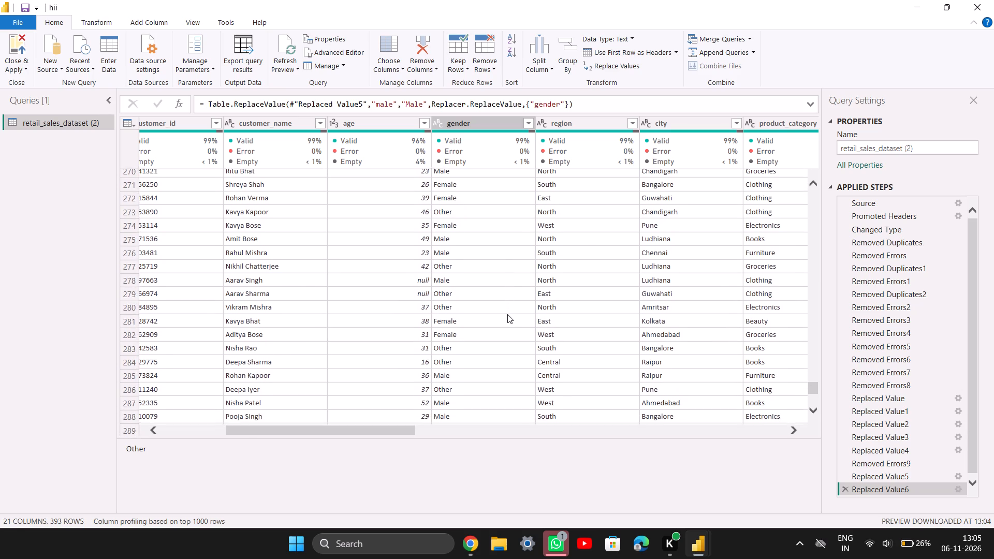
scroll(507, 314, down, 4)
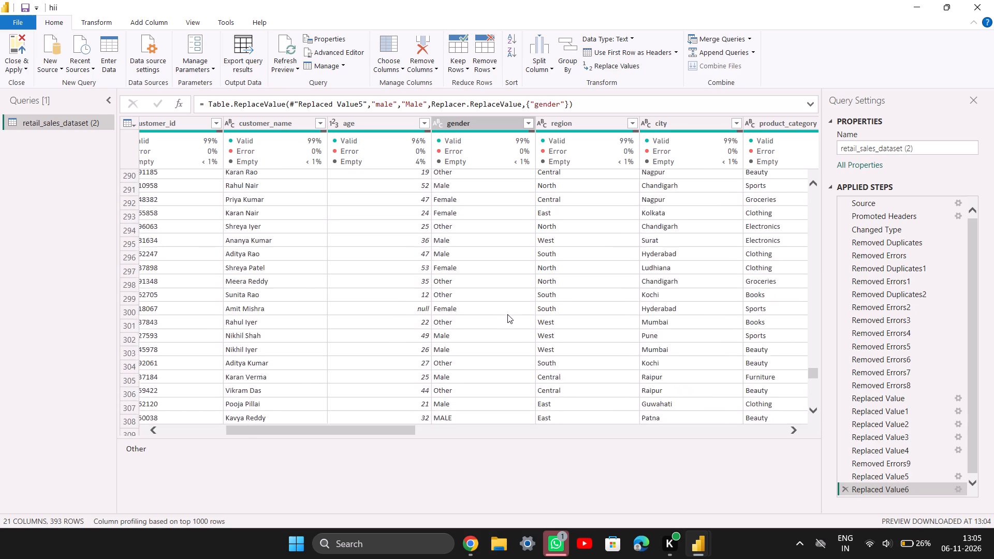
scroll(507, 314, down, 2)
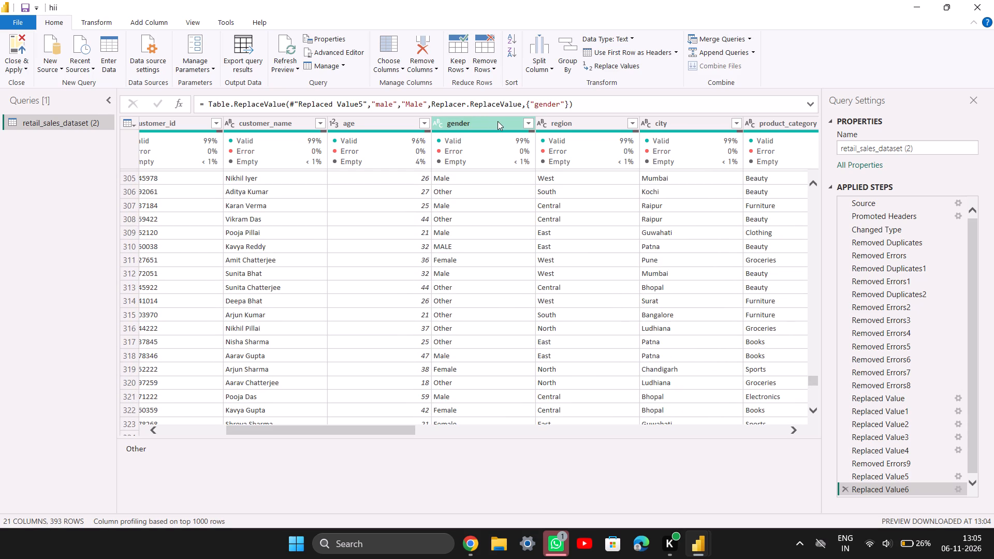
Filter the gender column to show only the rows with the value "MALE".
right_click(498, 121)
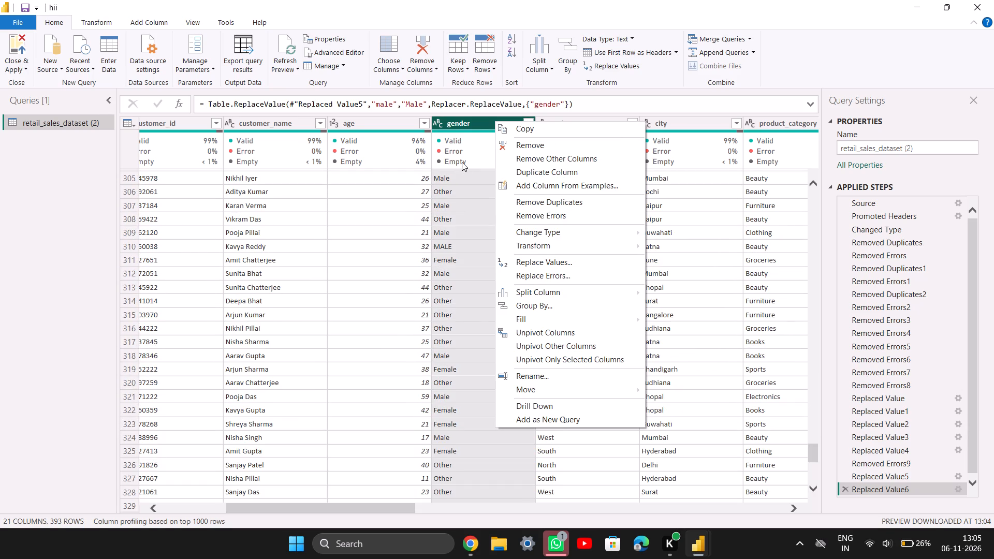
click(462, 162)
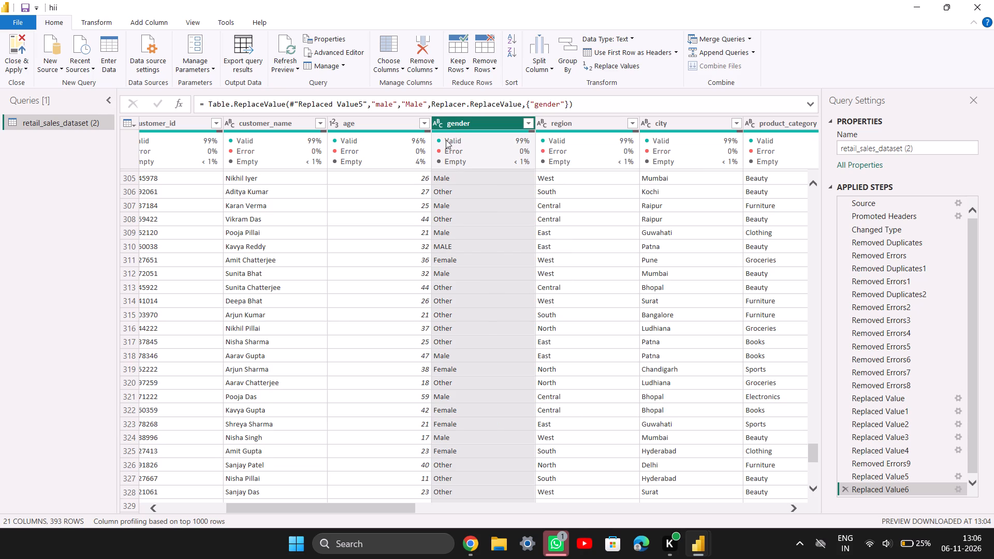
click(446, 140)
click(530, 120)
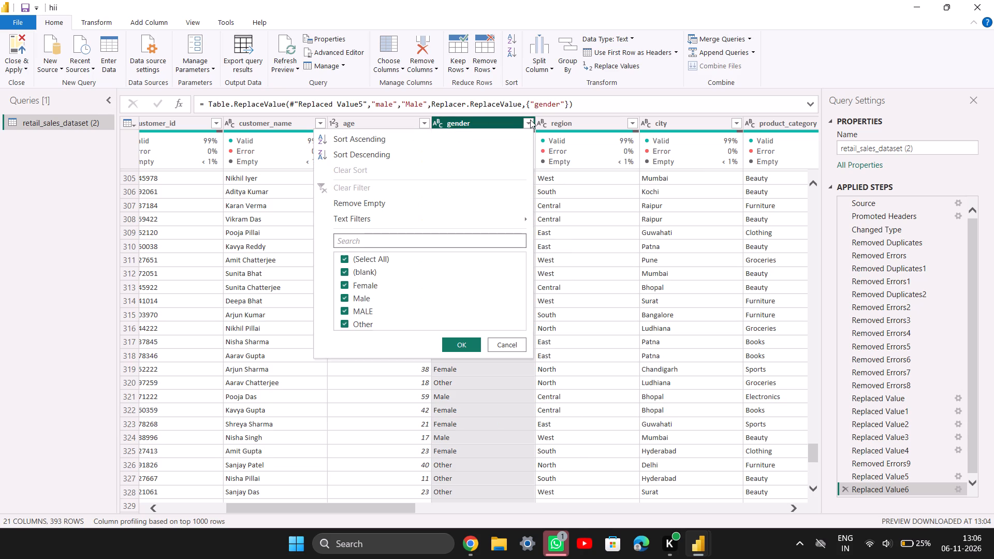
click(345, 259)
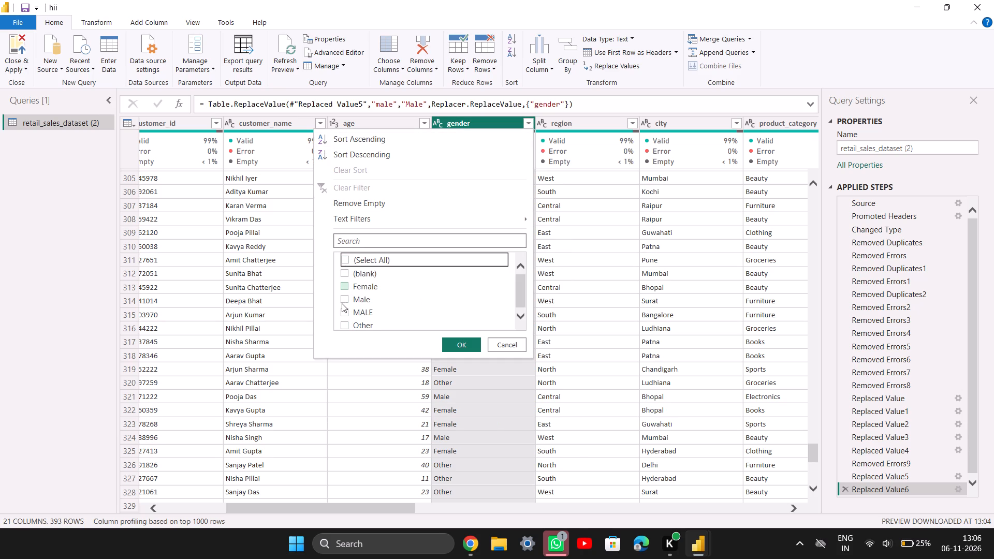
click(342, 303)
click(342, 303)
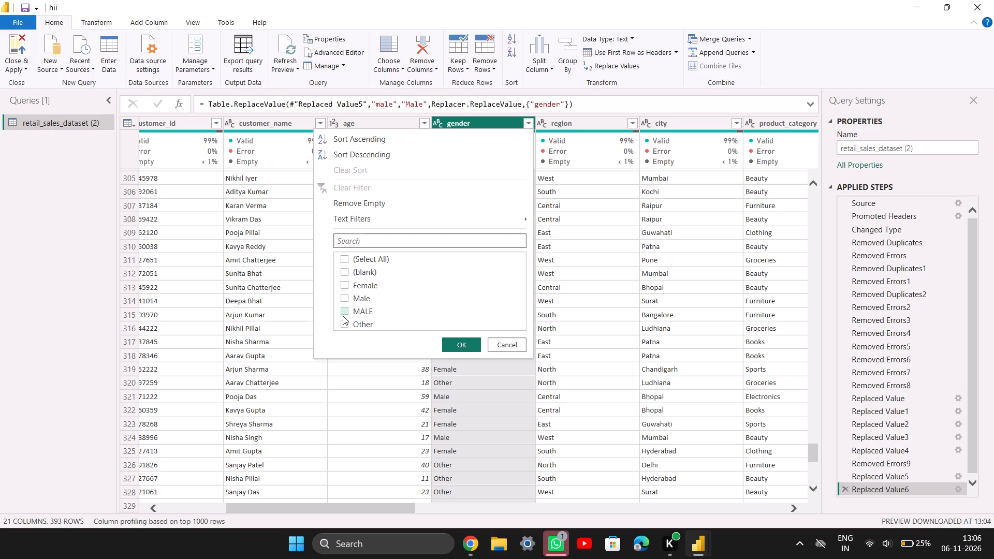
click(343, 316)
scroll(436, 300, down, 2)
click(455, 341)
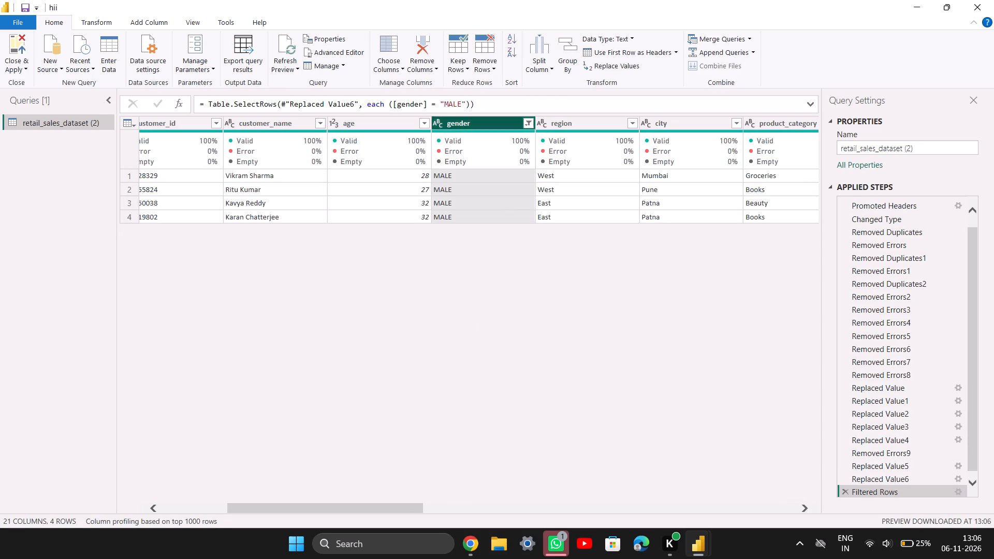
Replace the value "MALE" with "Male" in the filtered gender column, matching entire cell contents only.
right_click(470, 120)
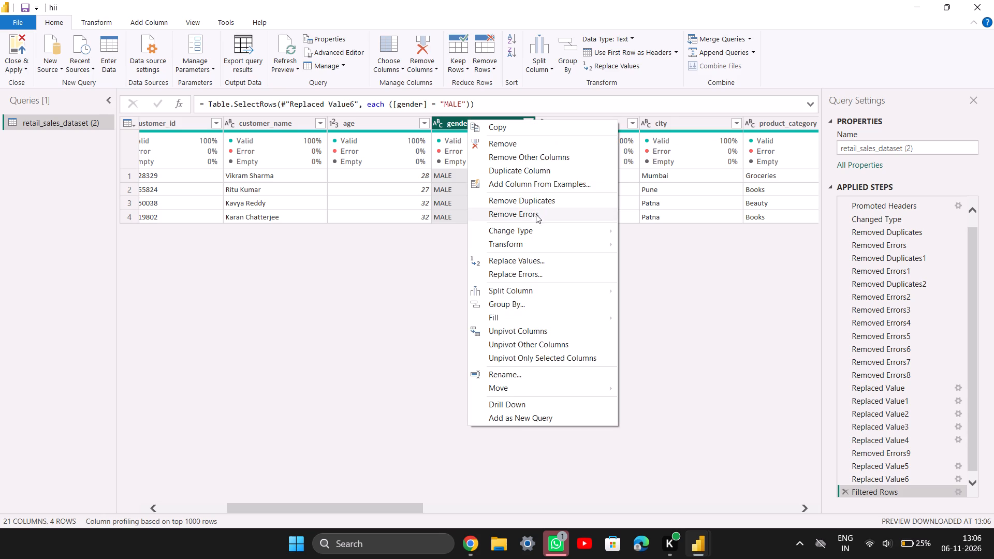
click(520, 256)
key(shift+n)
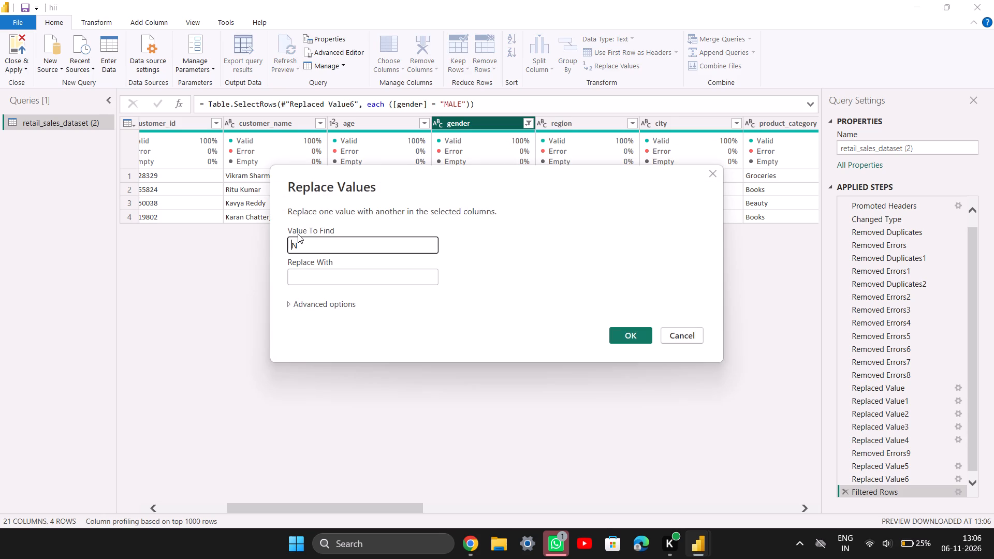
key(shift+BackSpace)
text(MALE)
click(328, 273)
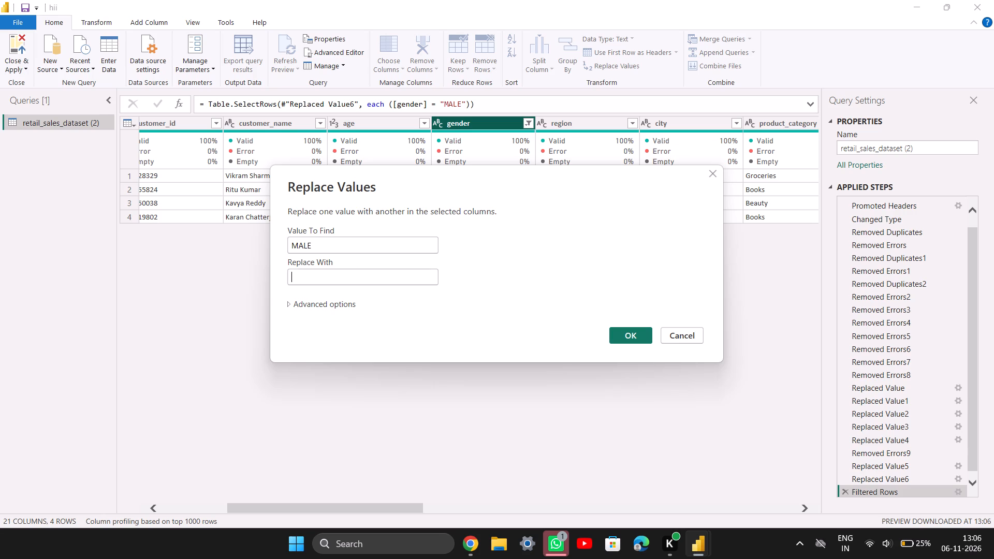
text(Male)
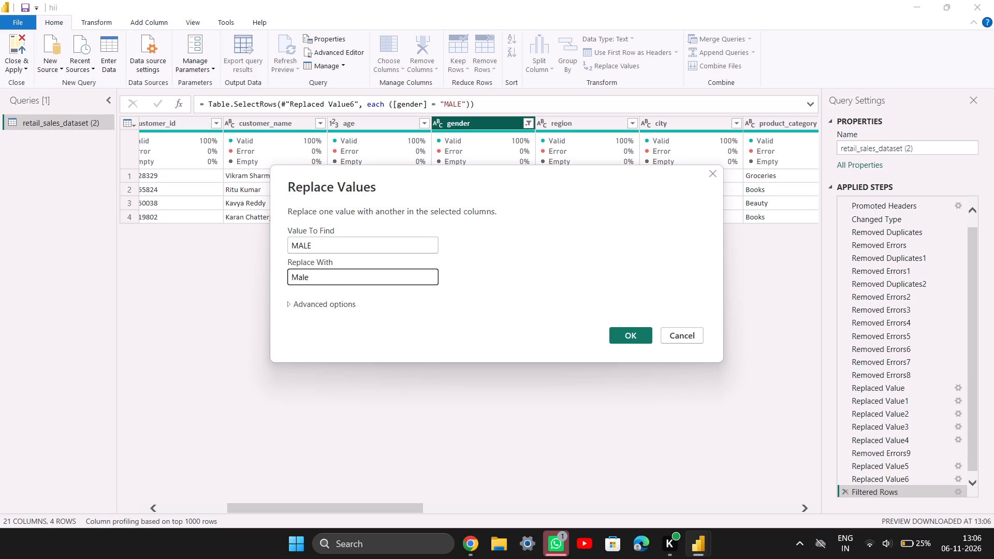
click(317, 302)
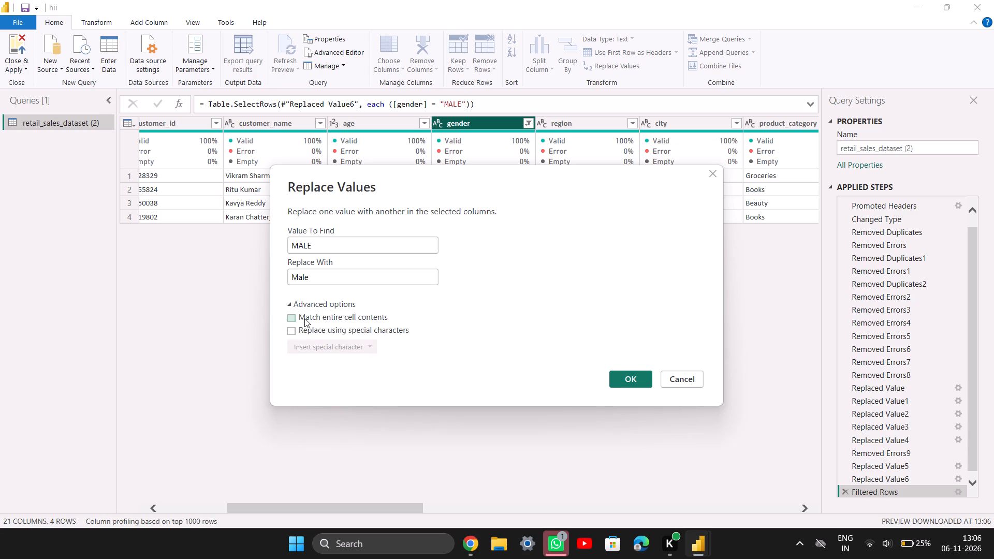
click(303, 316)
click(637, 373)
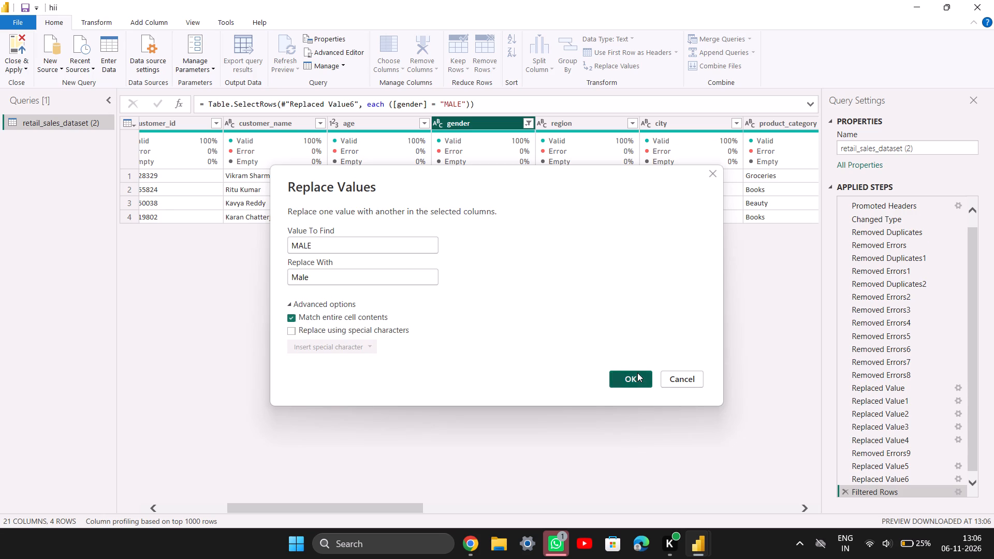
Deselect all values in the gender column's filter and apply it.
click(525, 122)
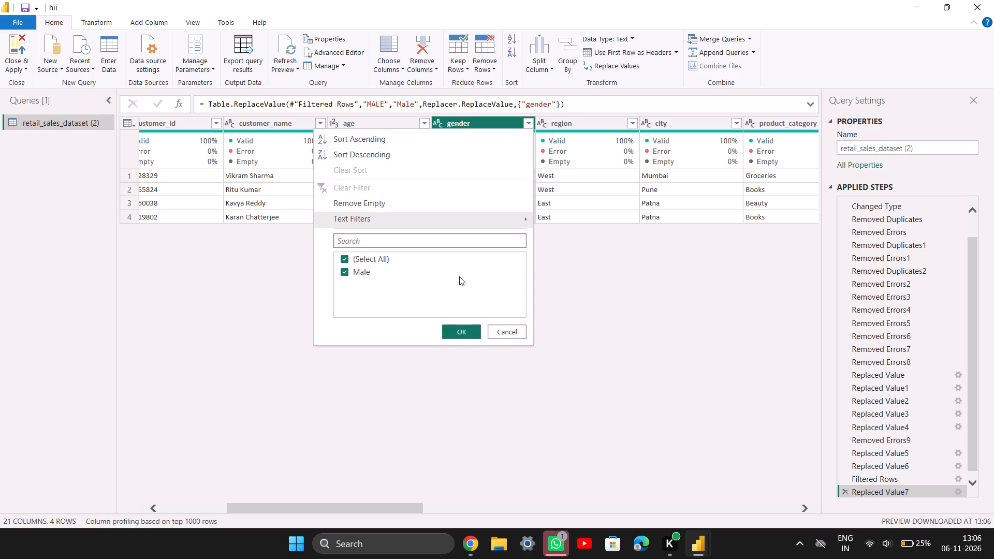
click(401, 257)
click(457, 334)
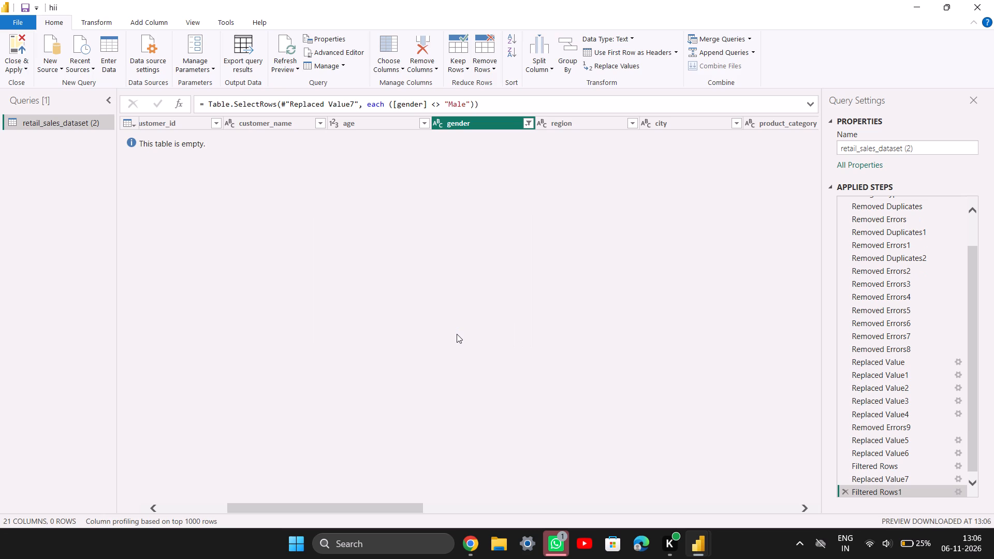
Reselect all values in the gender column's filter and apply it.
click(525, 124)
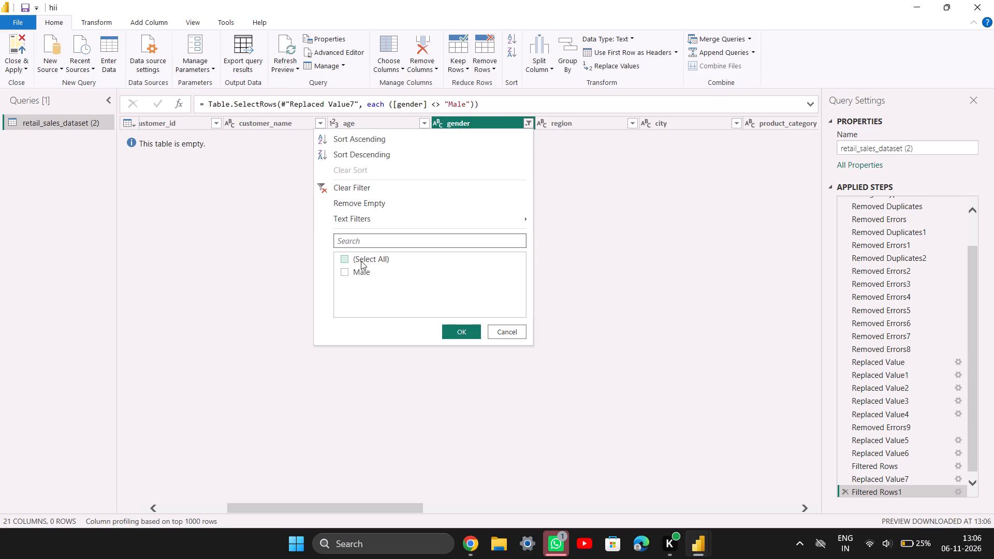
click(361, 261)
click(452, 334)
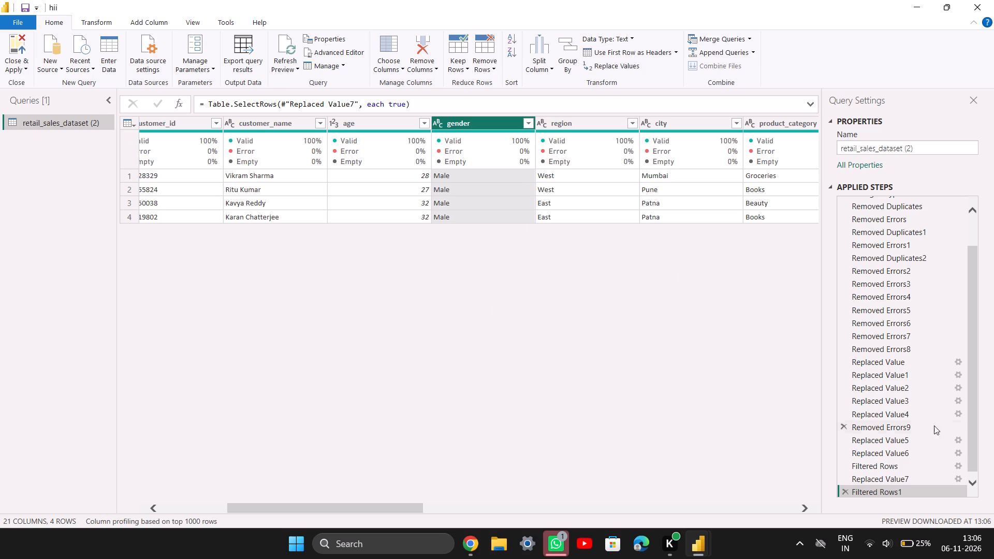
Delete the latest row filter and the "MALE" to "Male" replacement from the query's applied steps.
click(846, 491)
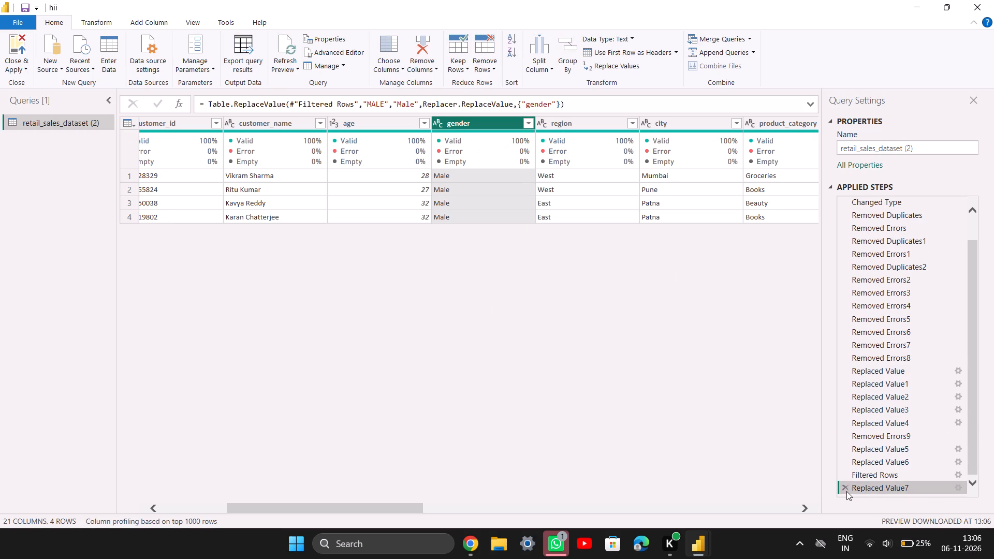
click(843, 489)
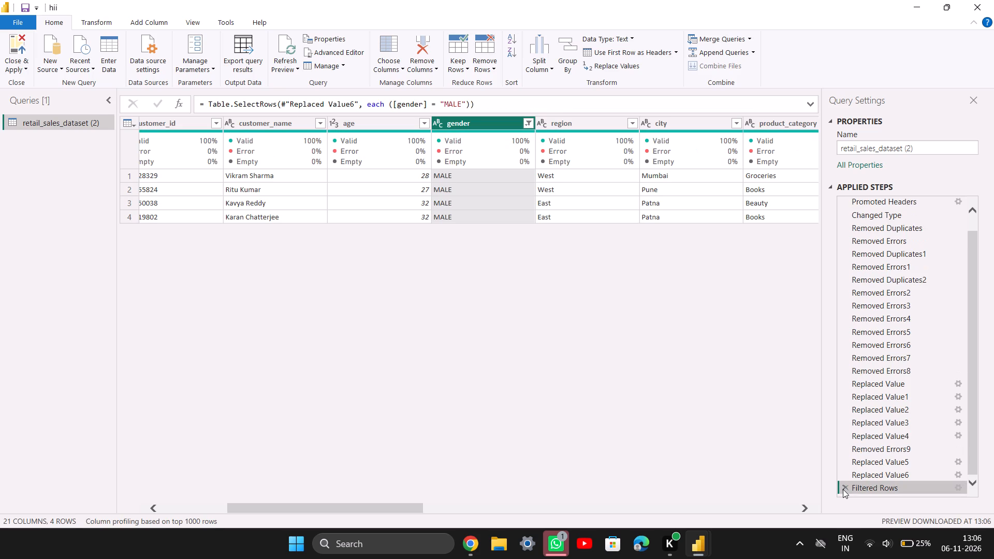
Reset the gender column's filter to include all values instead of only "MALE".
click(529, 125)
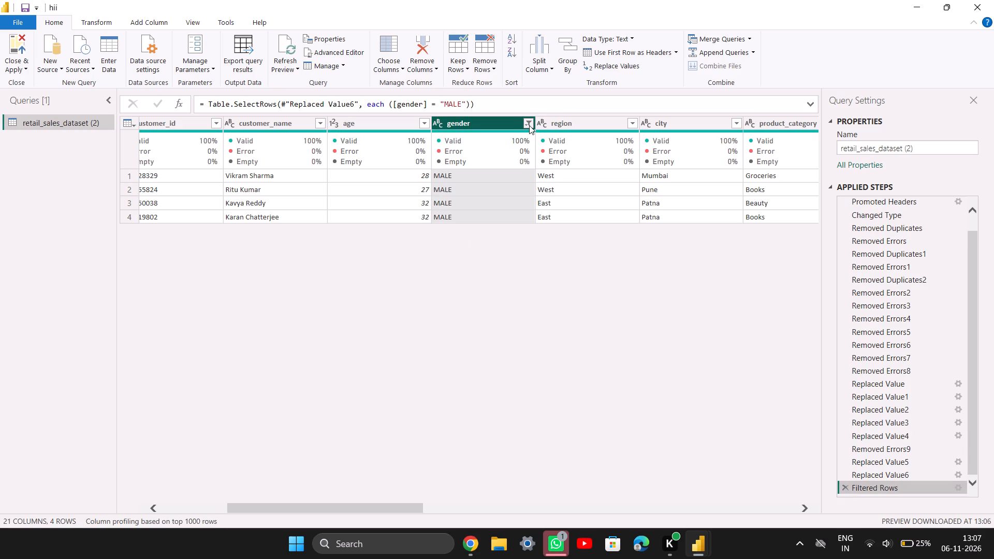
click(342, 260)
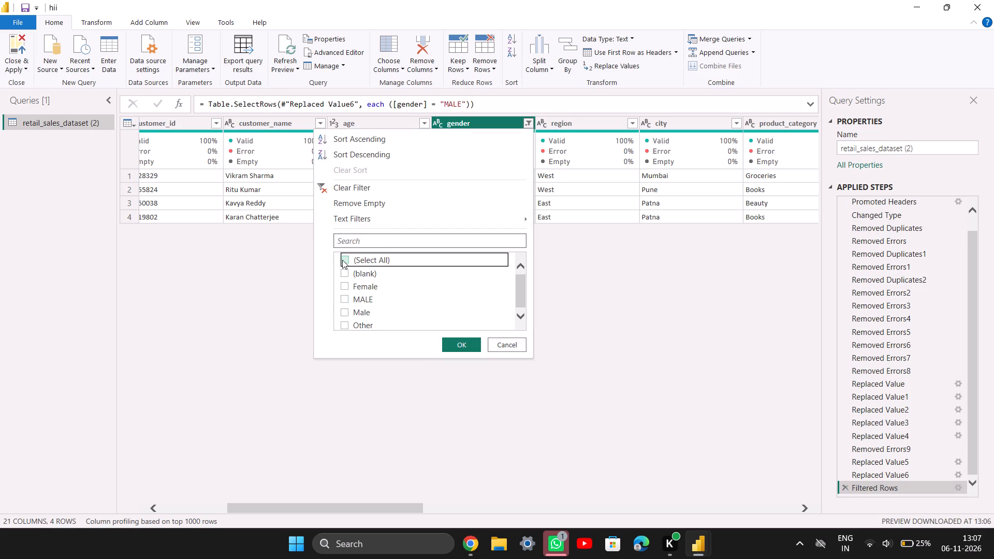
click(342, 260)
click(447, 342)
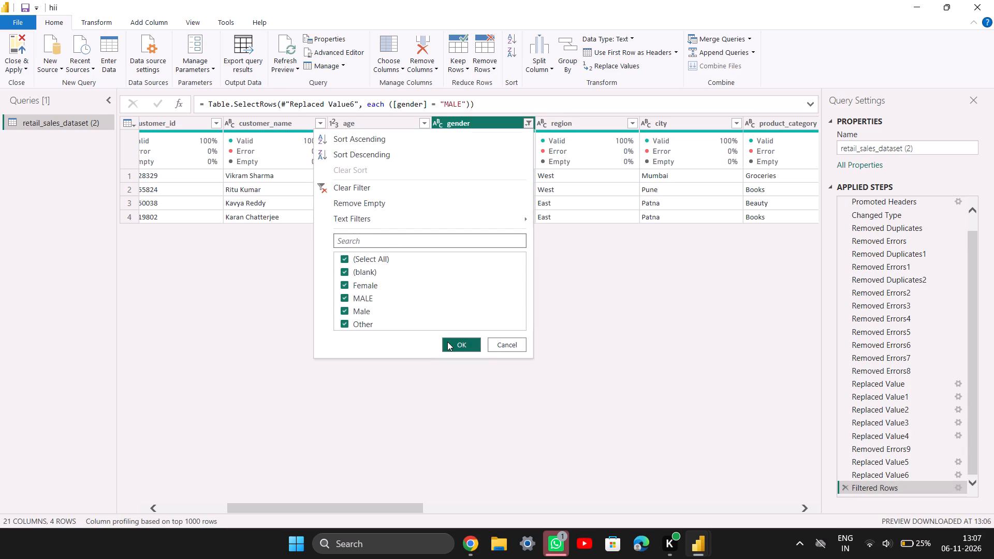
Replace "MALE" with "Male" in the gender column, matching entire cell contents.
right_click(467, 123)
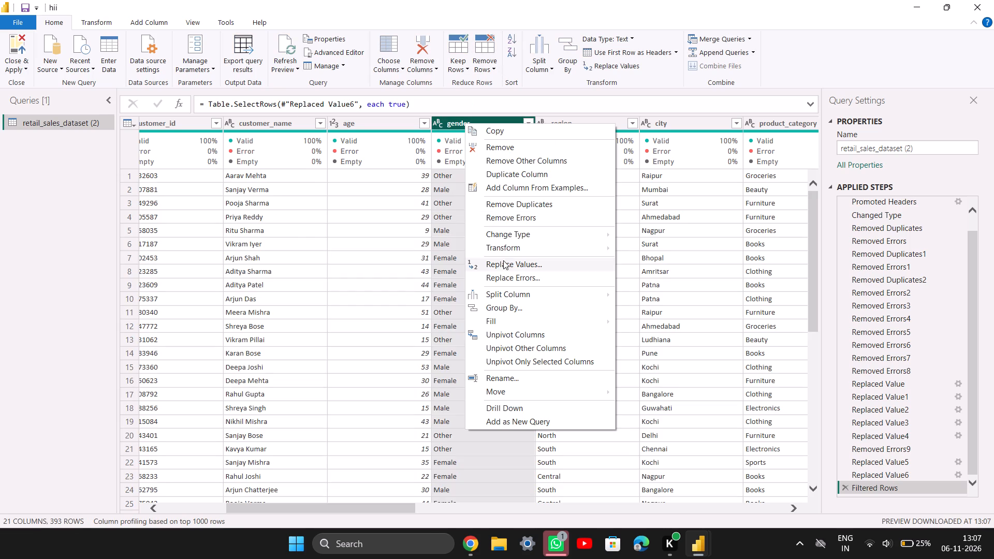
click(503, 260)
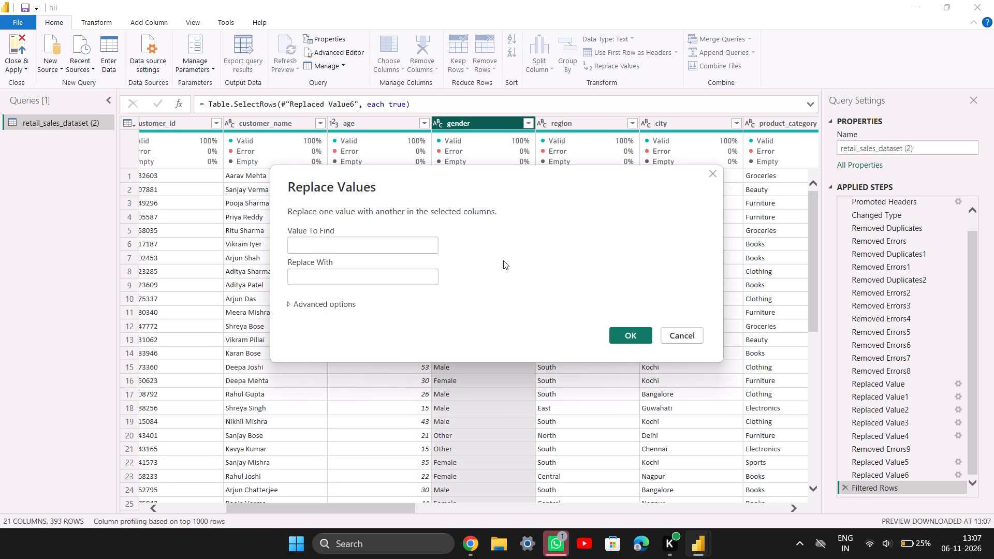
text(MALE)
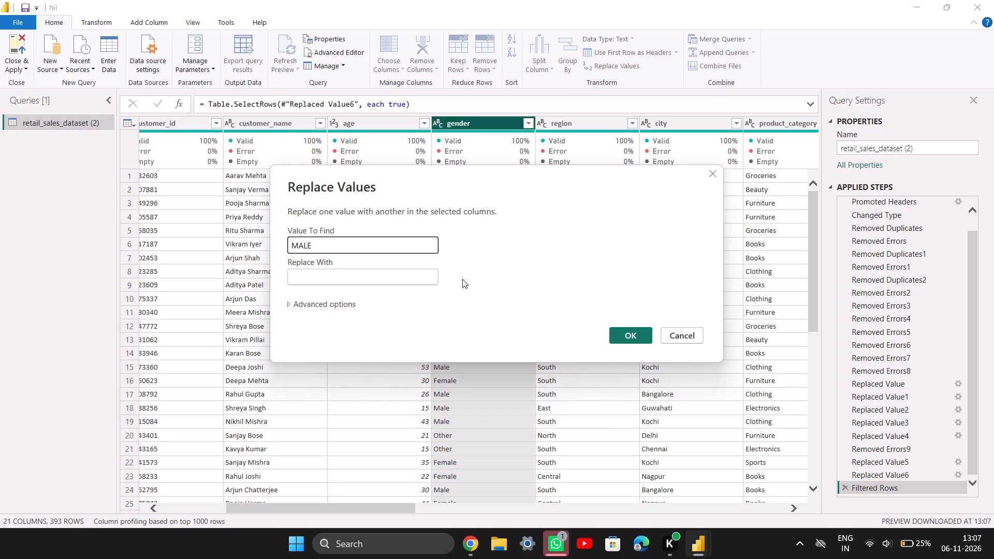
click(409, 276)
text(Male)
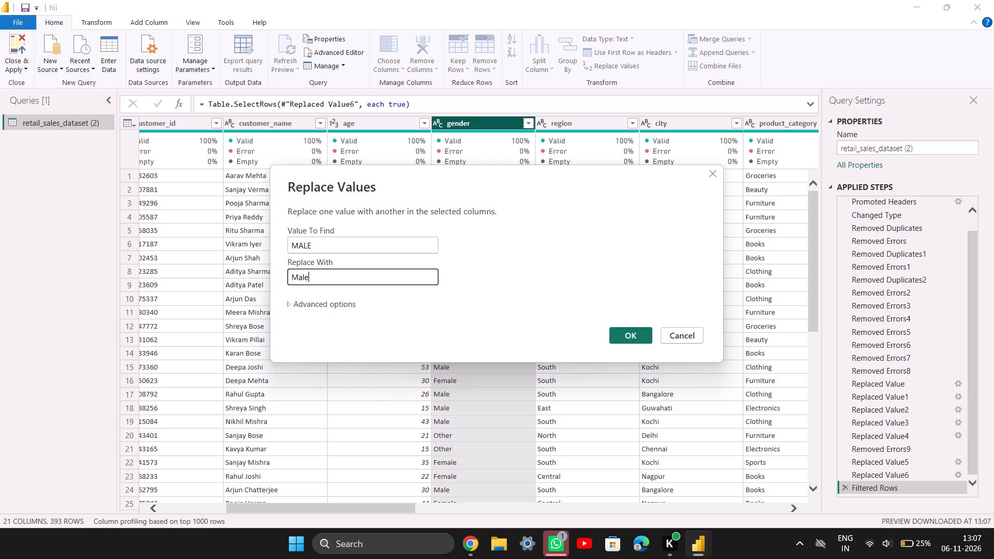
click(335, 301)
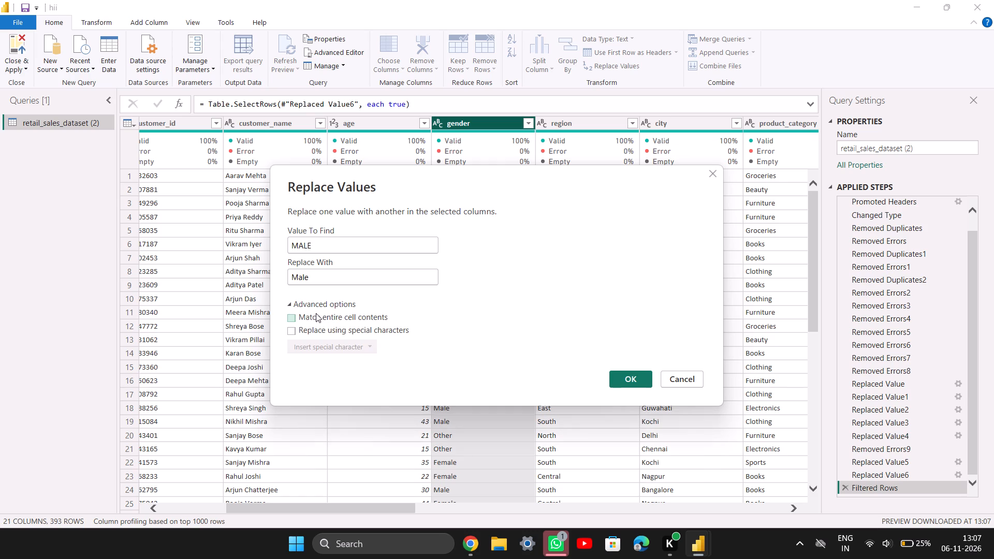
click(303, 320)
click(628, 385)
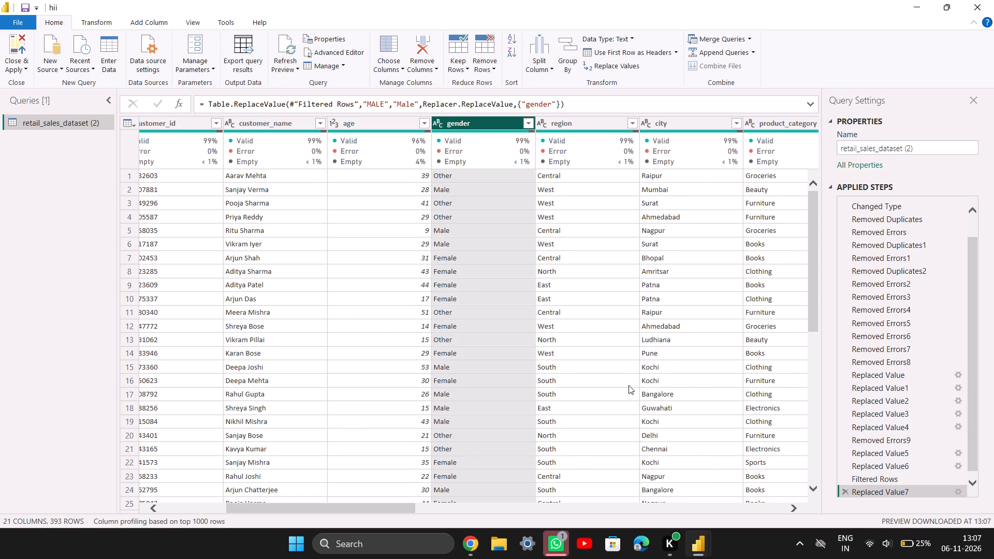
Review the distinct values listed in the gender column's filter without changing the filter.
click(526, 125)
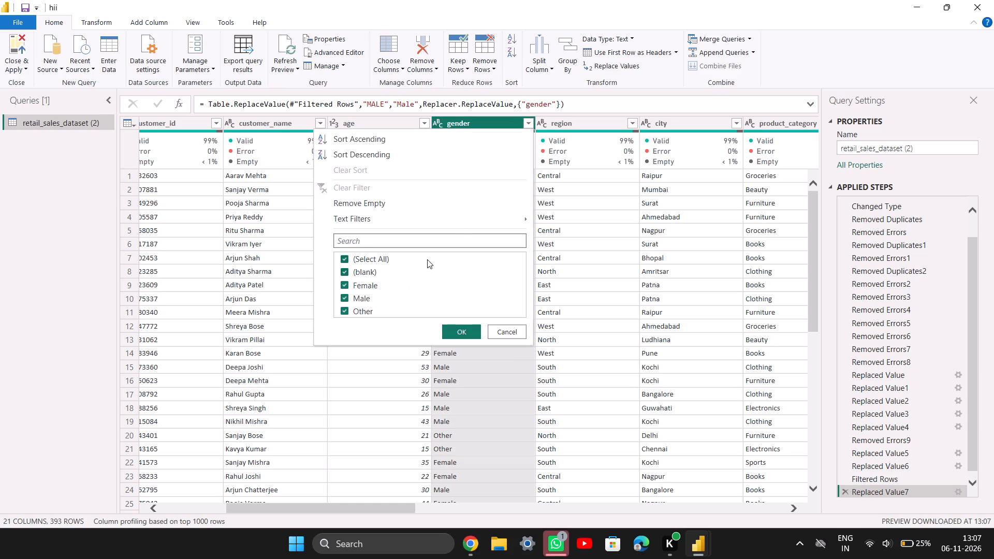
scroll(406, 283, down, 2)
click(499, 327)
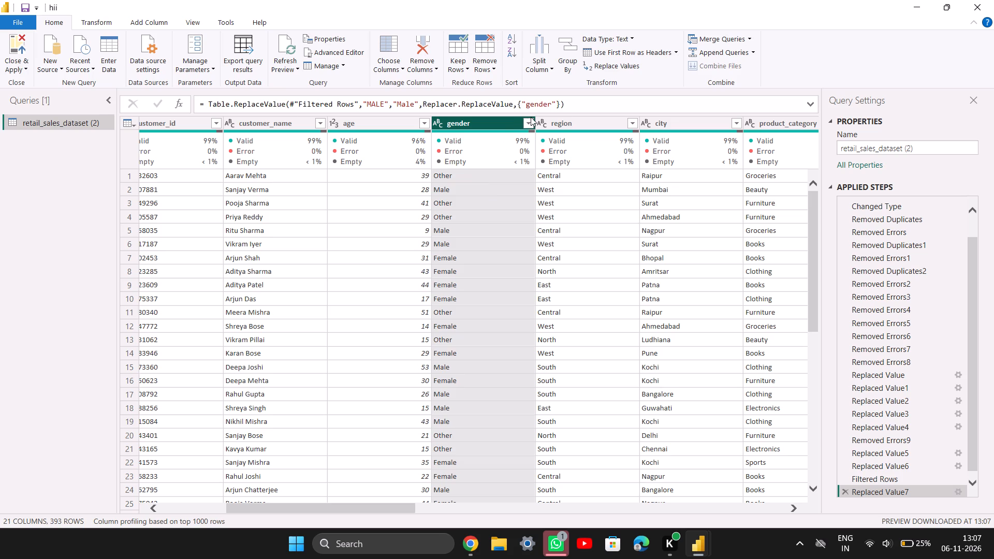
click(531, 117)
click(526, 120)
click(507, 327)
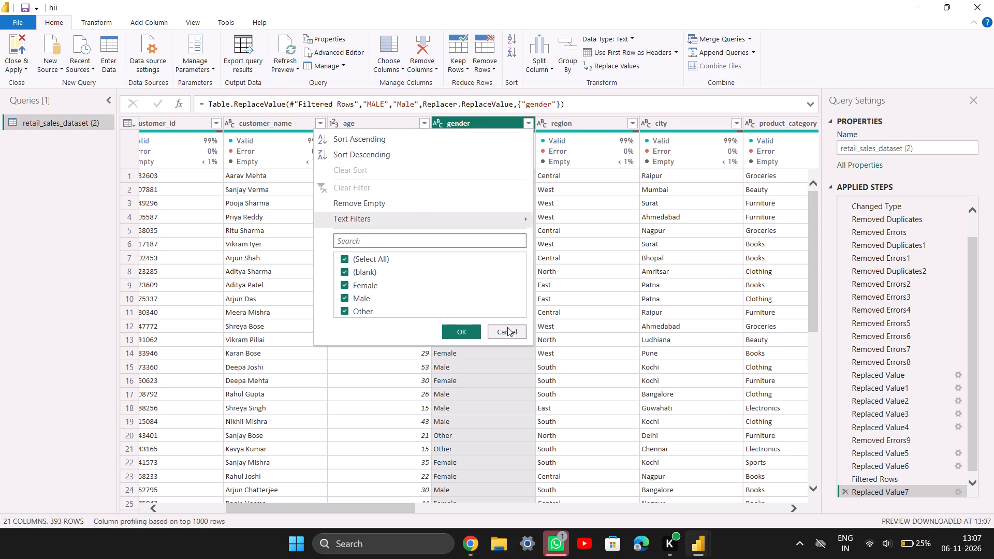
Replace errors in the gender column with "NA" and recheck the column's filter values.
right_click(490, 128)
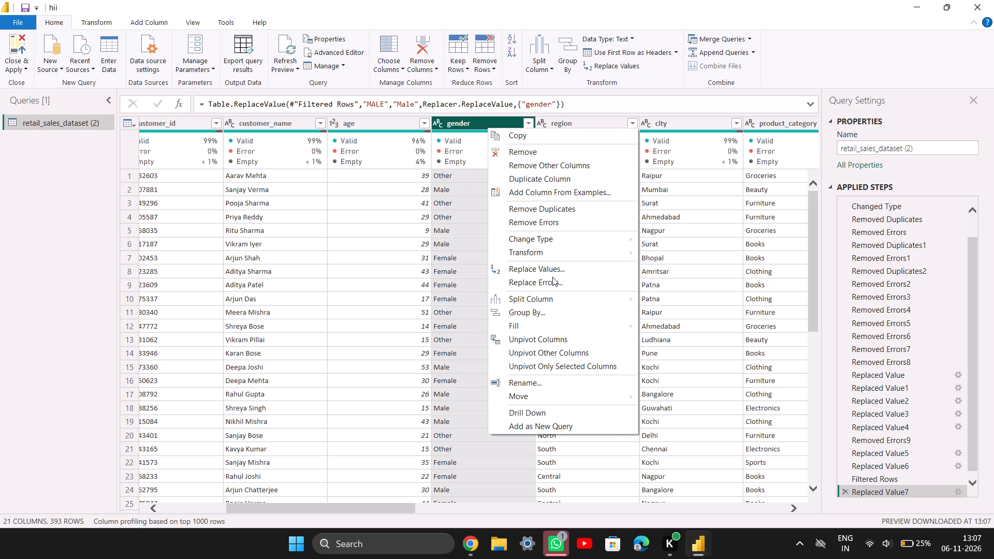
click(538, 282)
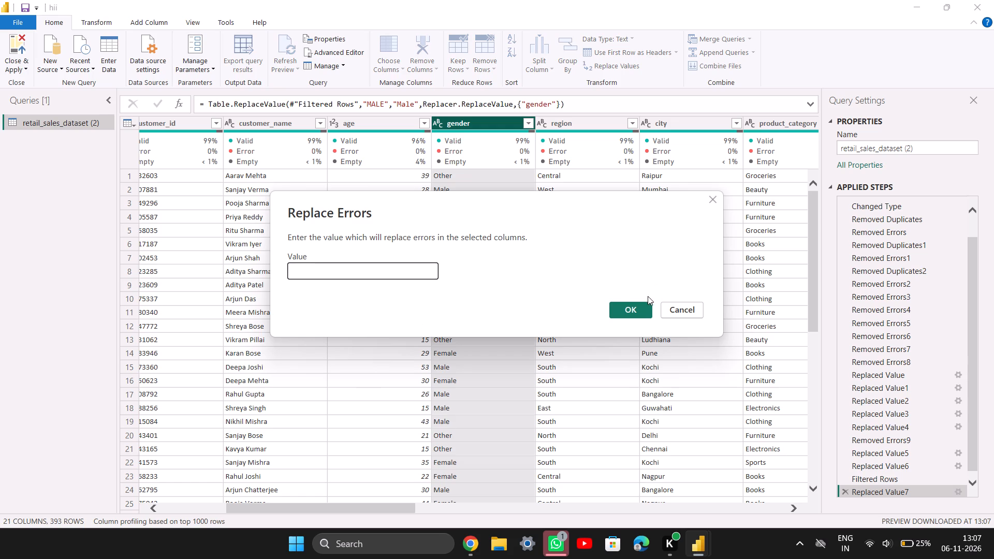
text(NA)
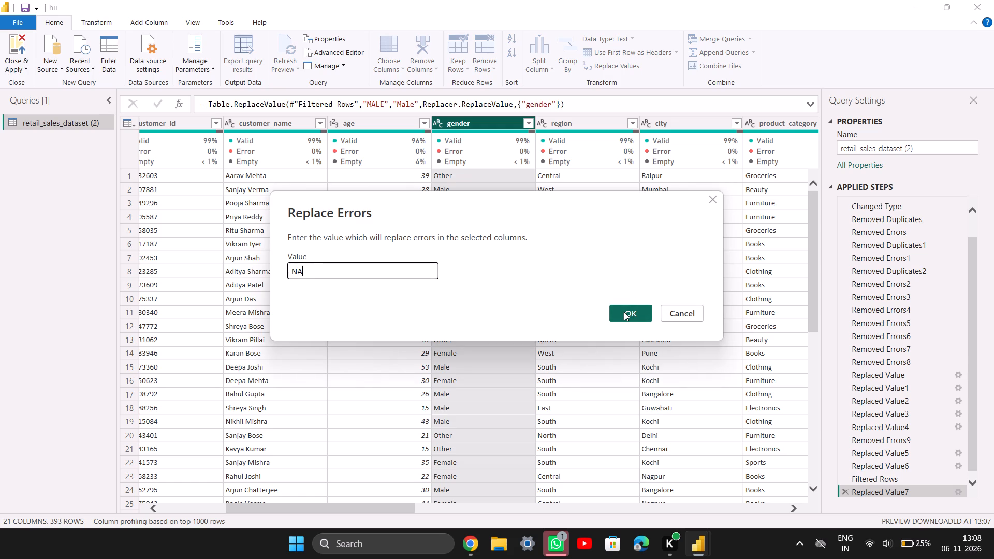
key(BackSpace)
key(BackSpace)
text(NA)
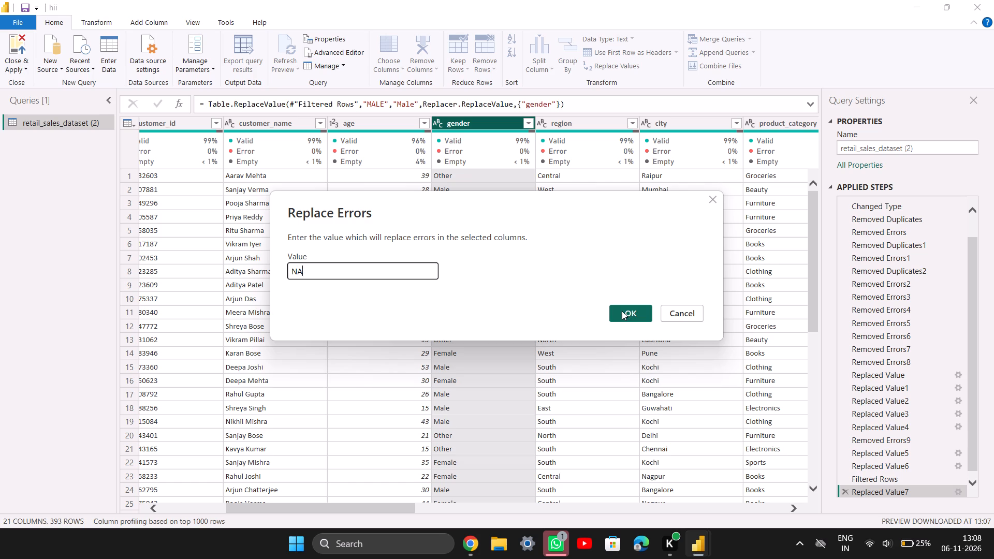
click(622, 311)
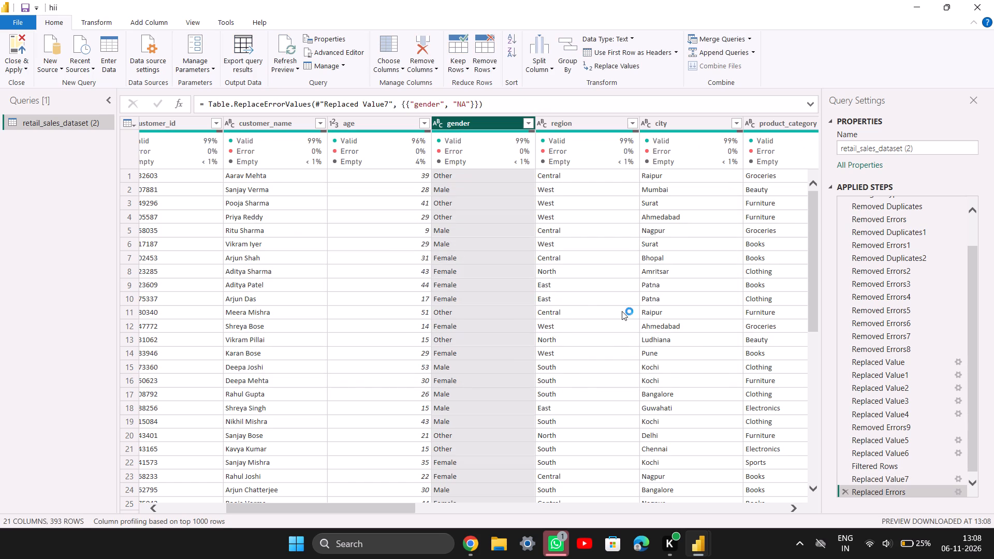
click(524, 120)
scroll(419, 263, down, 2)
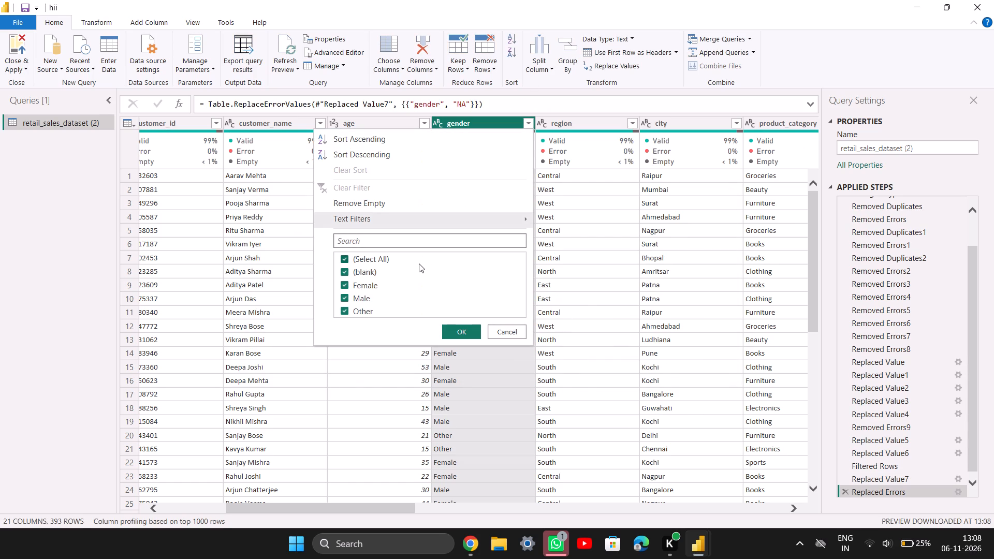
click(507, 336)
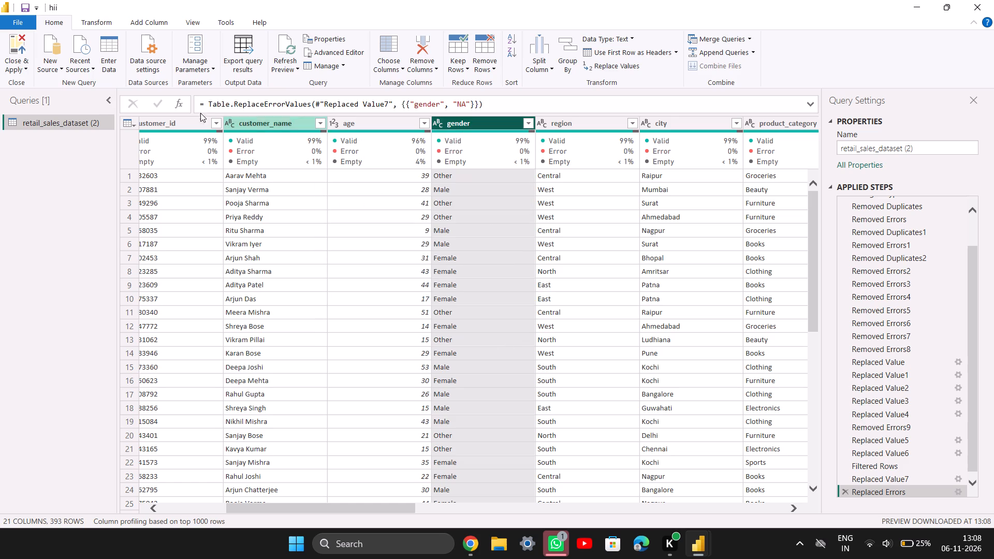
Close the Power Query editor, applying the query changes, and go to the report view with the Sales Dashboard.
click(22, 62)
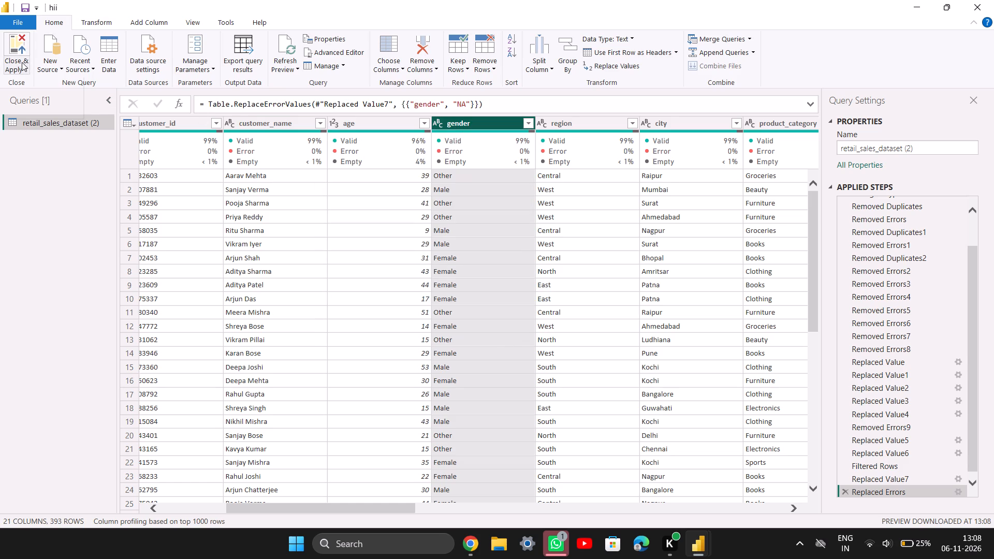
click(32, 77)
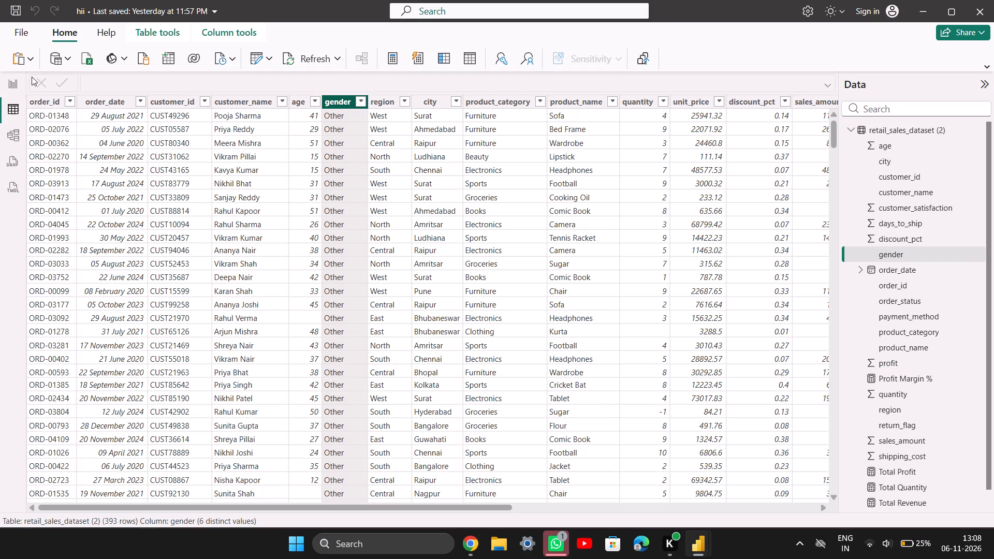
click(16, 78)
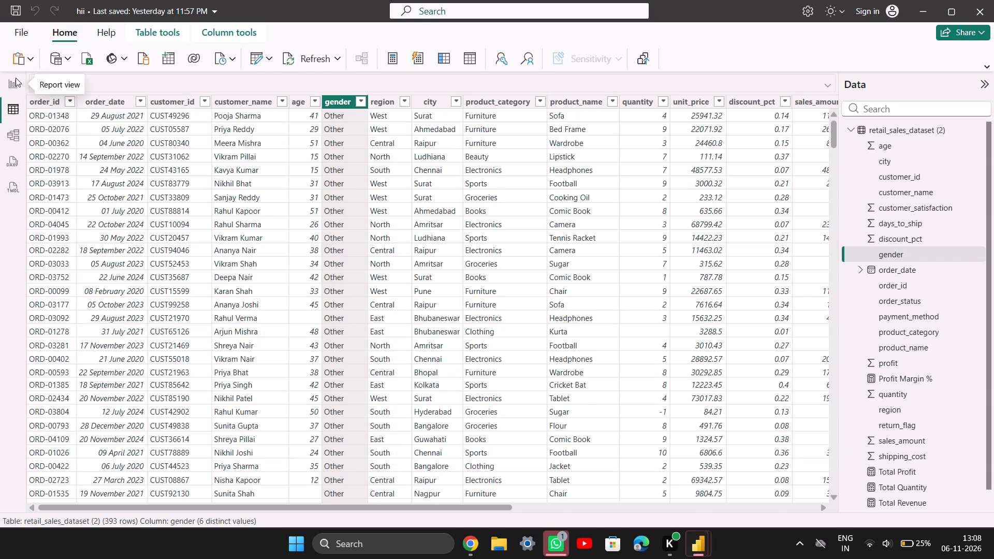
click(16, 87)
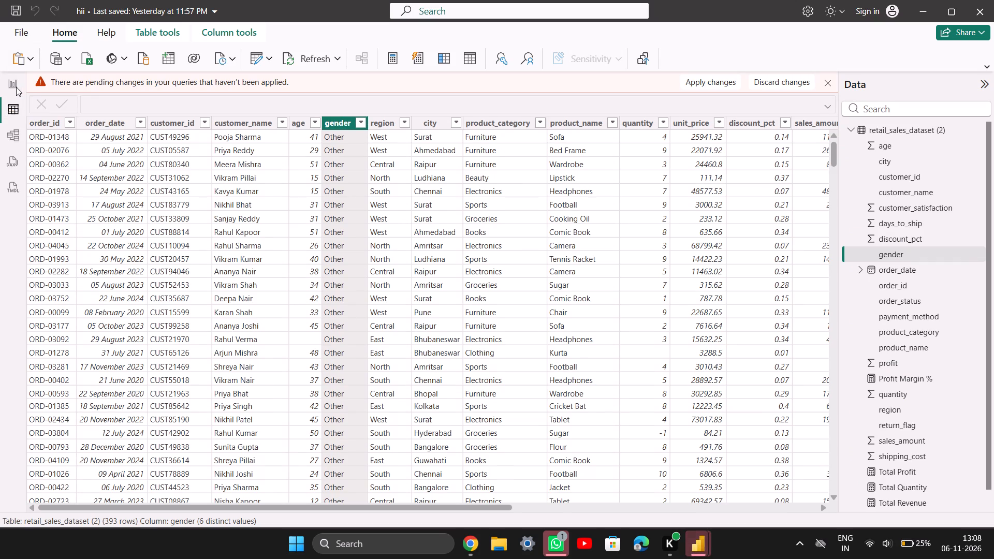
click(11, 85)
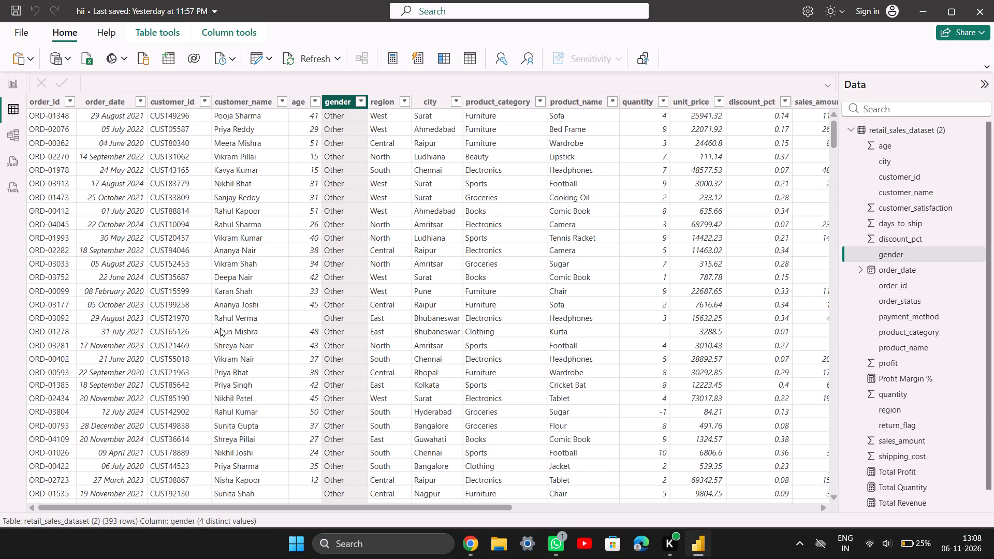
click(12, 90)
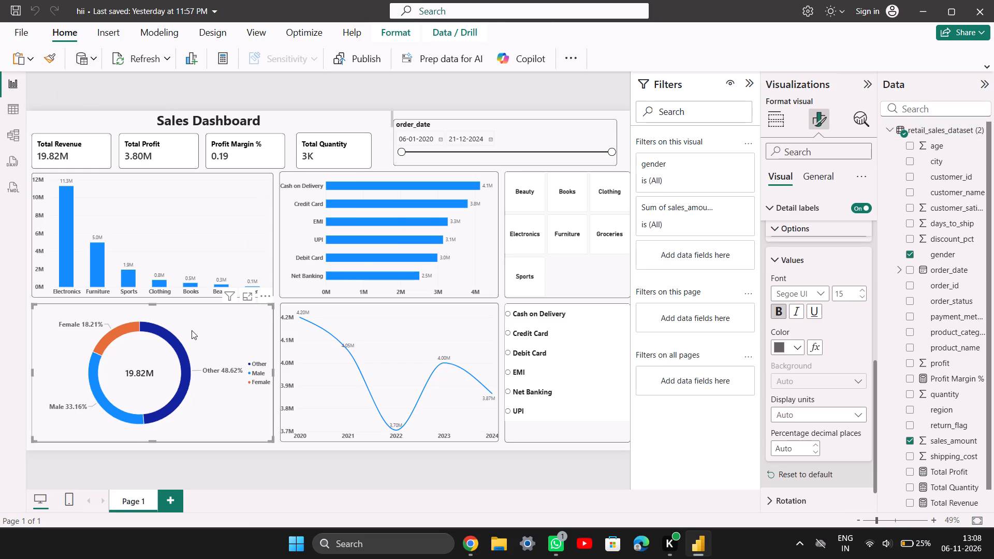
Collapse the Visualizations and Data panes to enlarge the dashboard canvas.
click(867, 79)
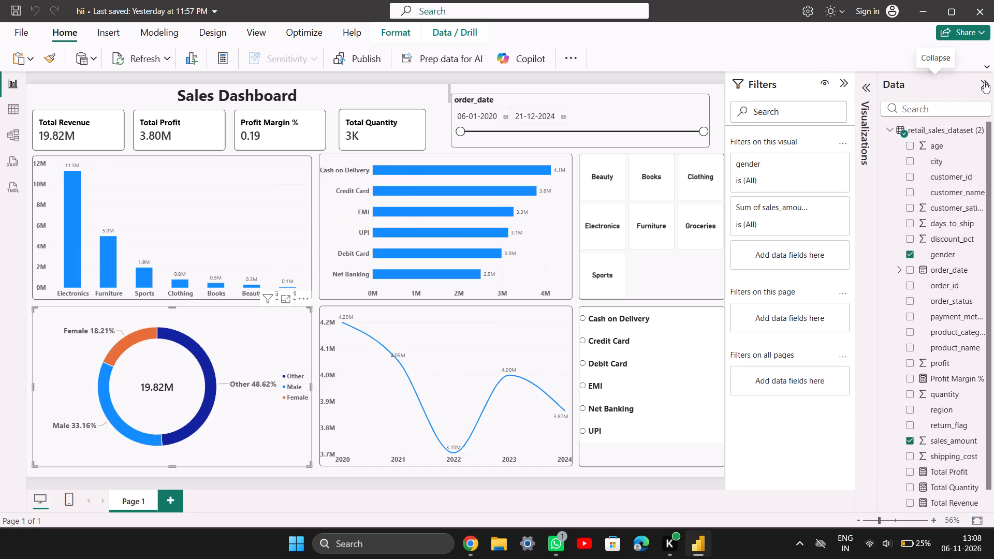
click(984, 82)
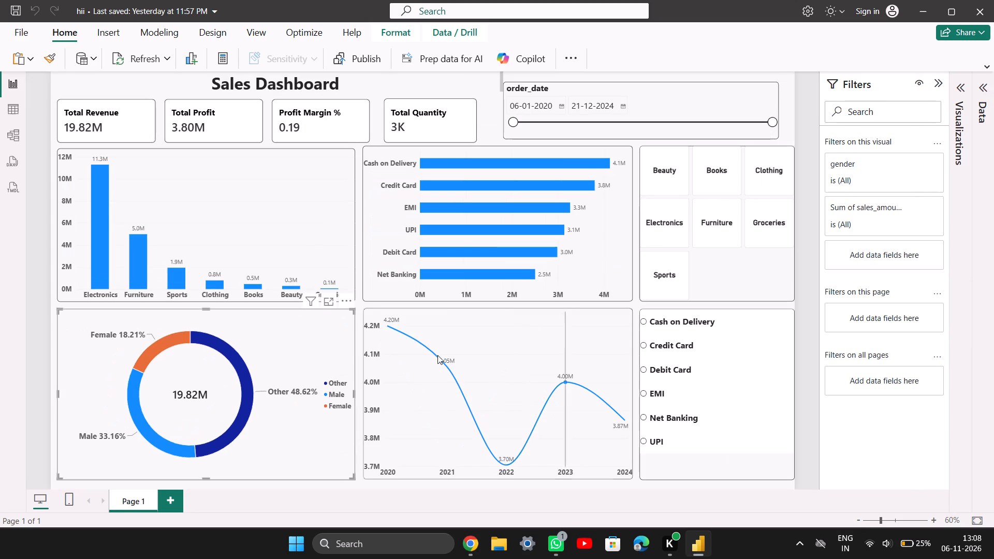
Set the data label value colour of the product category column chart to black.
click(231, 242)
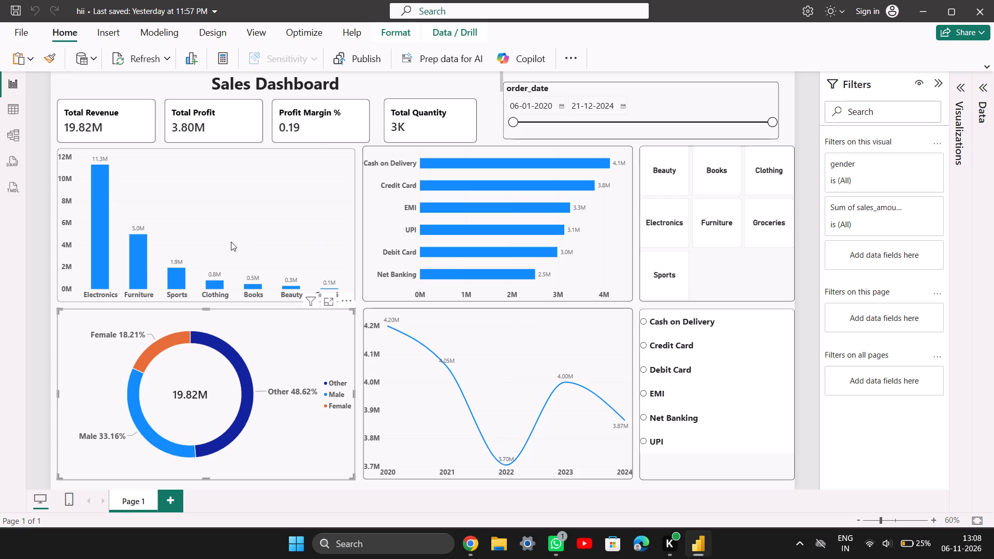
click(231, 242)
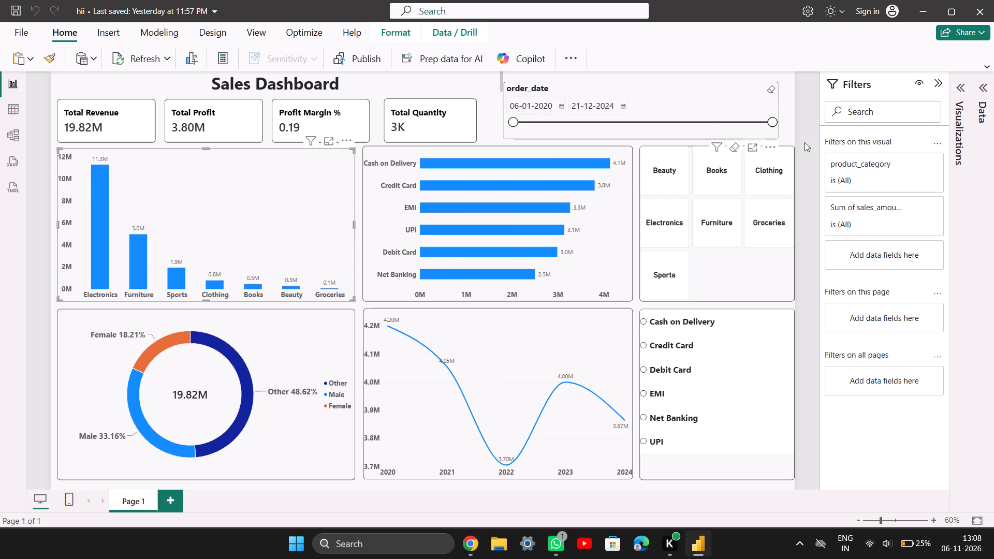
click(958, 84)
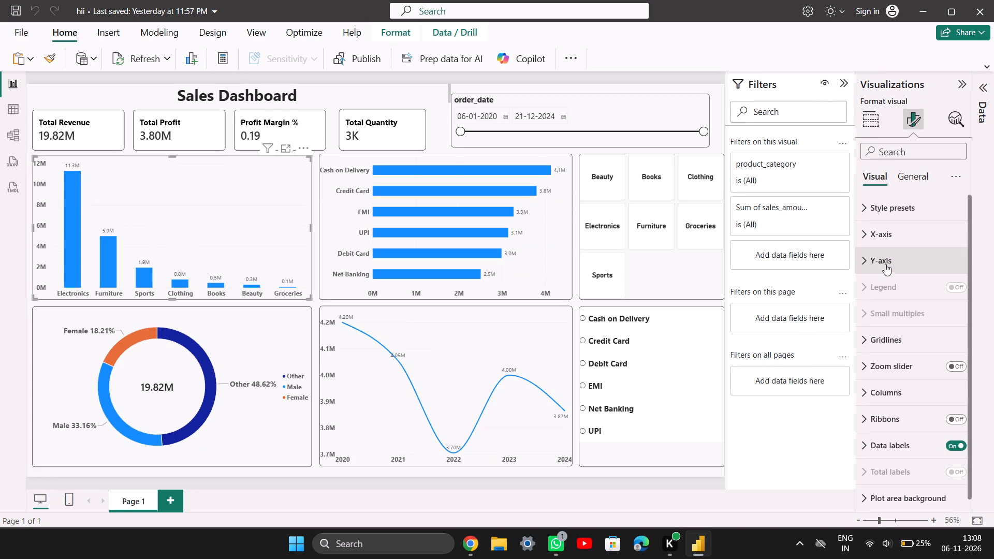
scroll(884, 369, down, 1)
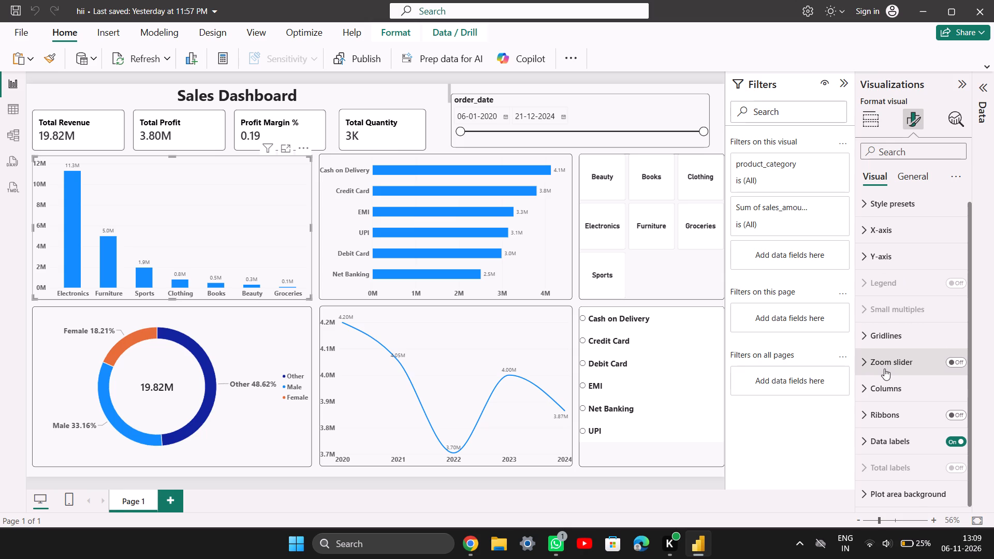
scroll(884, 369, down, 1)
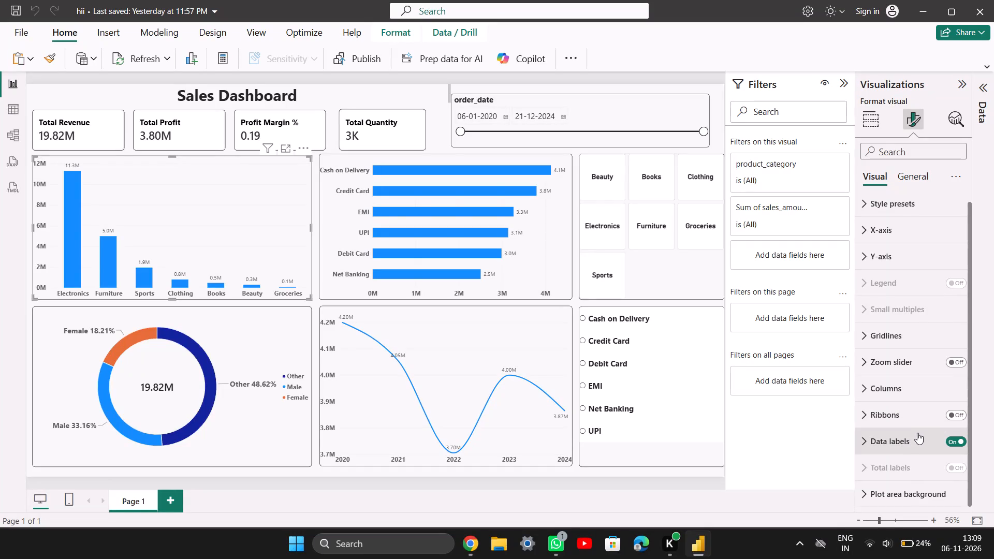
click(911, 436)
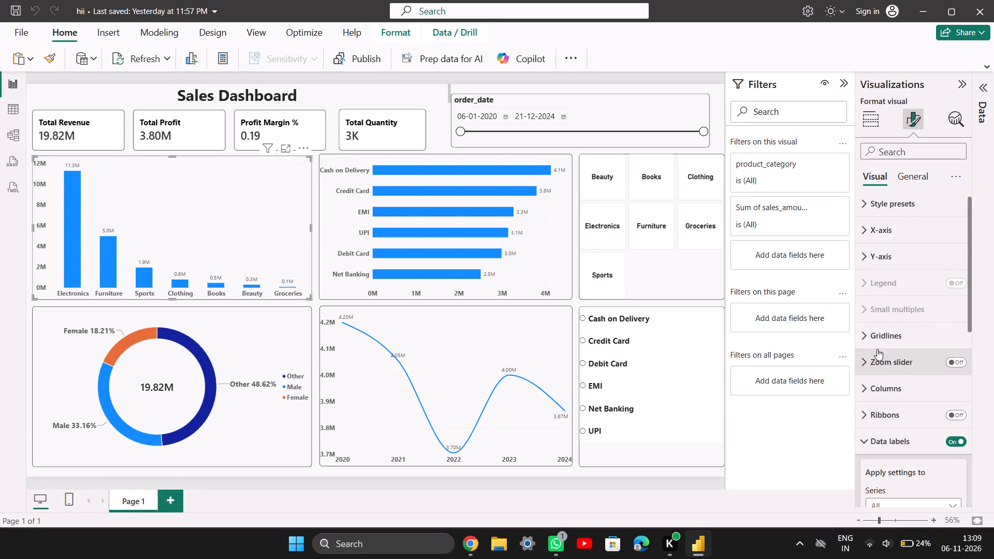
scroll(877, 349, down, 5)
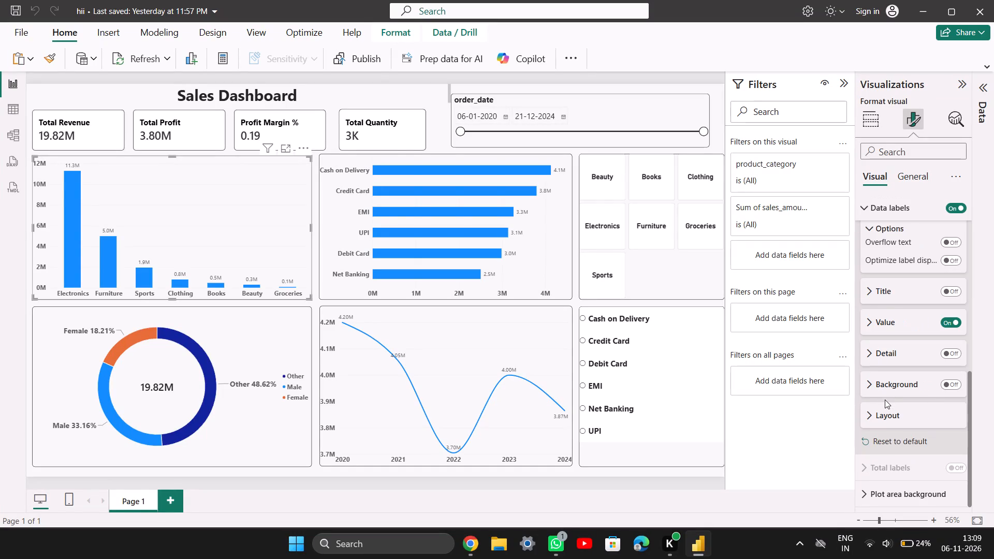
click(888, 318)
scroll(888, 318, down, 2)
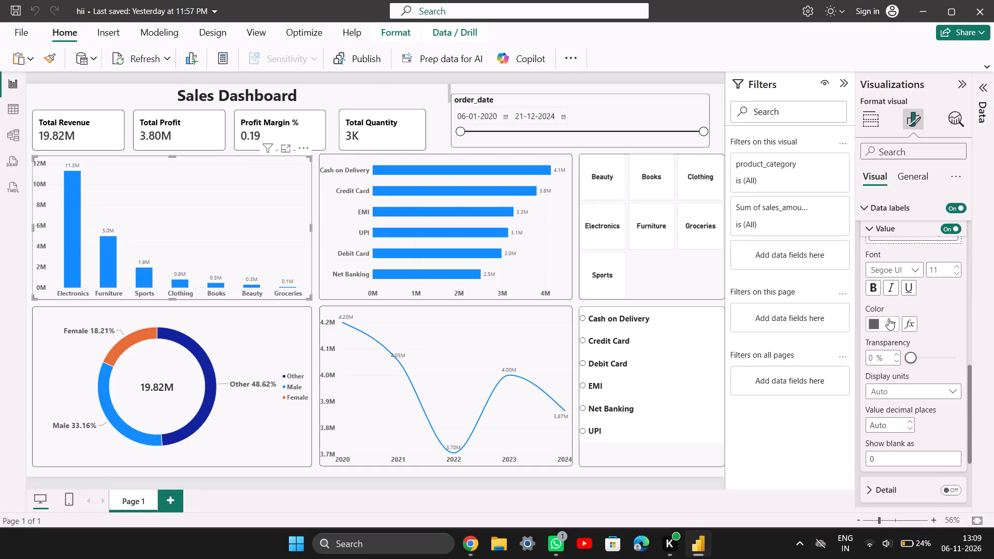
click(893, 320)
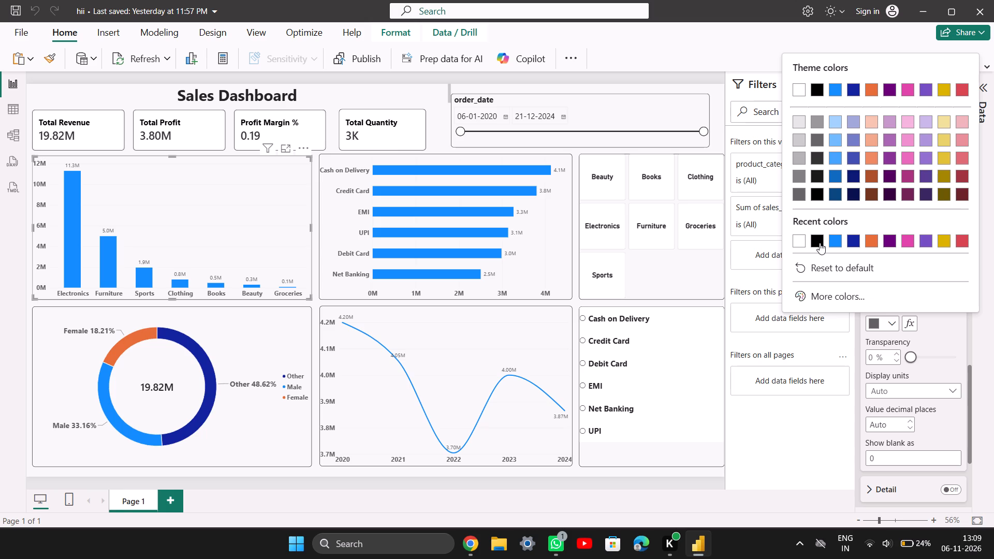
click(820, 243)
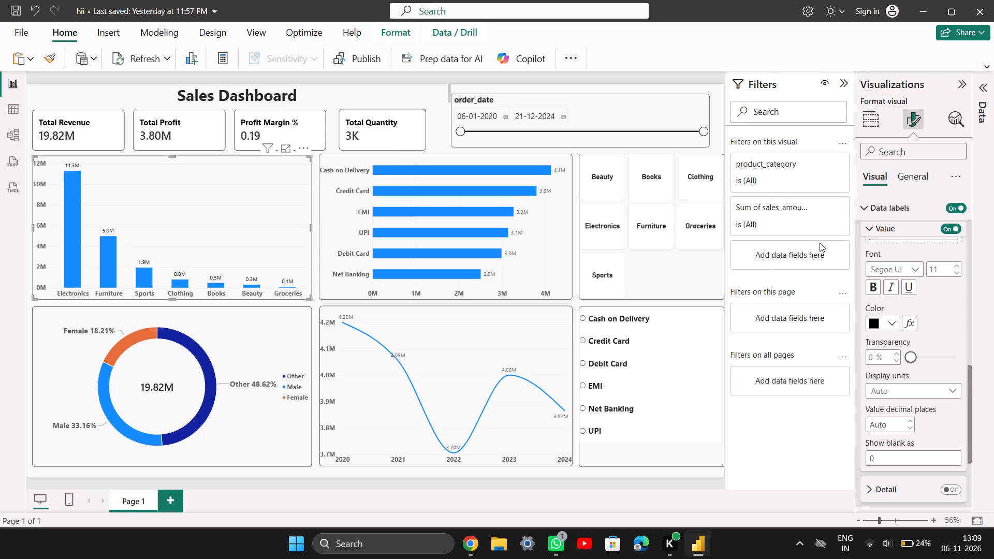
Examine the column chart's general effects and data format options without changing them.
click(913, 179)
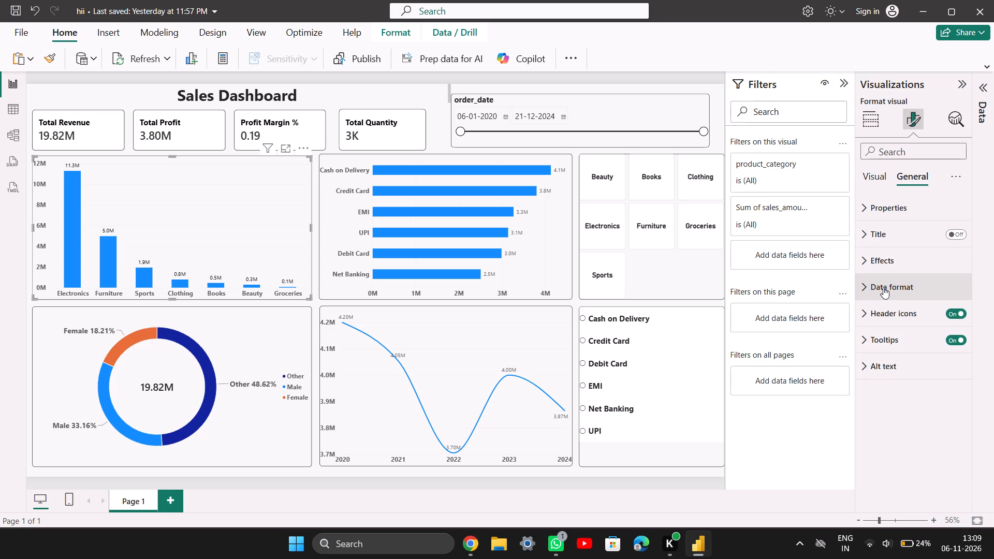
click(890, 268)
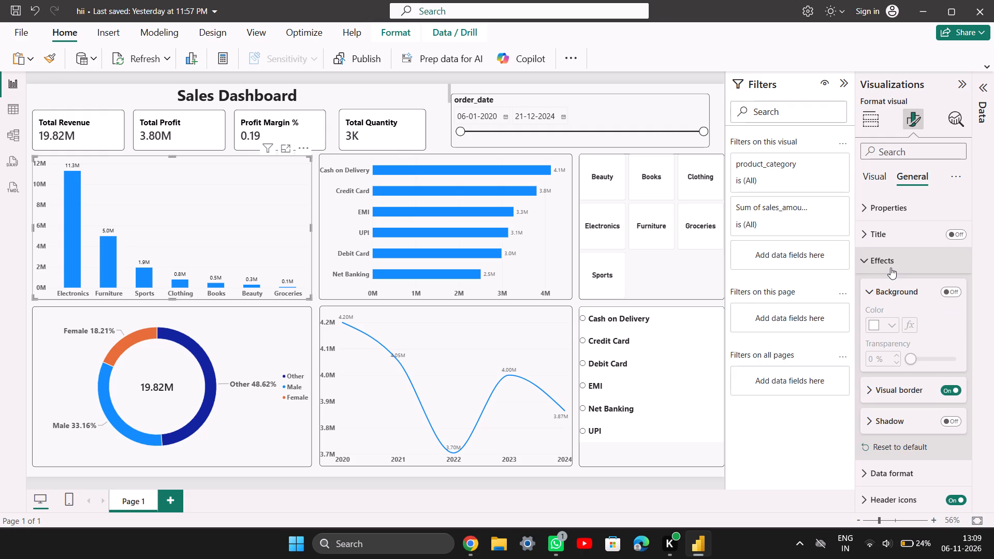
scroll(927, 454, down, 2)
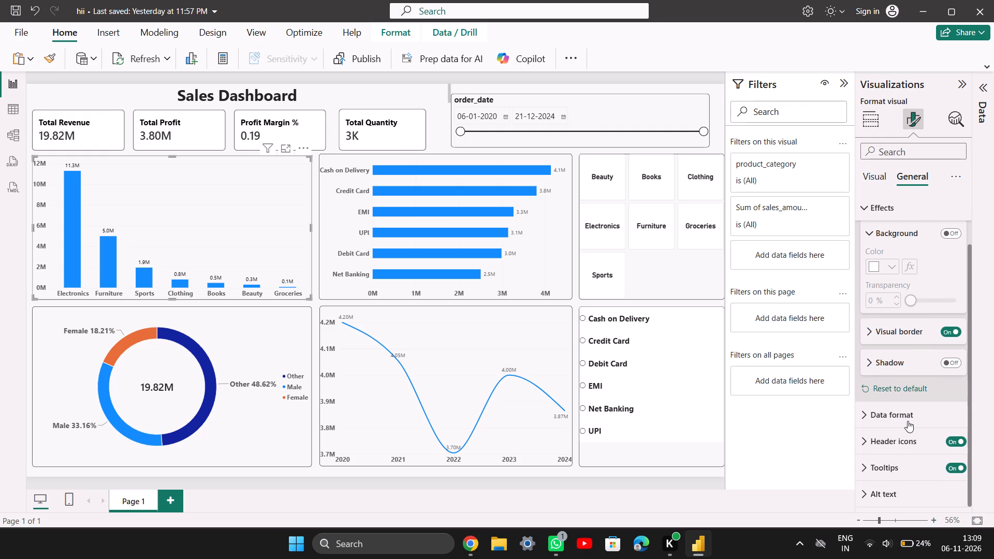
click(907, 421)
scroll(907, 421, down, 2)
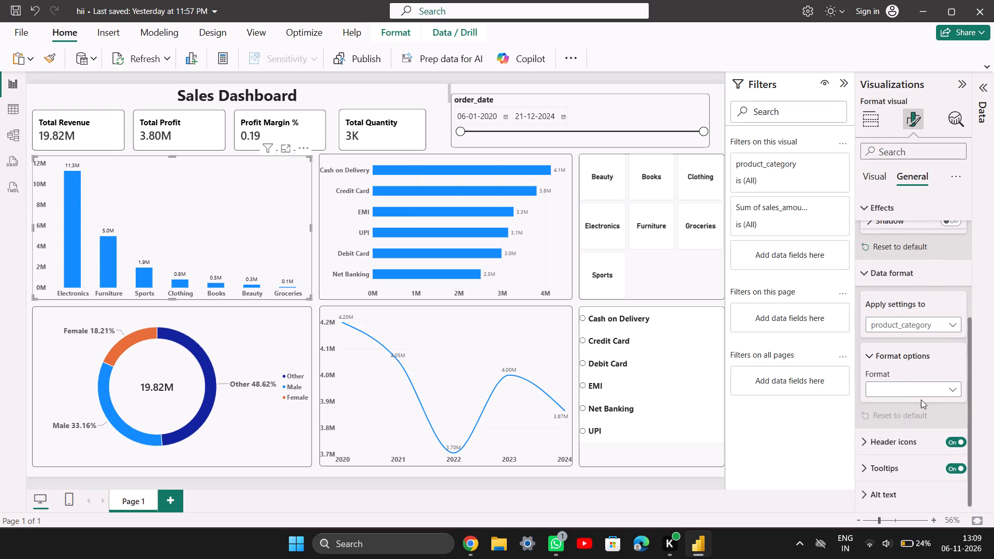
scroll(921, 400, down, 1)
click(881, 176)
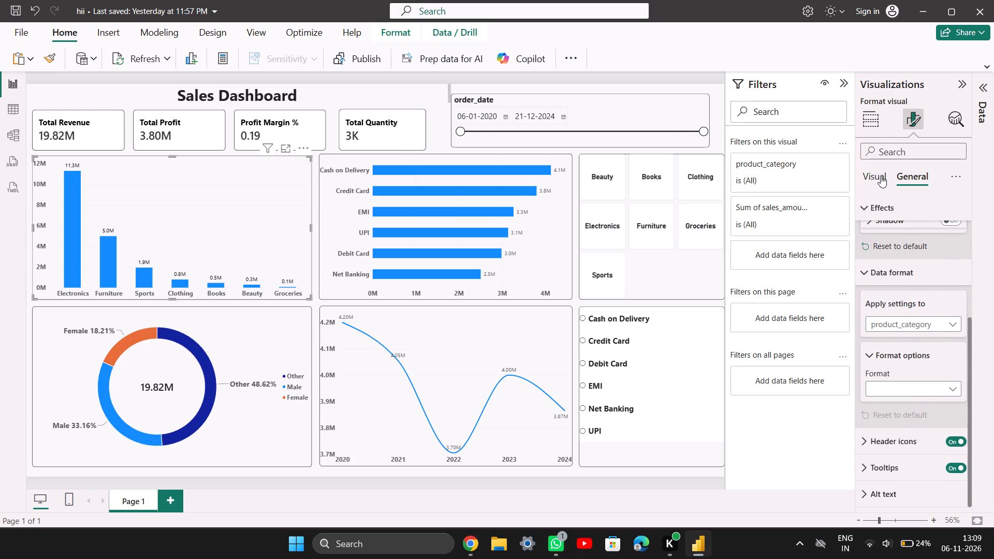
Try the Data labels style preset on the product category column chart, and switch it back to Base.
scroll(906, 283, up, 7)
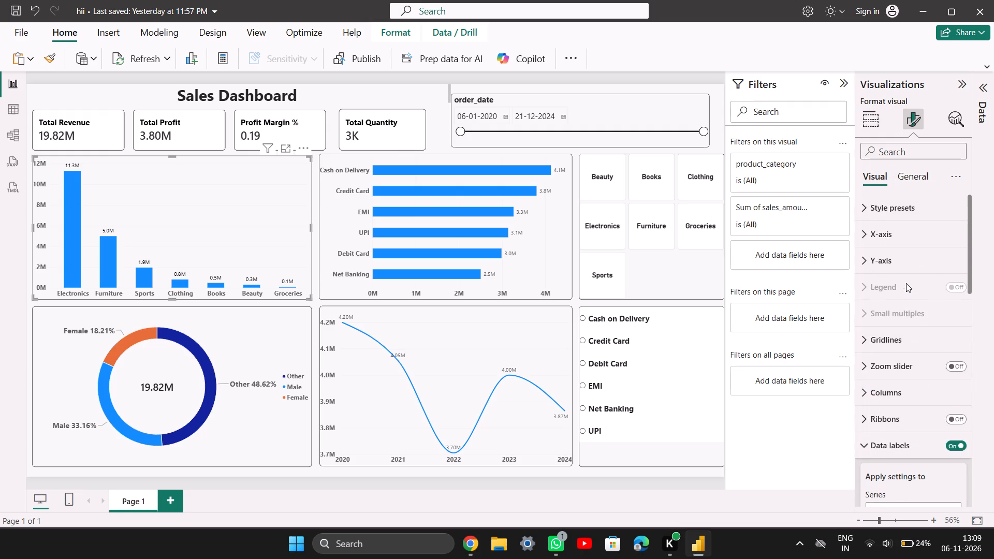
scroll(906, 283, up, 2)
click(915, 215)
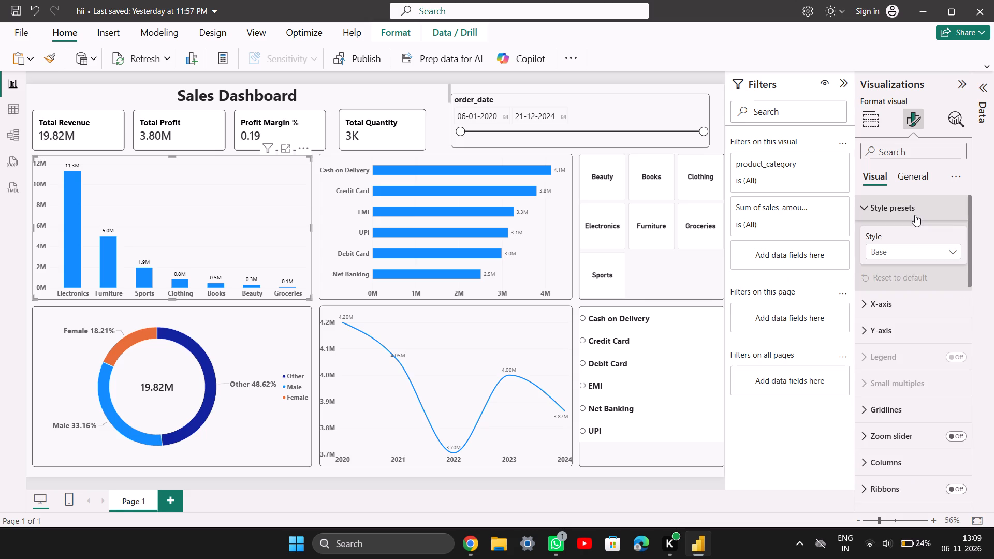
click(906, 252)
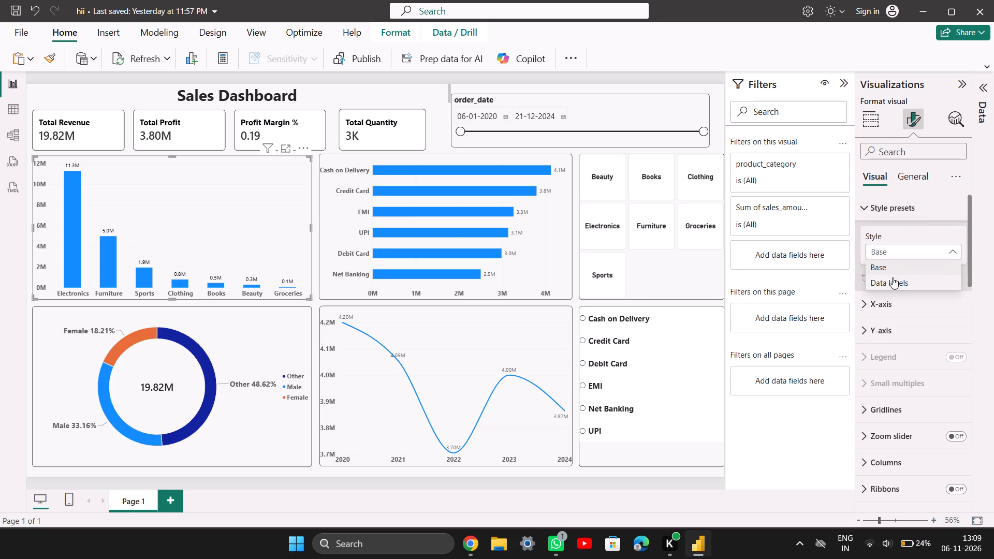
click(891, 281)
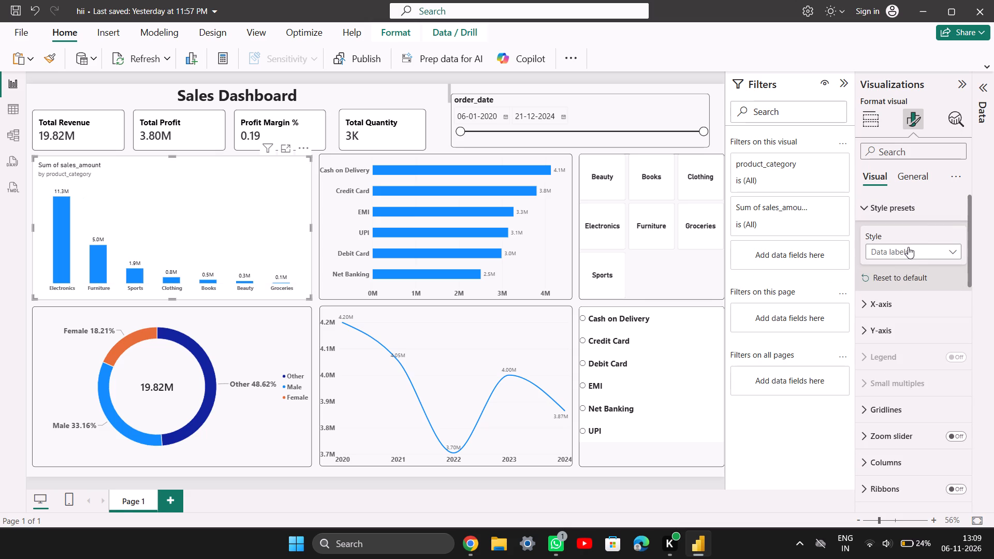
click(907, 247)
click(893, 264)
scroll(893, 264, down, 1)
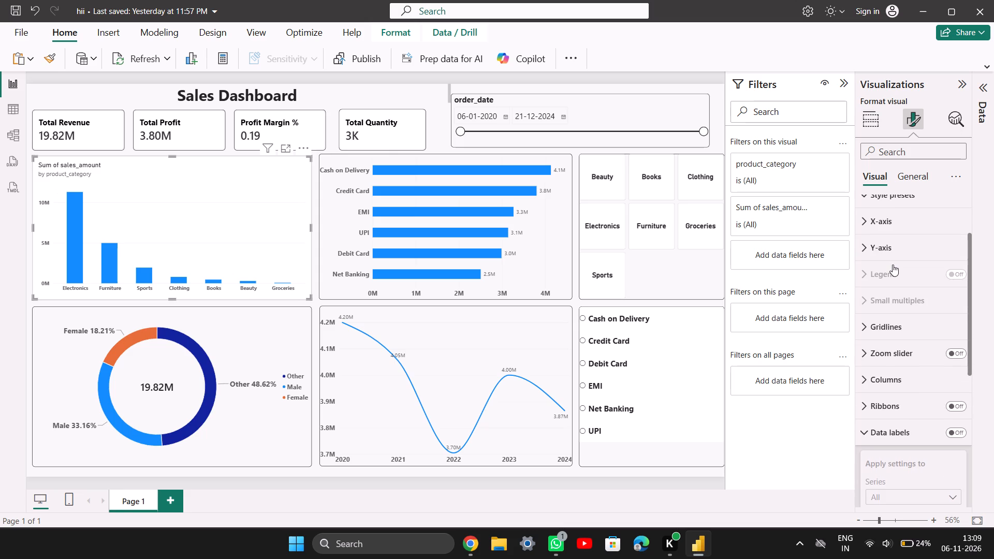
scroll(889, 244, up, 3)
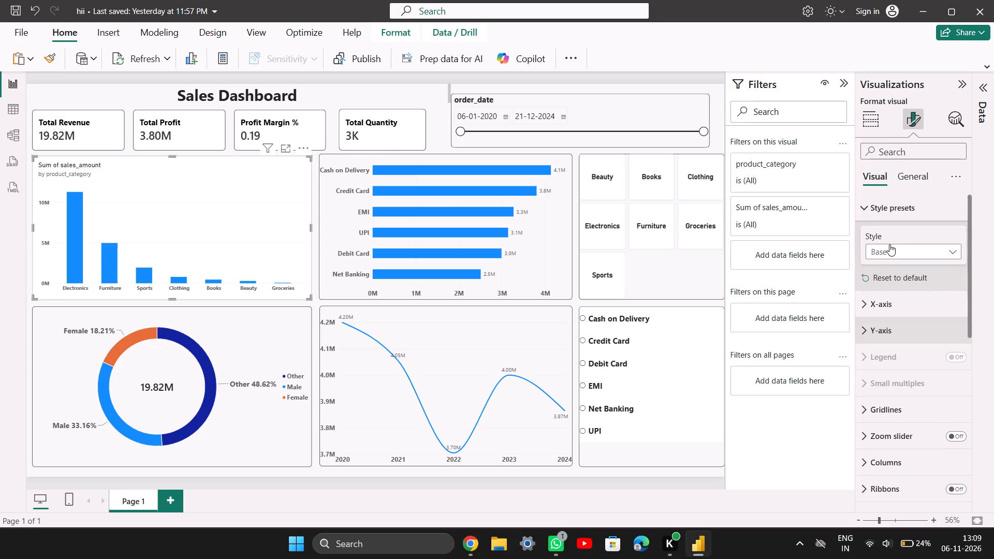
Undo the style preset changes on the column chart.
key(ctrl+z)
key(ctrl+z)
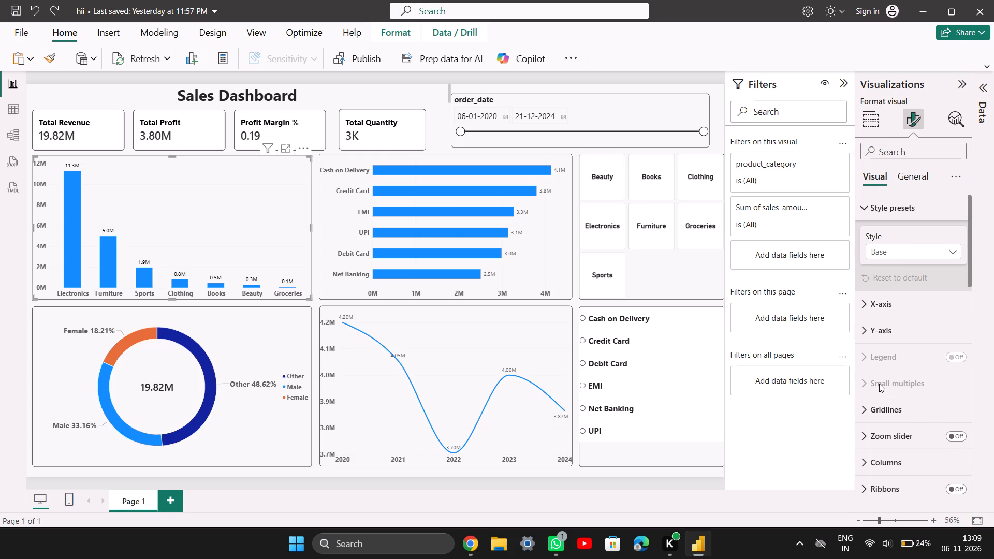
Examine the column chart's data label options, including the value and detail settings.
scroll(879, 384, down, 1)
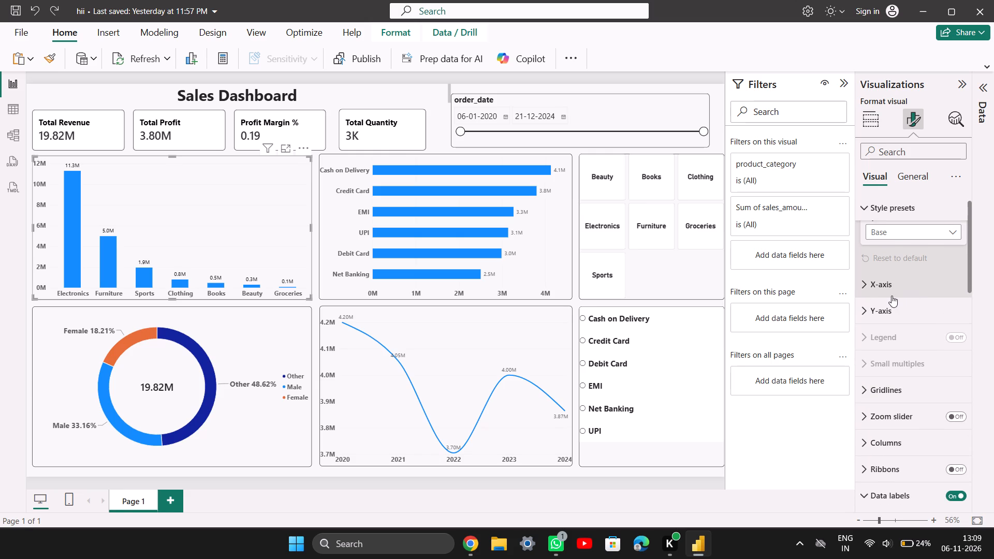
click(891, 296)
click(891, 296)
scroll(890, 371, down, 3)
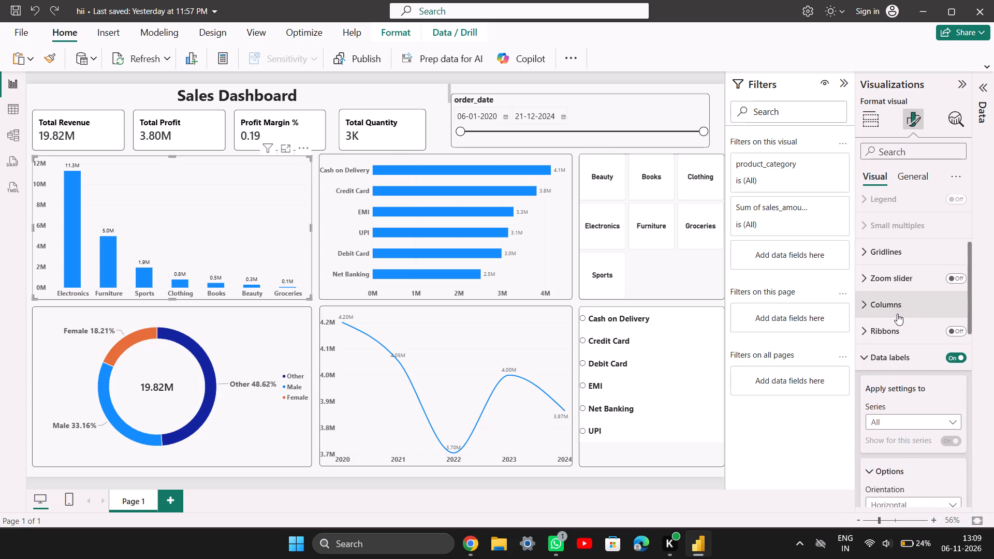
scroll(904, 385, down, 1)
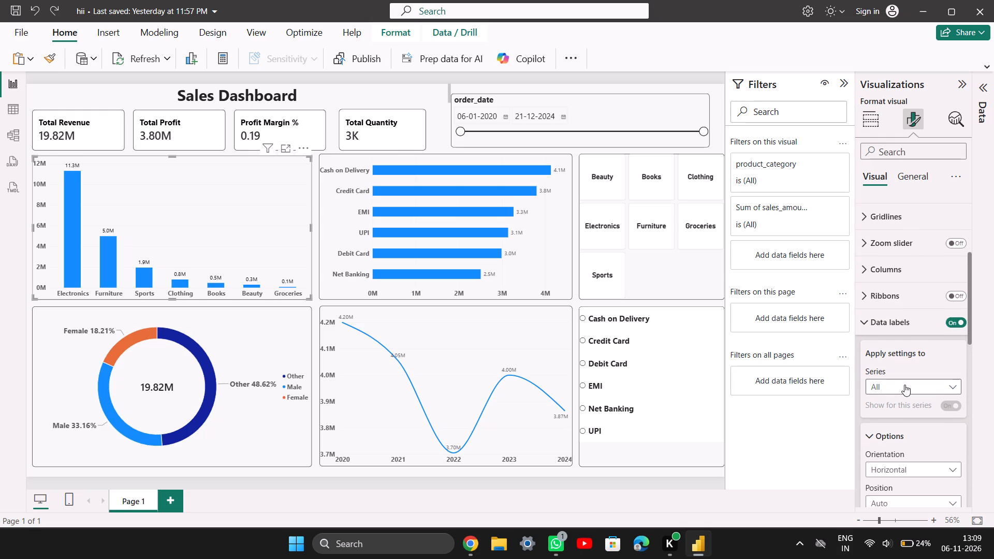
scroll(904, 385, down, 4)
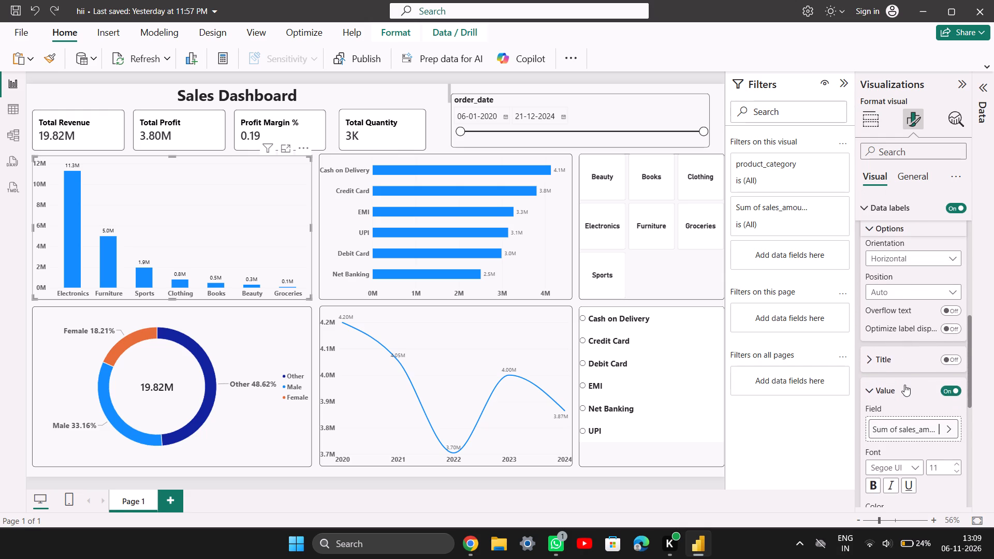
scroll(904, 385, down, 1)
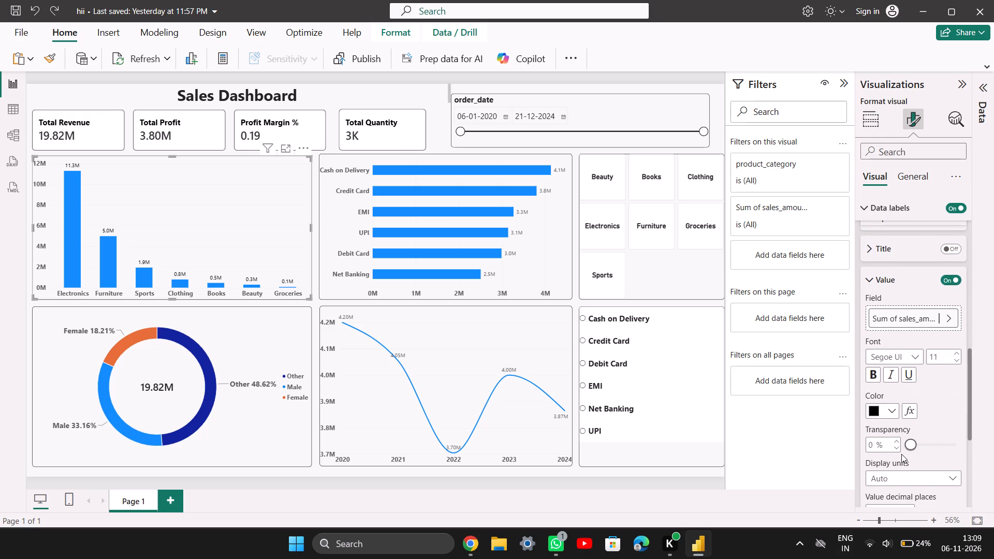
scroll(901, 454, down, 2)
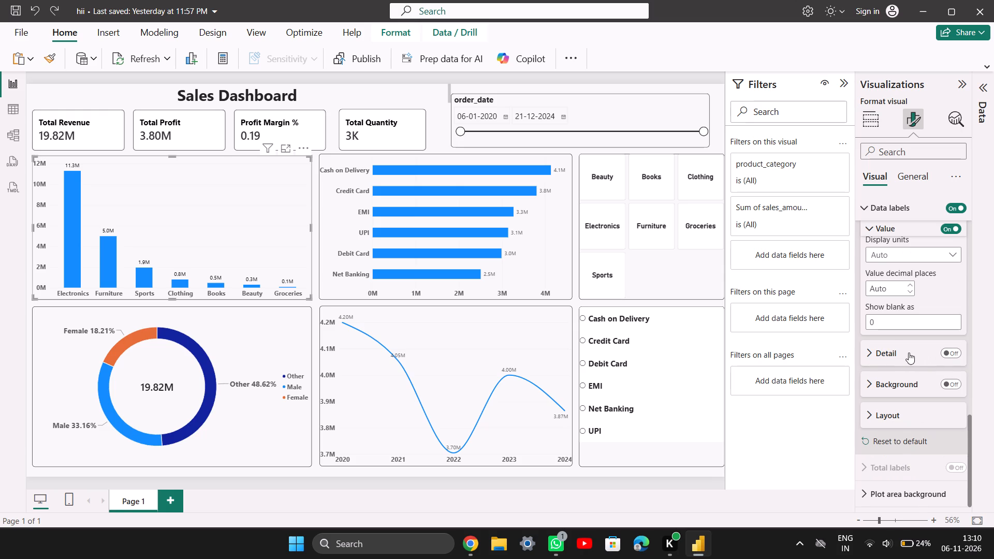
click(903, 355)
scroll(903, 355, down, 1)
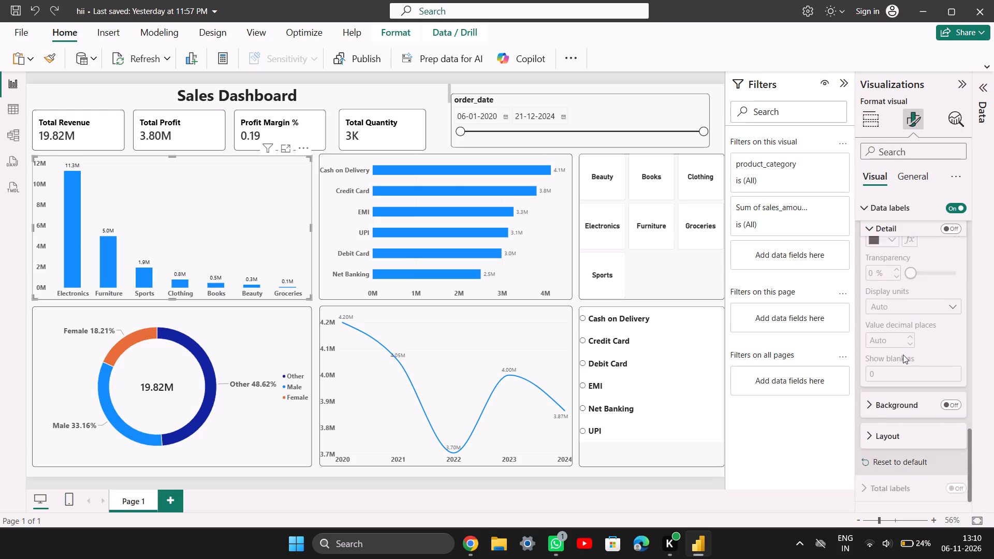
scroll(903, 355, down, 2)
Set the column chart's data label horizontal alignment to Center and the label layout to Single line.
click(871, 418)
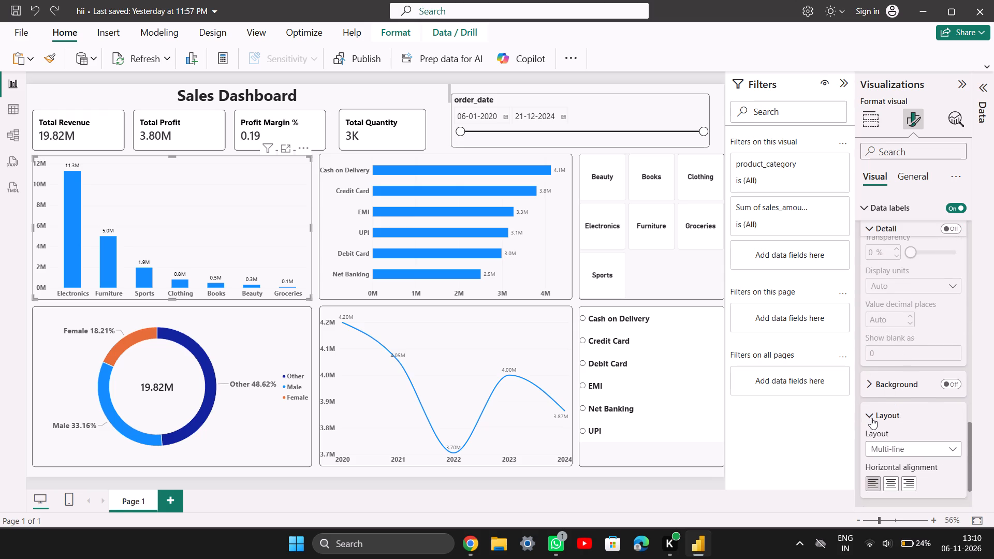
scroll(871, 418, down, 1)
click(887, 413)
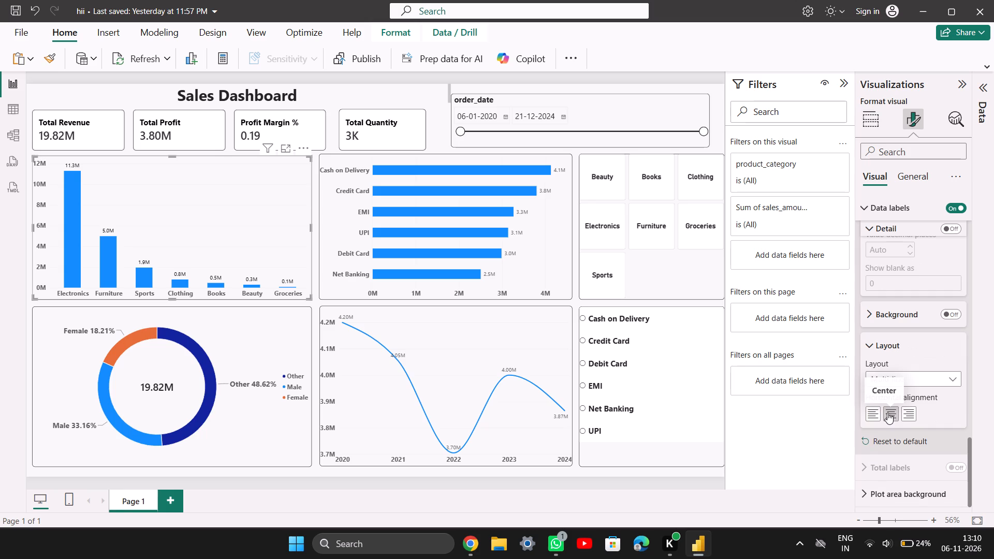
scroll(911, 455, down, 1)
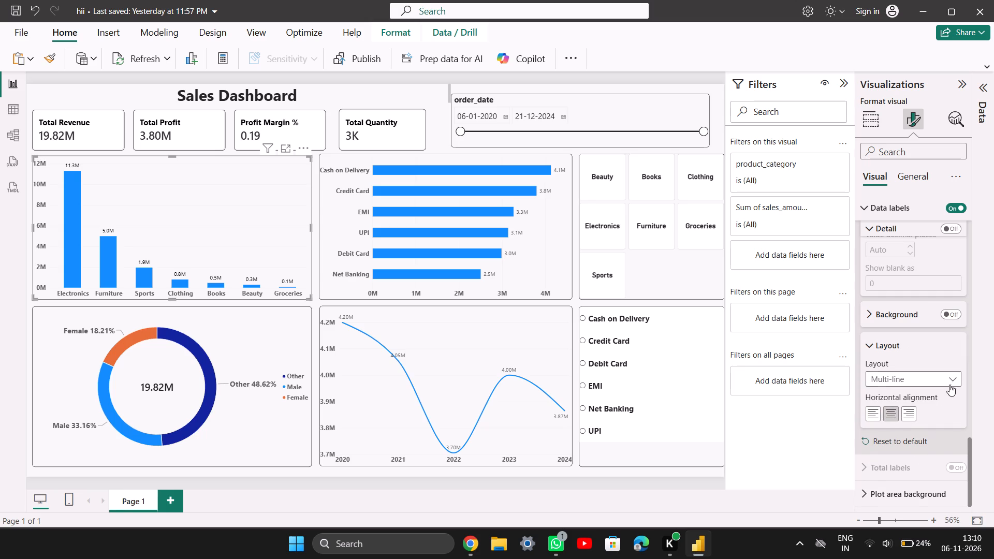
click(953, 380)
click(901, 408)
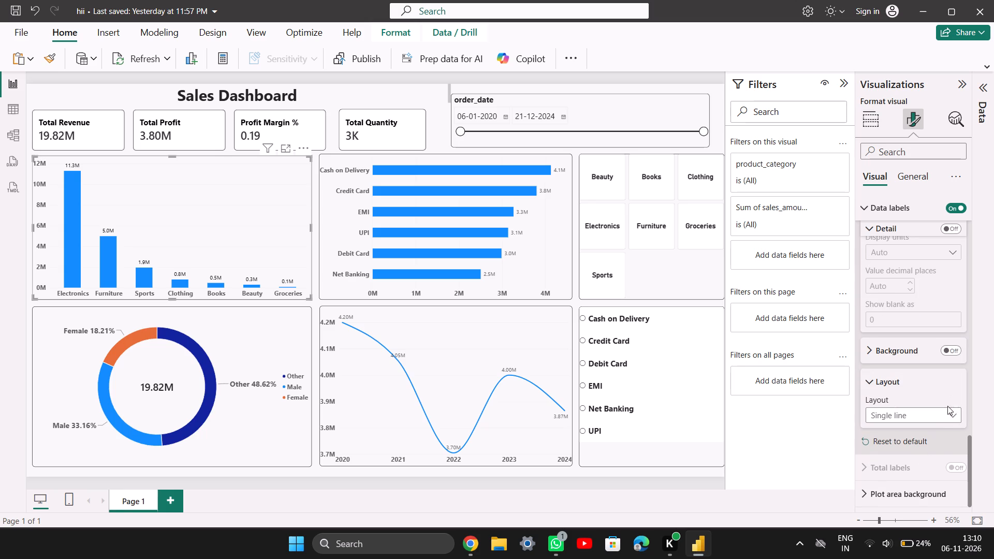
Examine the plot area background settings of the product category column chart.
scroll(941, 414, down, 5)
click(891, 489)
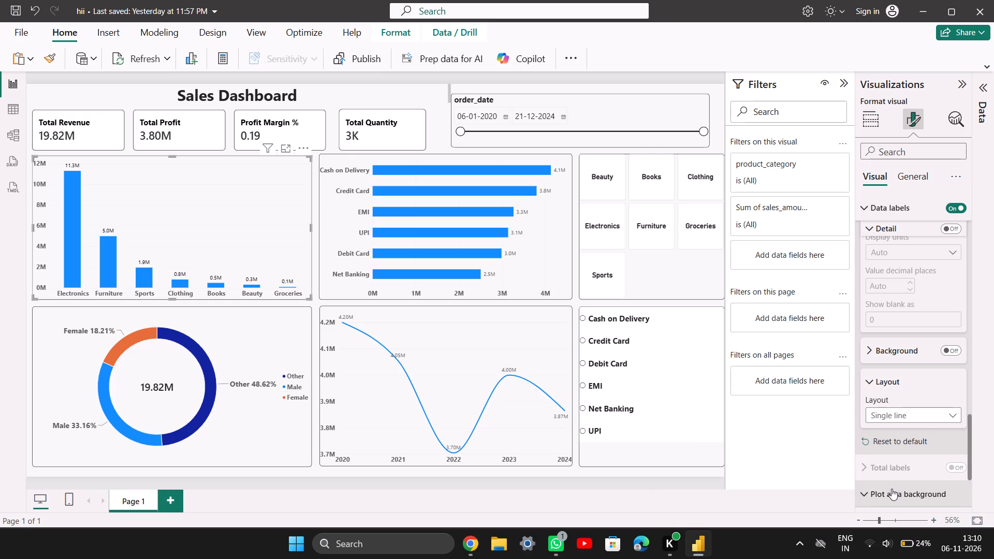
click(891, 489)
scroll(891, 489, down, 2)
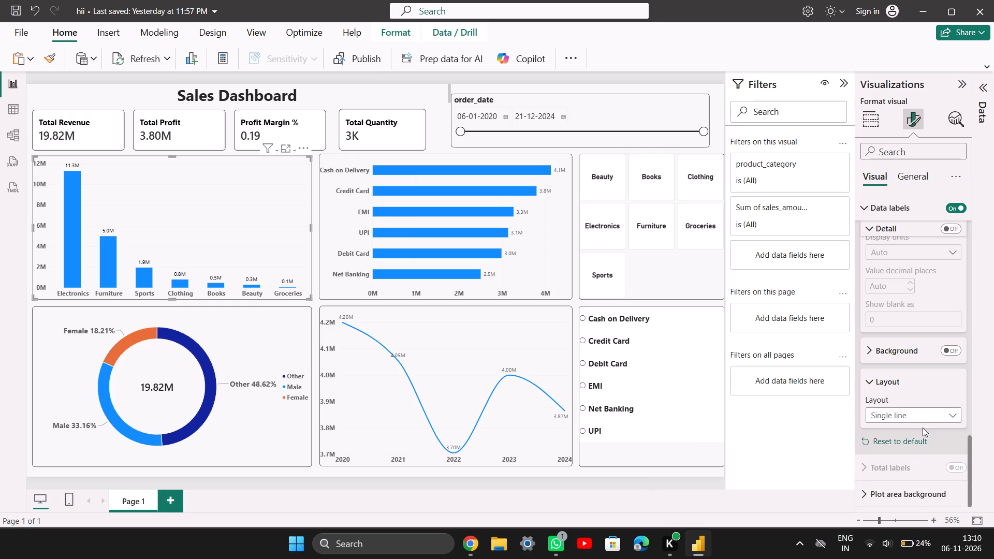
click(865, 493)
scroll(865, 493, down, 1)
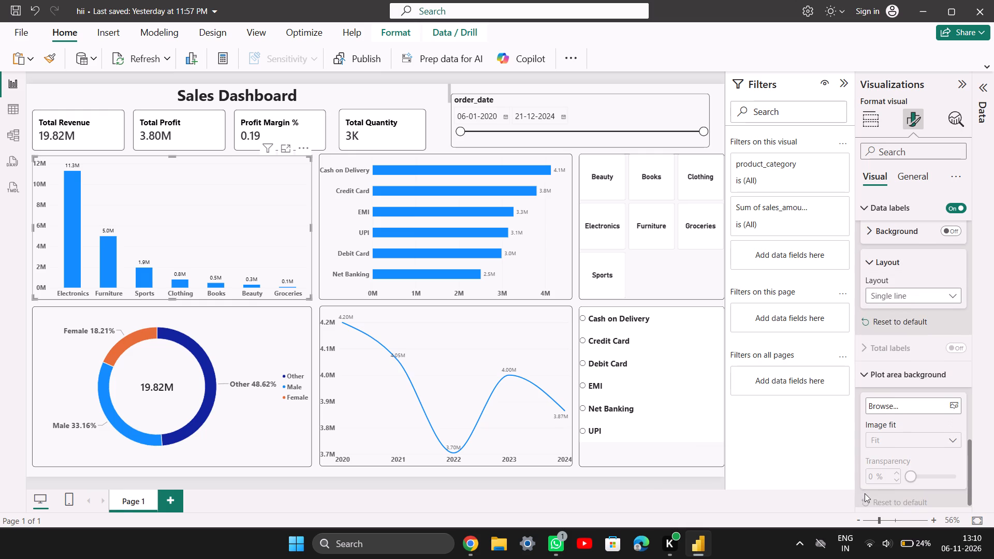
scroll(905, 431, down, 4)
scroll(905, 431, up, 9)
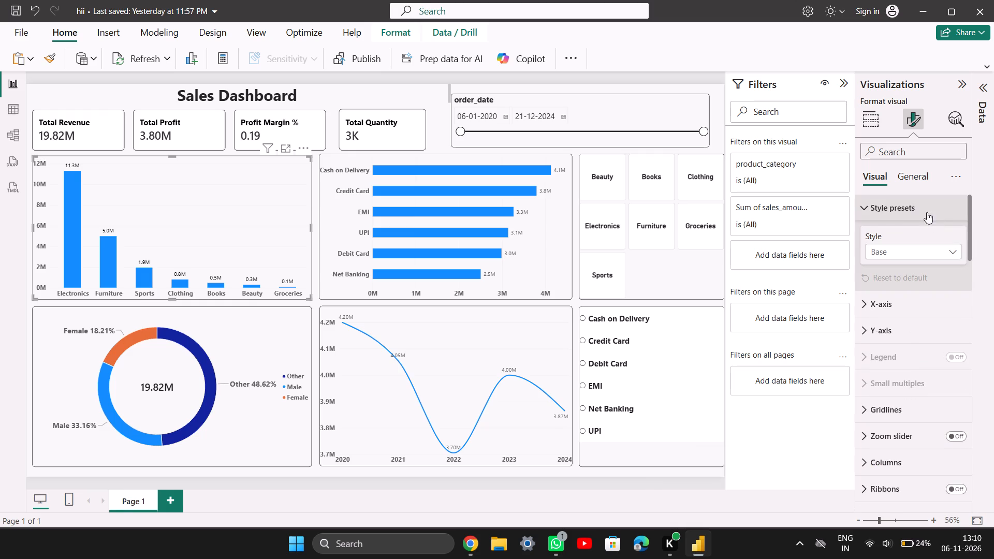
Examine the column chart's general formatting options, covering title, effects, data format, header icons and tooltips.
click(914, 176)
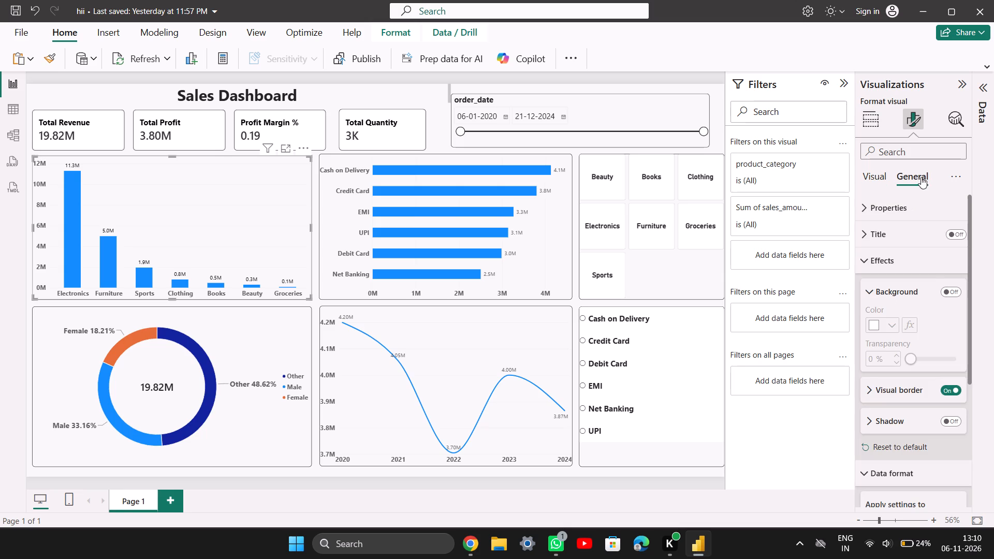
click(930, 267)
scroll(930, 267, down, 2)
scroll(930, 267, up, 6)
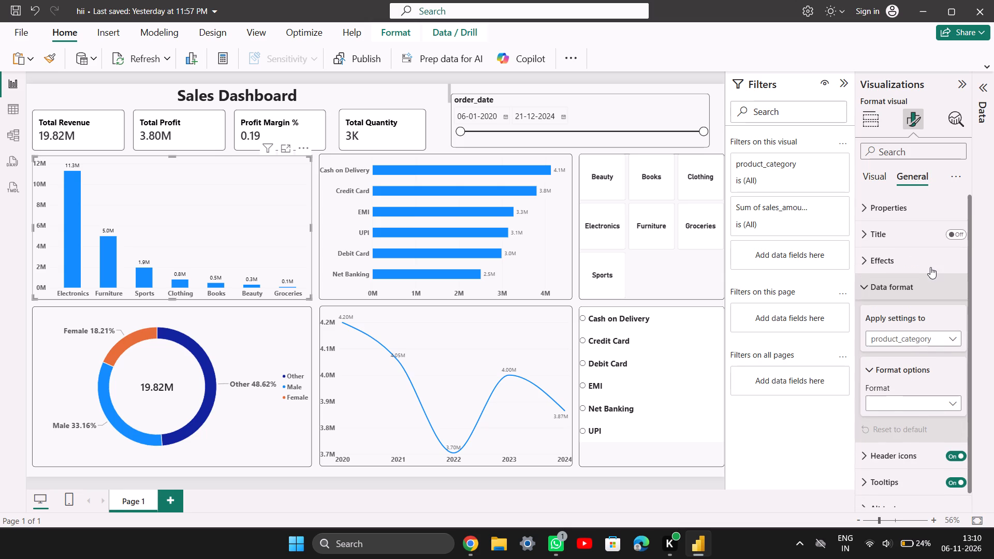
click(887, 245)
scroll(887, 245, down, 1)
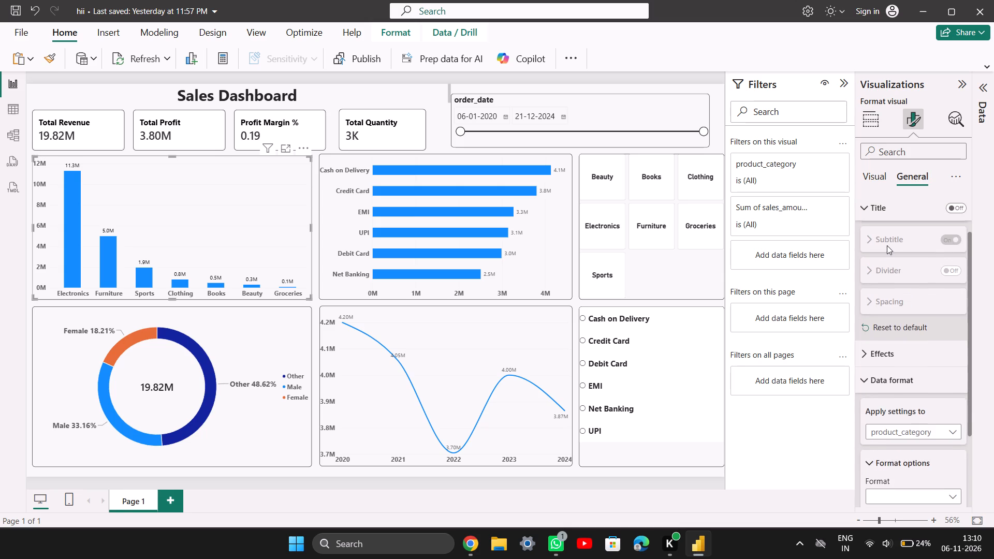
scroll(887, 245, down, 3)
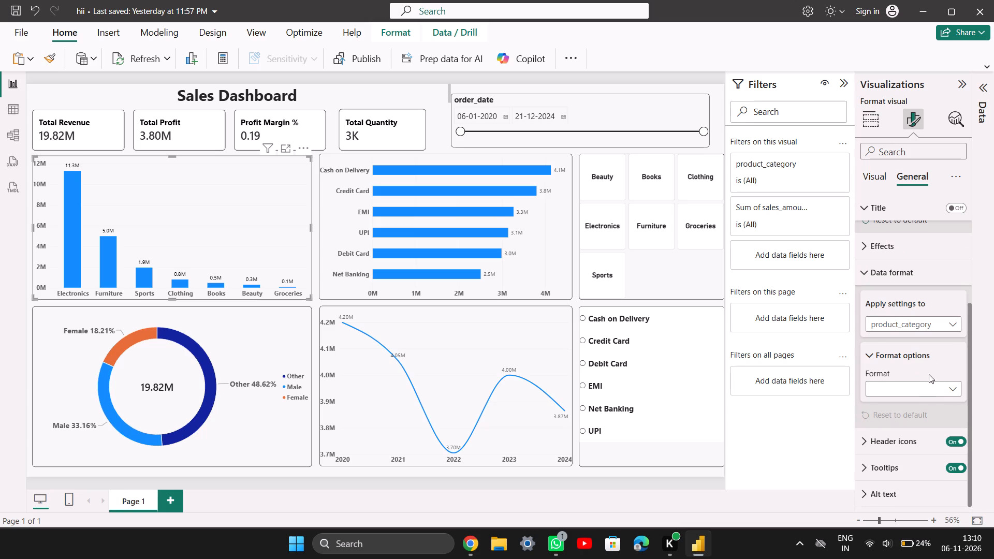
click(880, 450)
scroll(880, 450, down, 3)
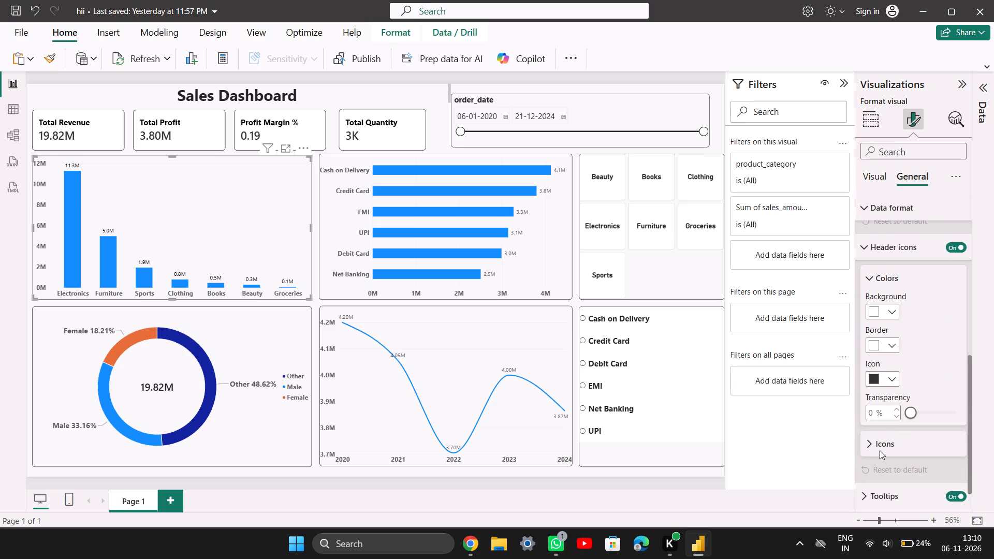
scroll(935, 498, down, 4)
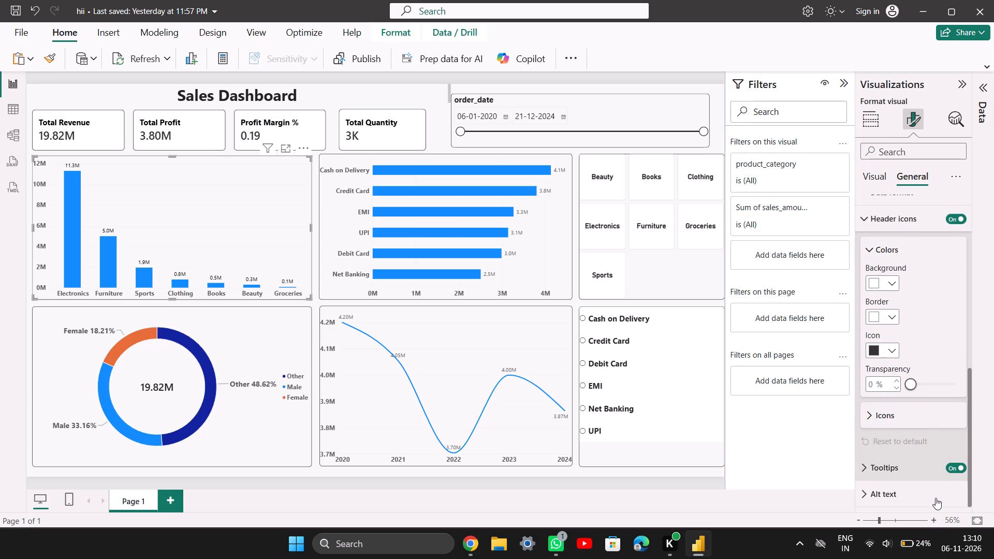
click(897, 470)
scroll(897, 470, down, 3)
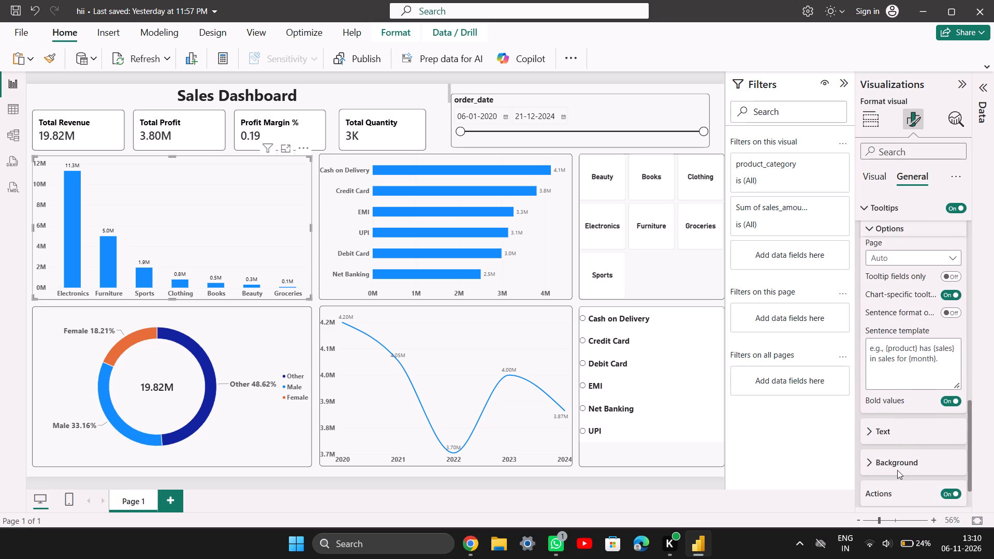
scroll(897, 470, up, 2)
click(898, 370)
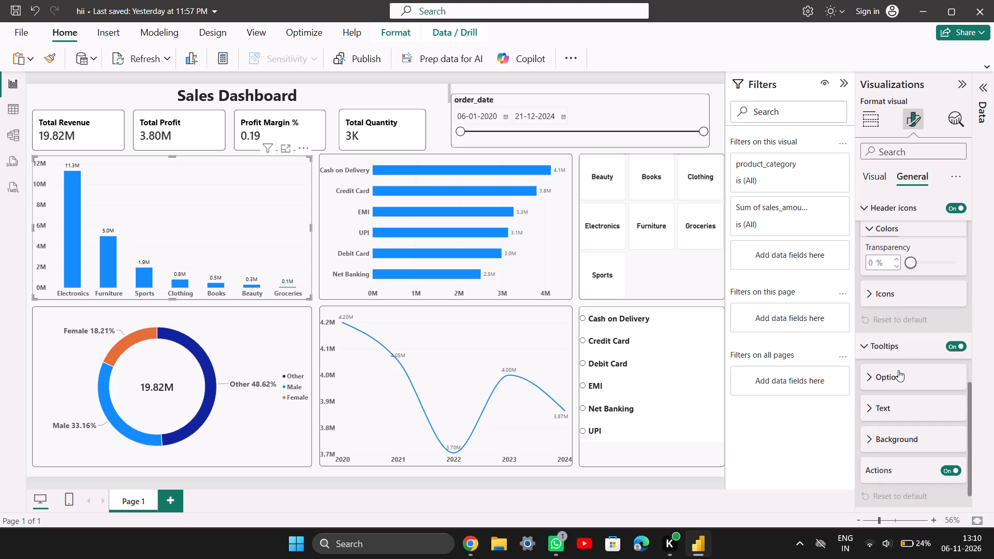
scroll(898, 370, up, 8)
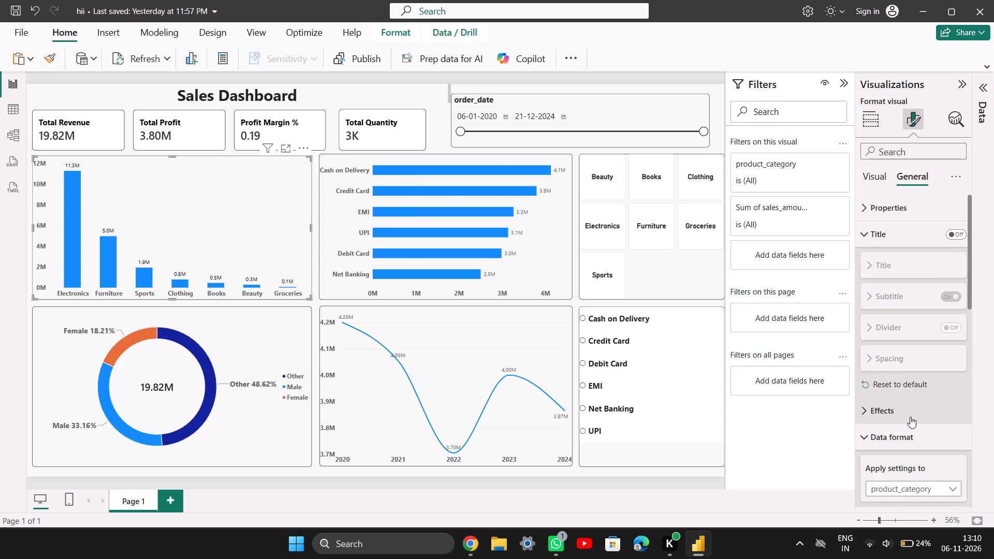
click(904, 438)
scroll(904, 438, down, 2)
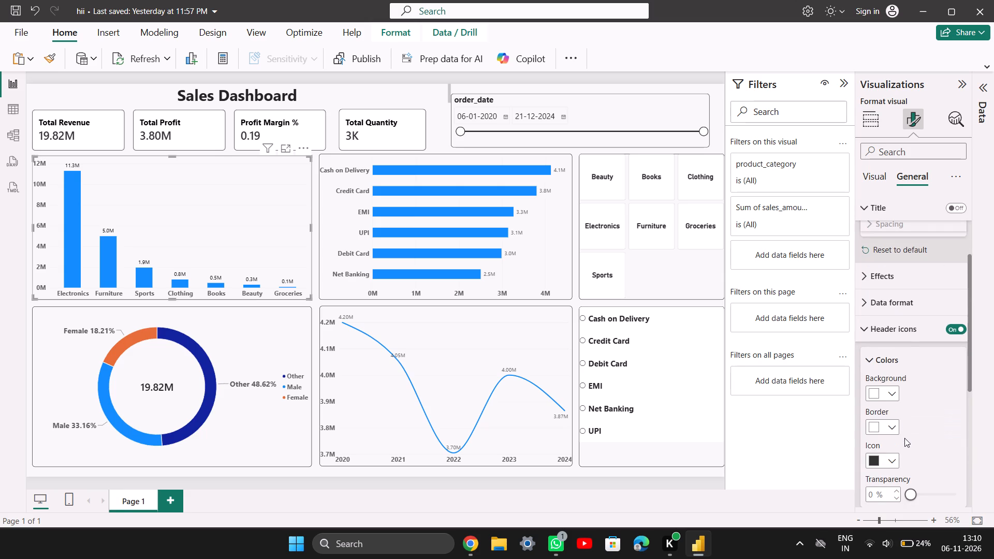
click(905, 336)
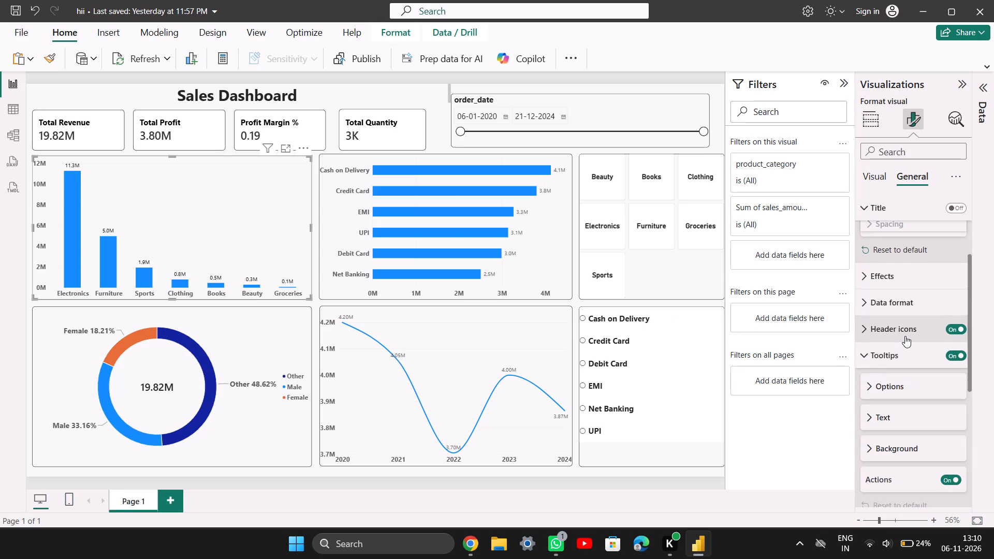
click(908, 286)
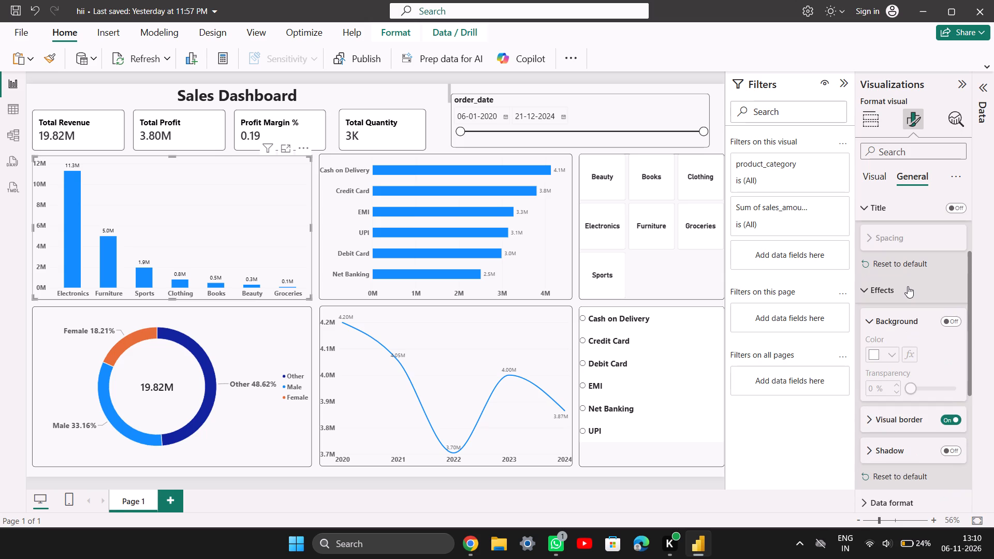
scroll(908, 286, down, 1)
Set the fill color of all columns in the product category chart to black.
click(881, 178)
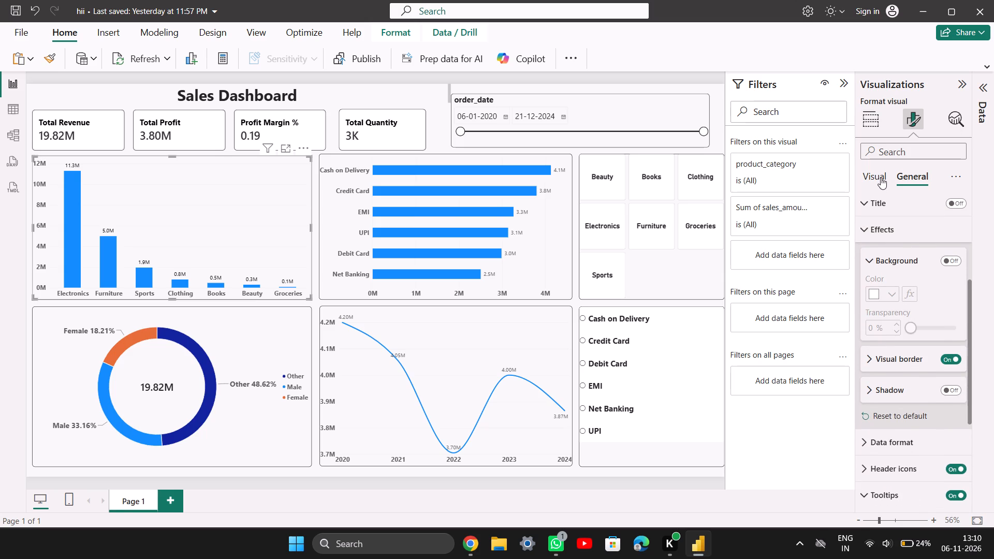
click(874, 333)
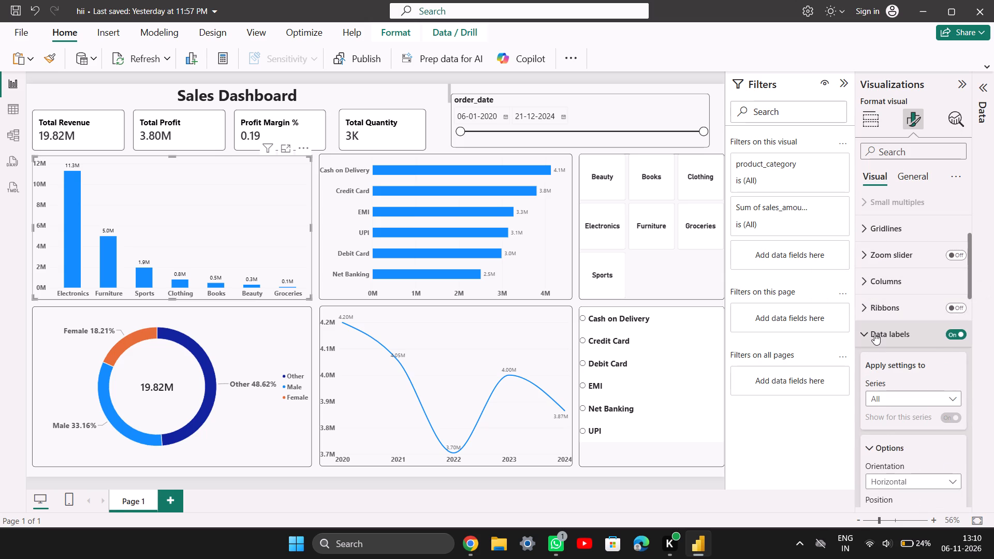
click(874, 333)
scroll(874, 333, down, 1)
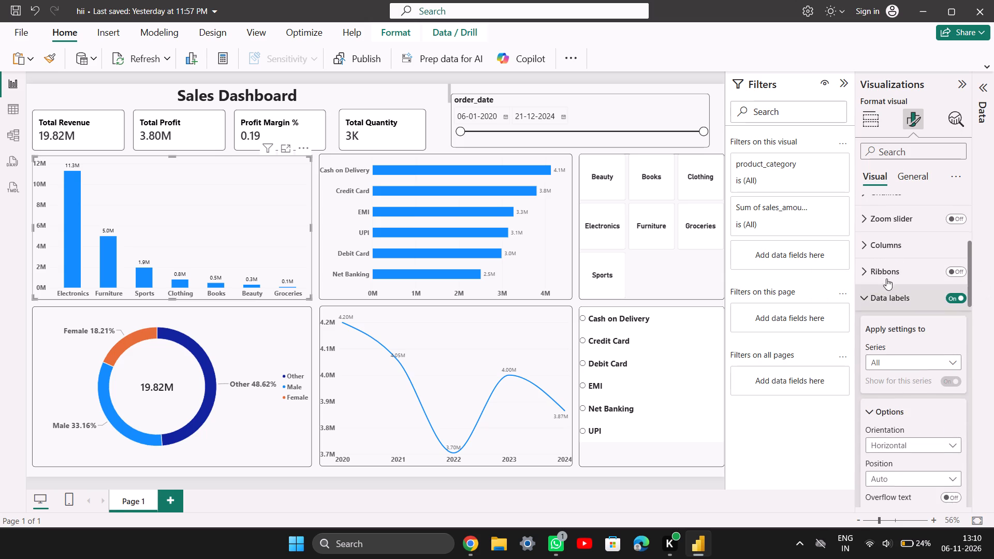
click(876, 241)
scroll(876, 241, down, 1)
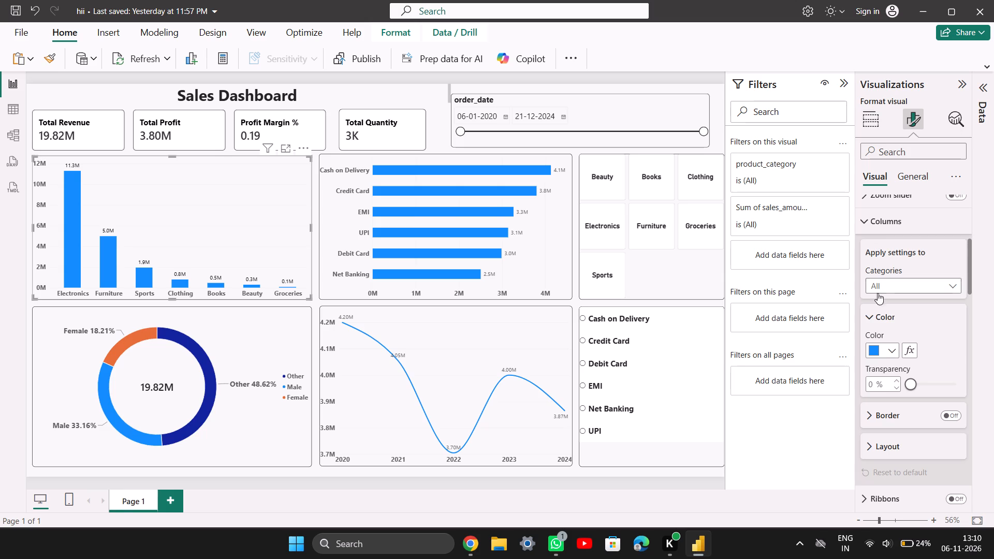
click(894, 352)
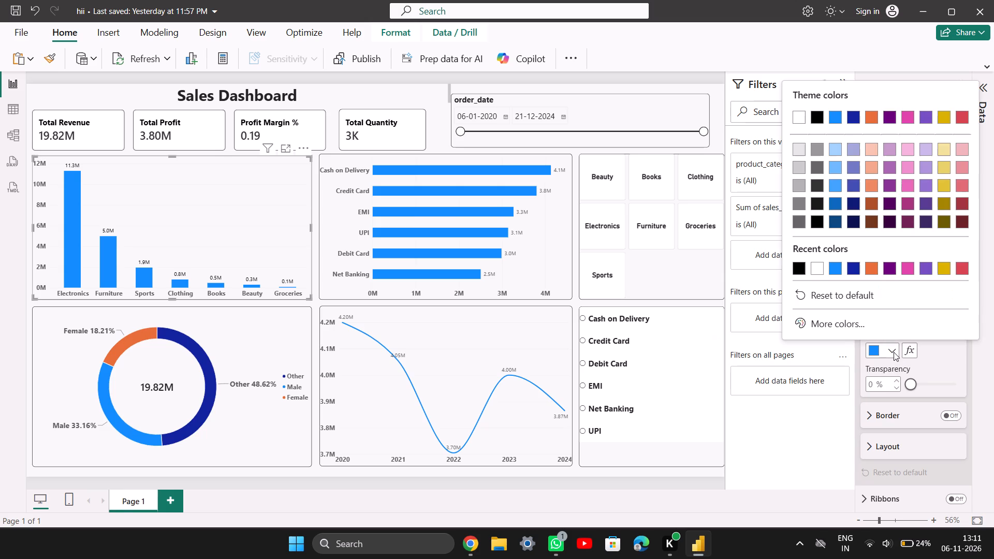
click(801, 269)
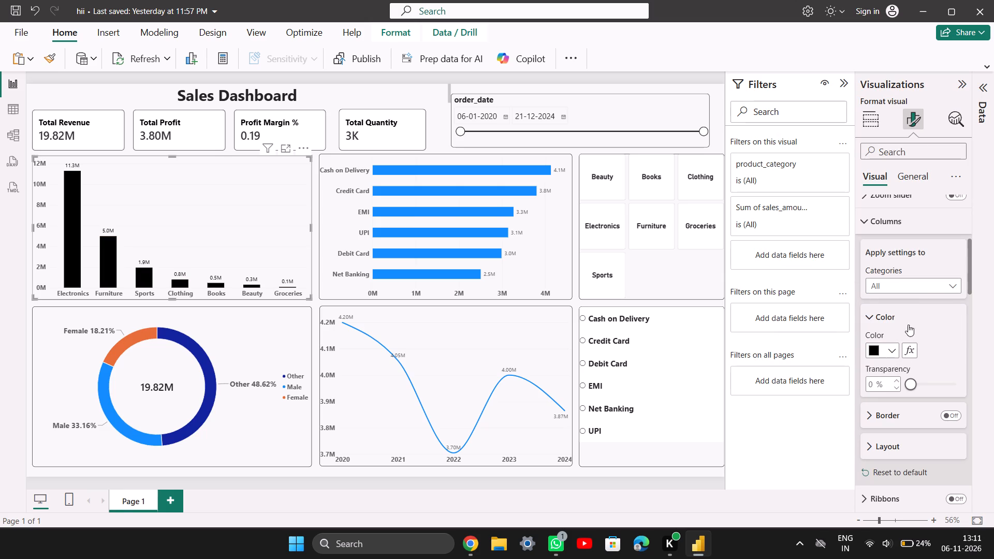
Set the Electronics column's fill color to blue.
click(926, 288)
click(901, 314)
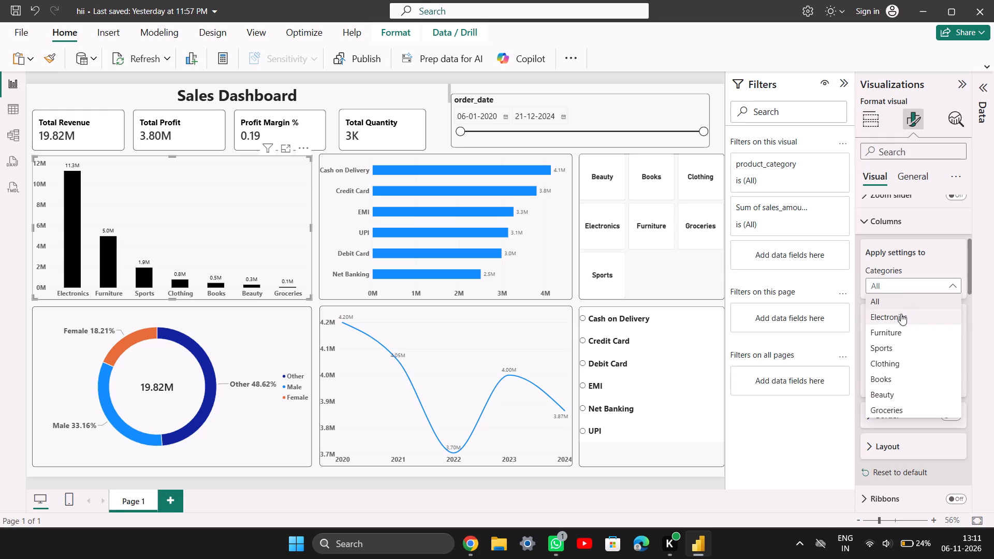
click(894, 347)
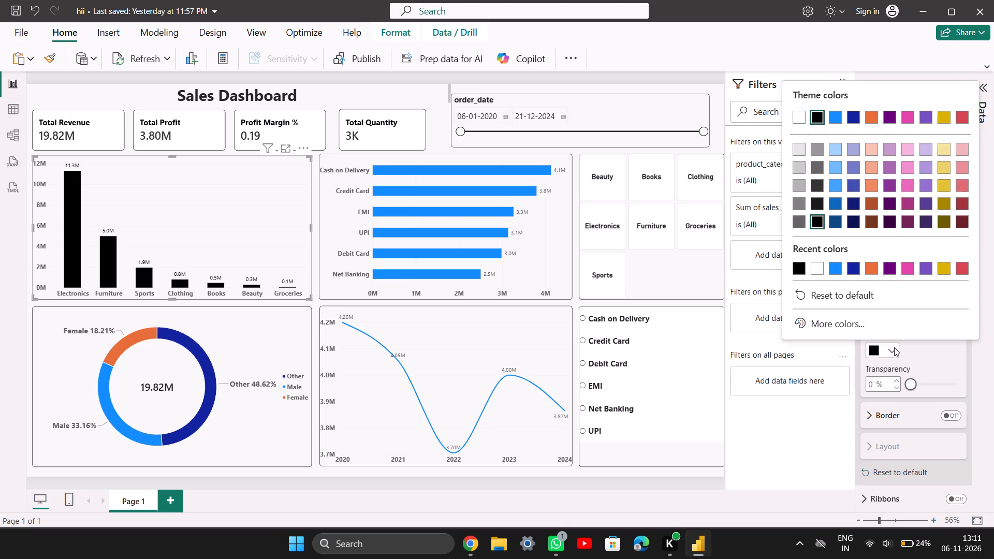
click(837, 267)
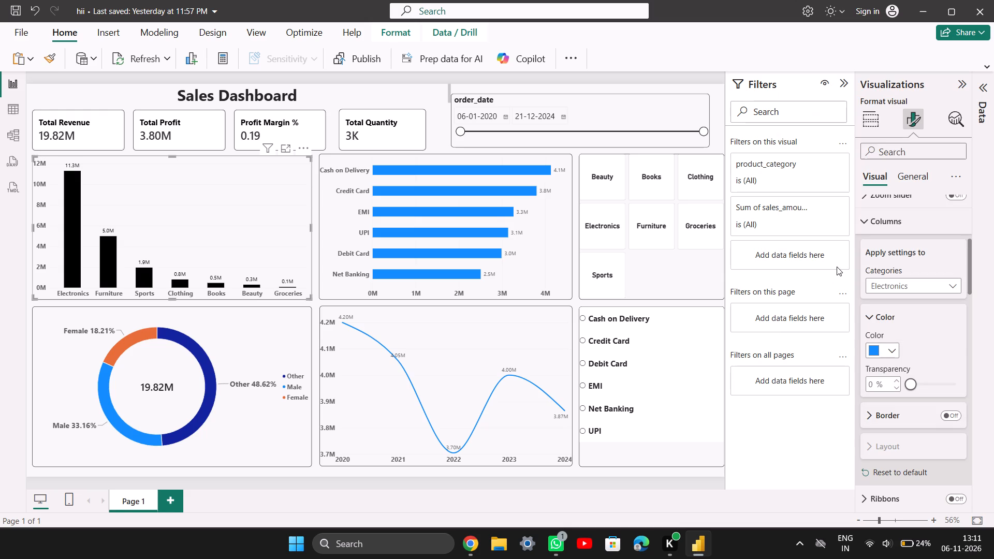
Set the Furniture column's fill color to orange.
click(930, 282)
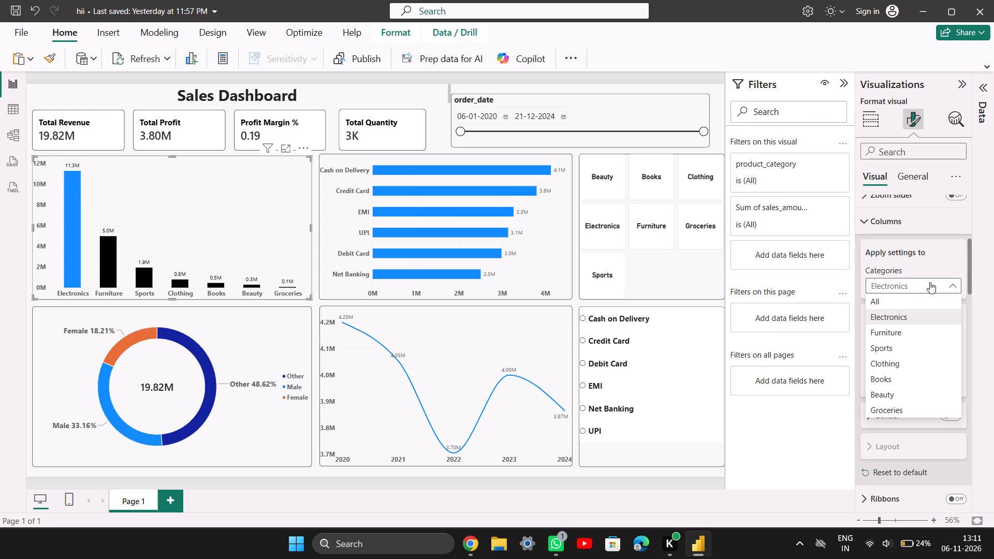
scroll(879, 296, down, 1)
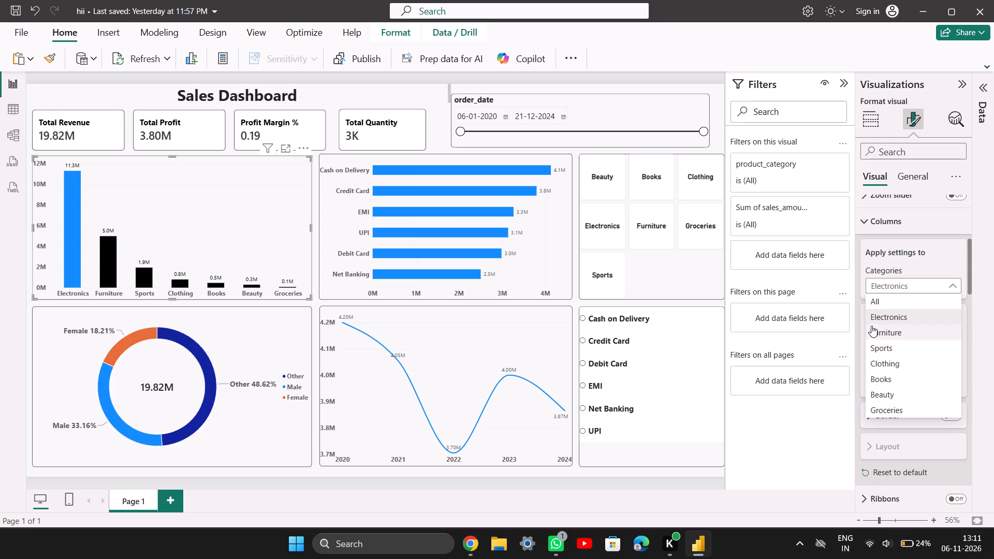
click(869, 328)
click(891, 347)
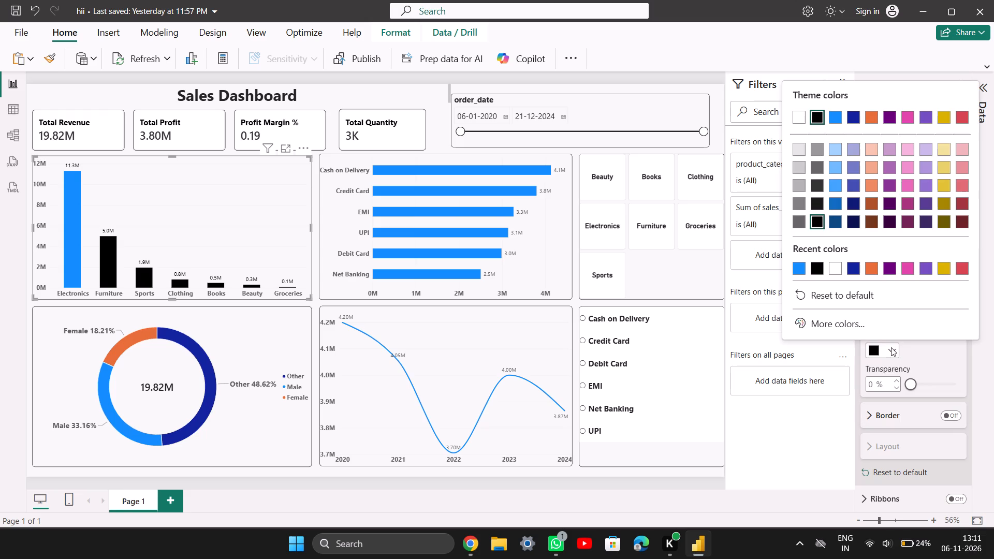
click(872, 272)
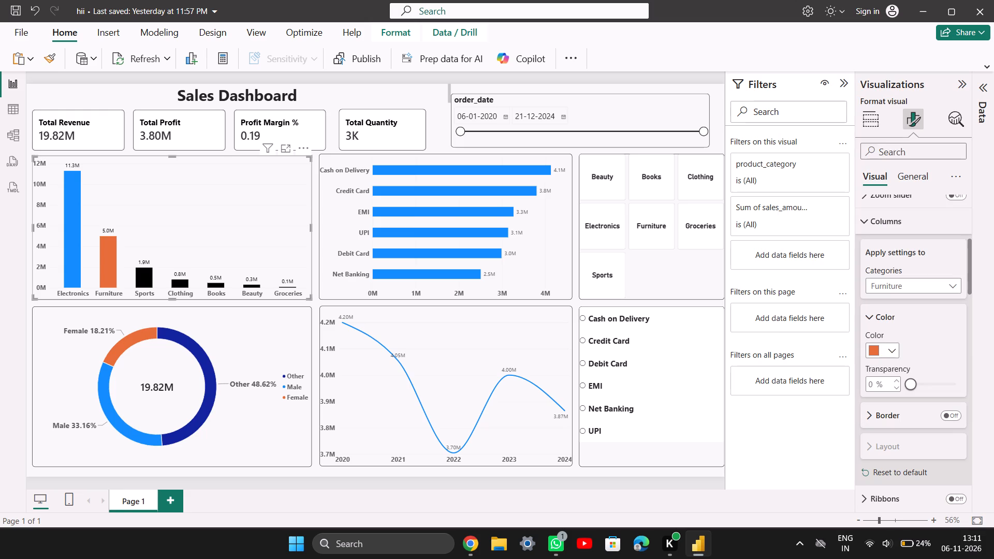
click(892, 354)
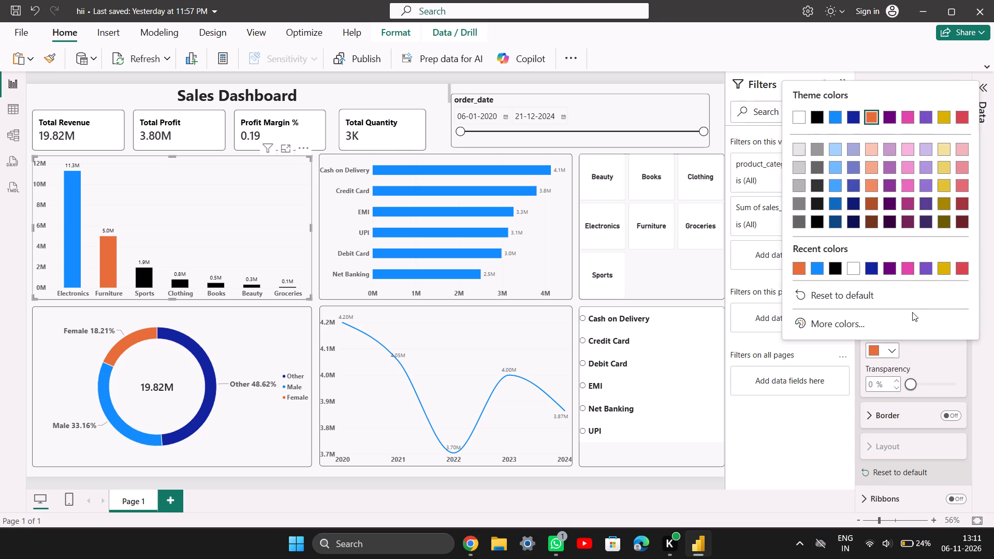
click(926, 372)
Set the Sports column's fill color to golden yellow in the product category chart.
click(922, 290)
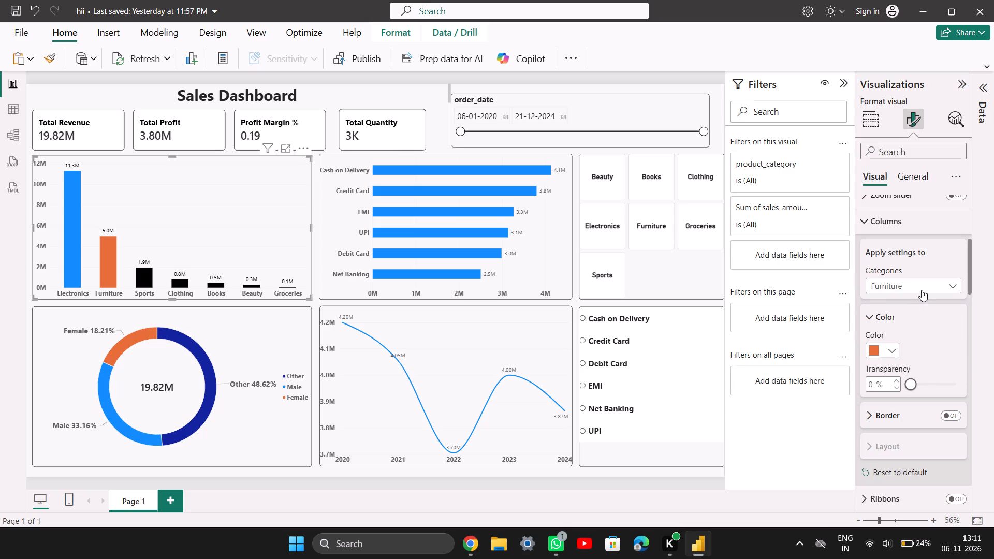
drag(887, 357, 889, 349)
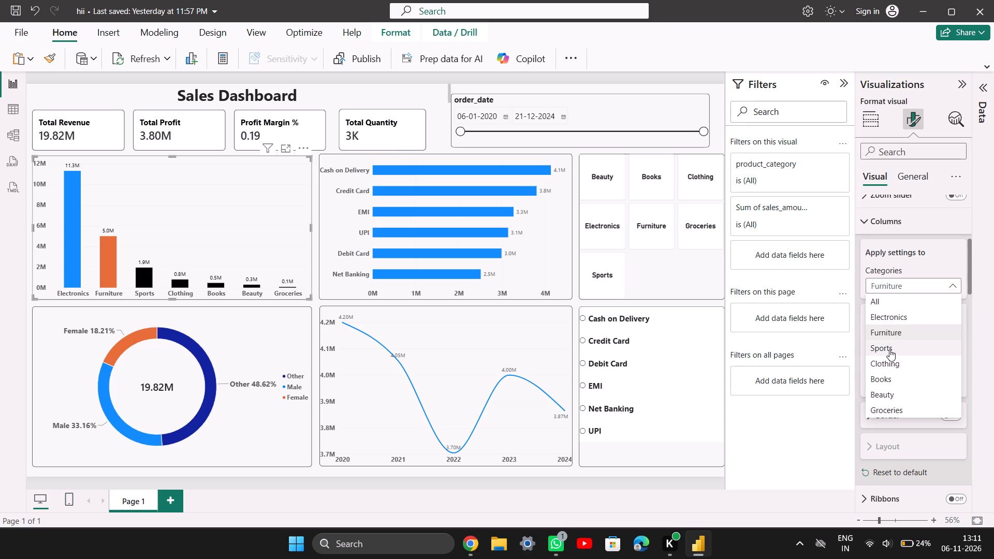
click(889, 349)
click(894, 347)
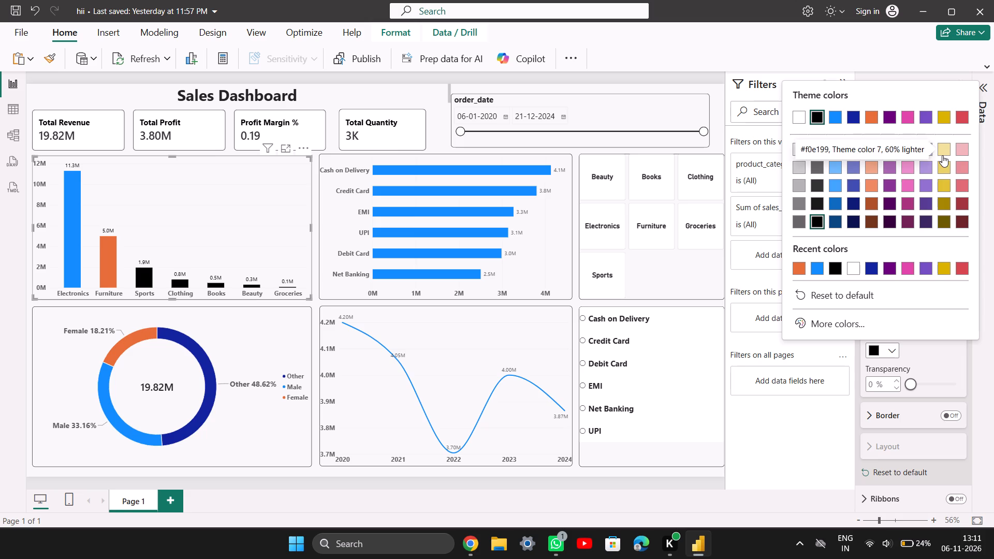
click(945, 266)
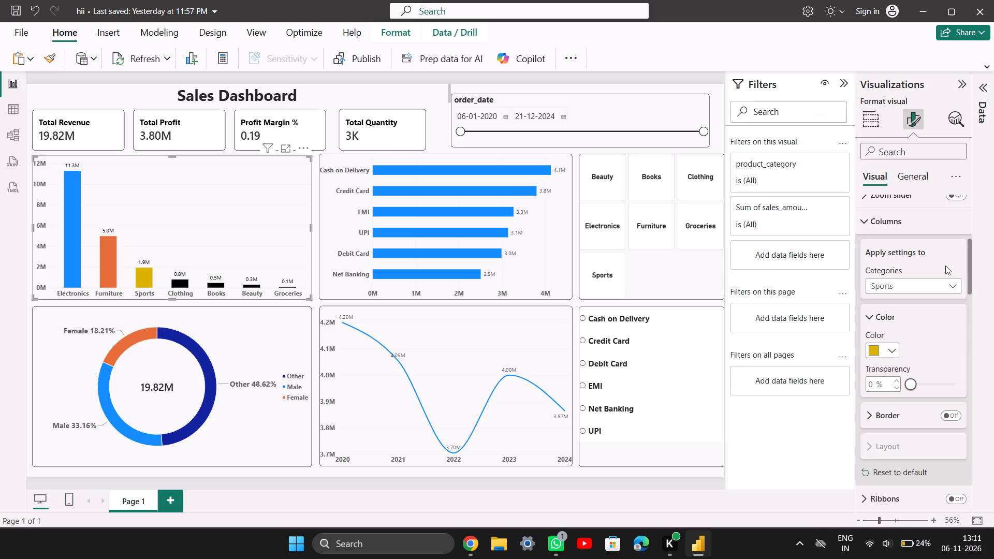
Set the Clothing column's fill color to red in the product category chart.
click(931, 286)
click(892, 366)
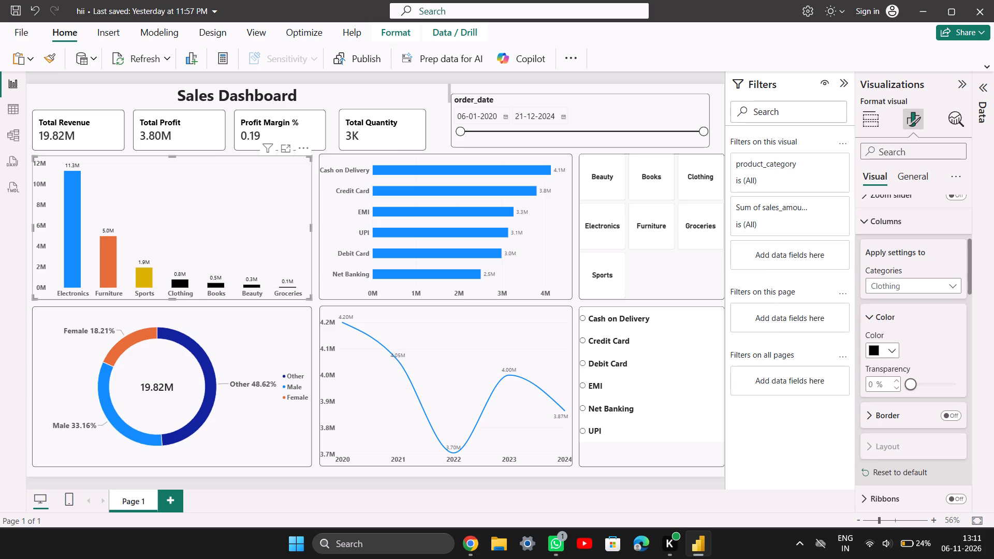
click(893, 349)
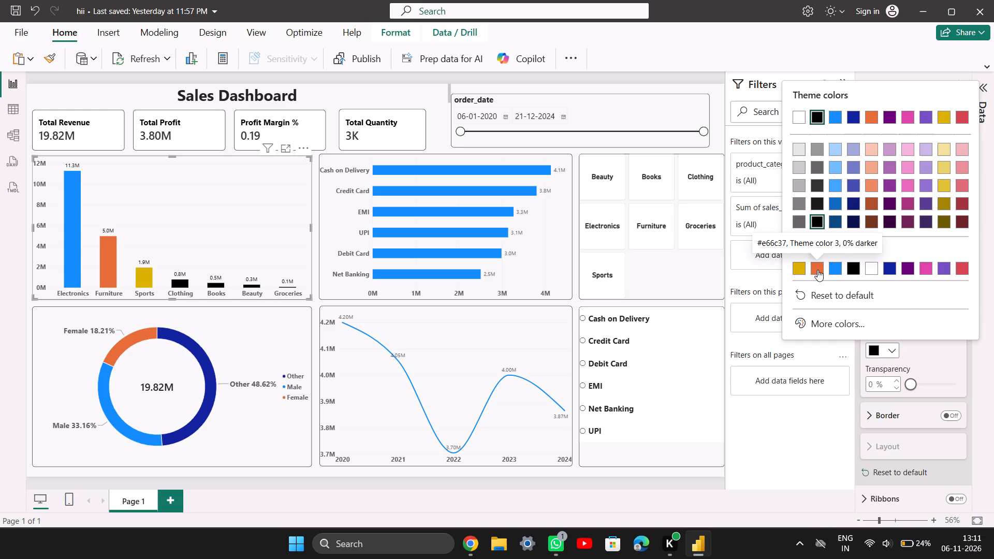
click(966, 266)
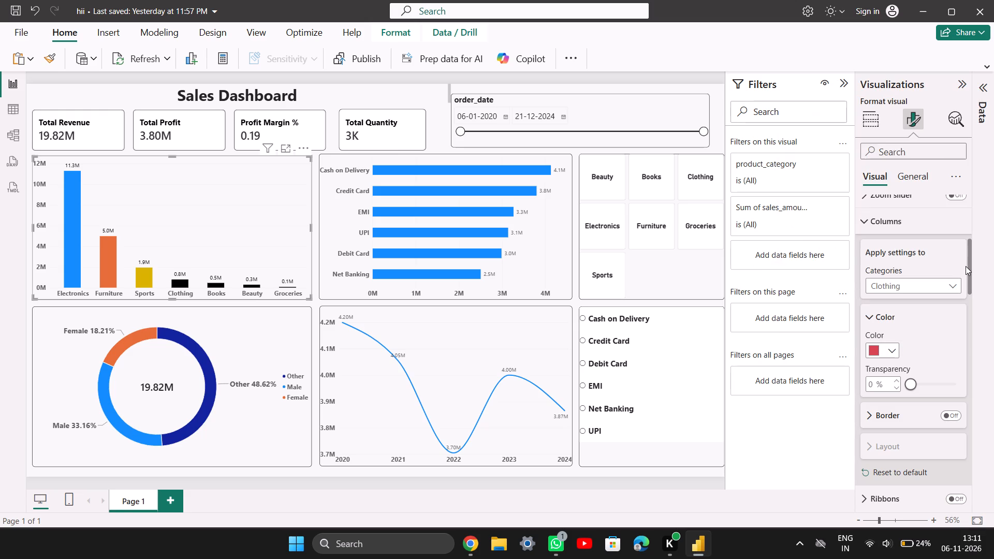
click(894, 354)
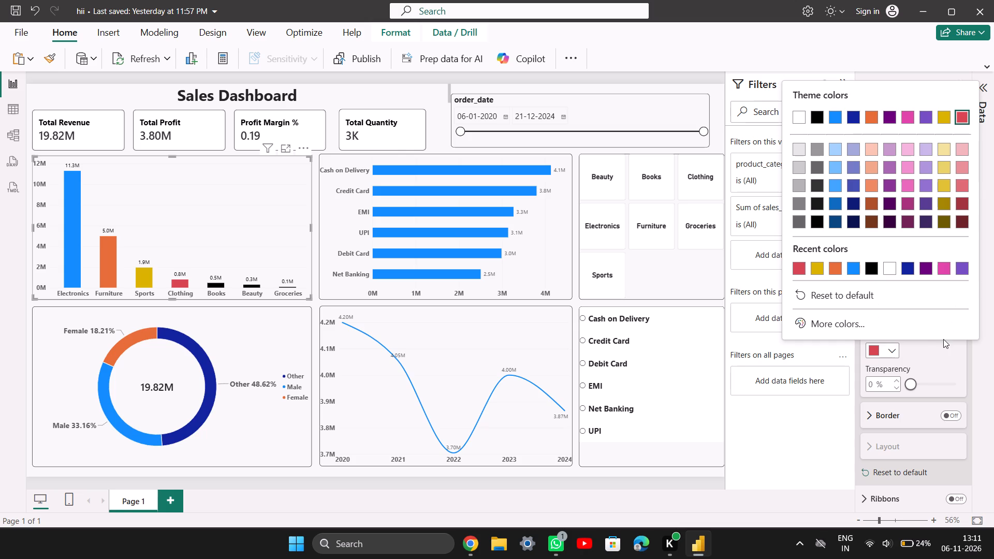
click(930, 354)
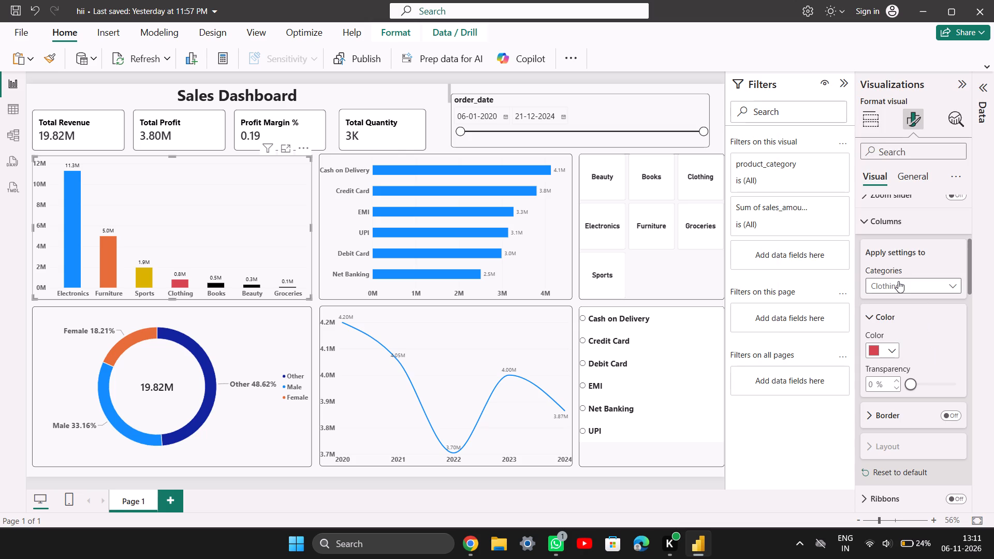
Set the Books column's fill color to pink in the product category chart.
click(898, 281)
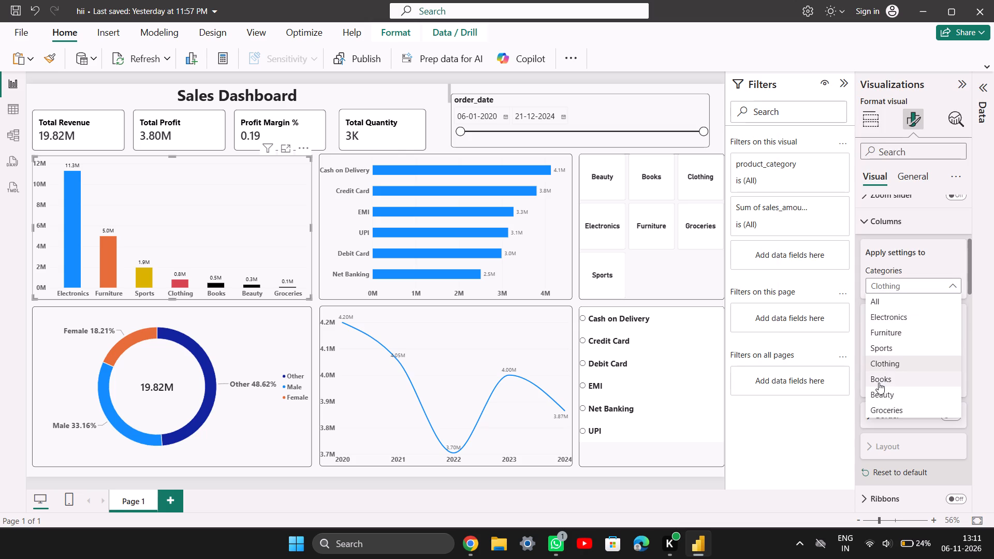
click(879, 383)
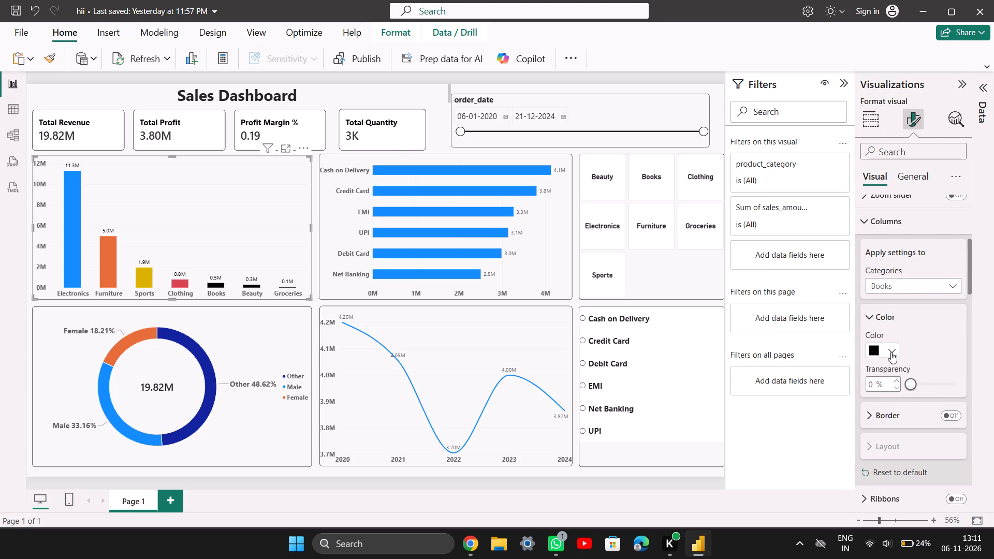
click(891, 352)
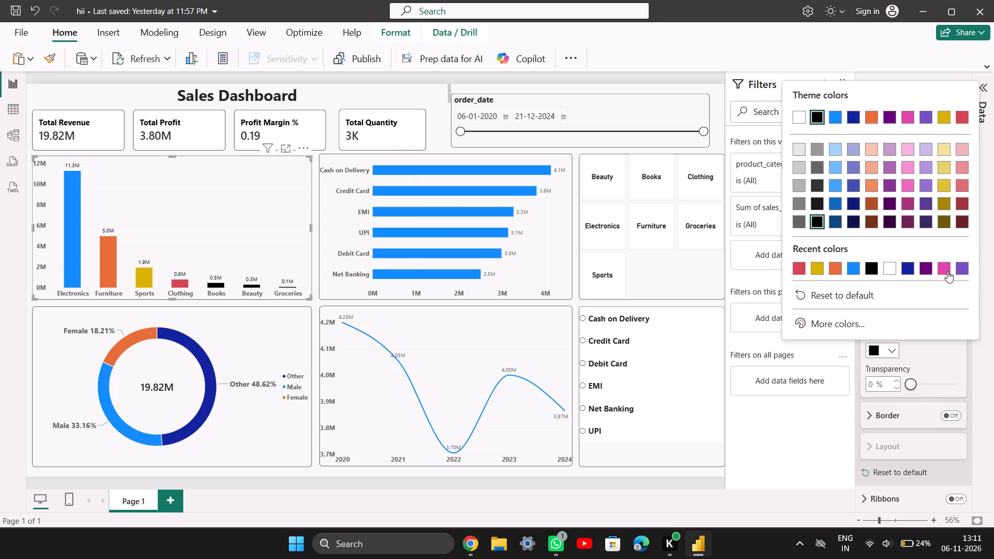
click(947, 271)
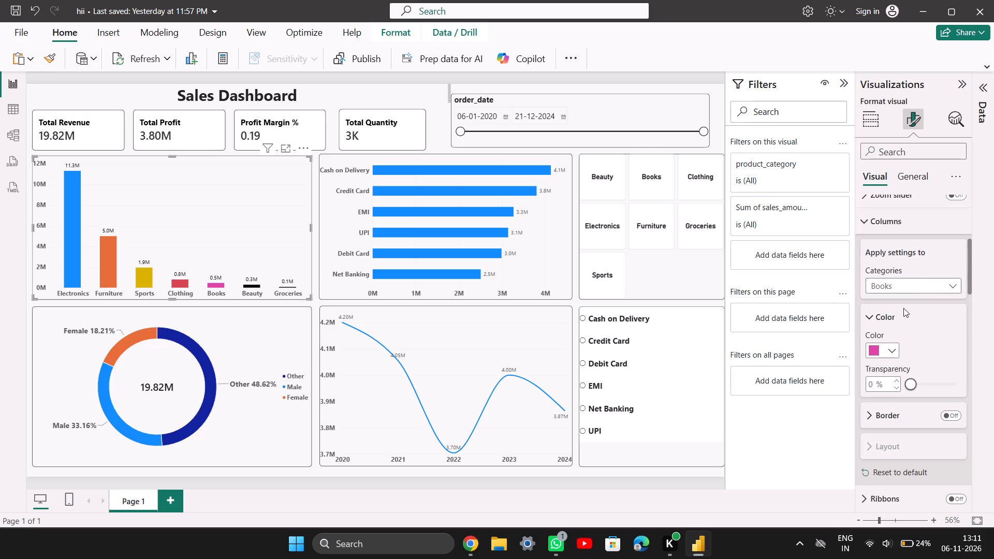
click(887, 351)
click(936, 356)
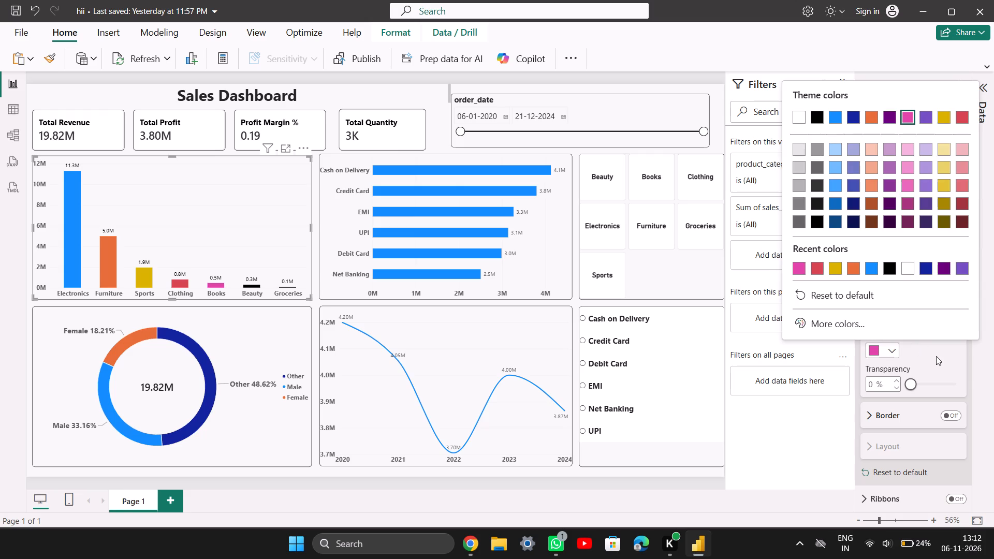
Set the Beauty column's fill color to purple (#744EC2) in the product category chart.
click(901, 287)
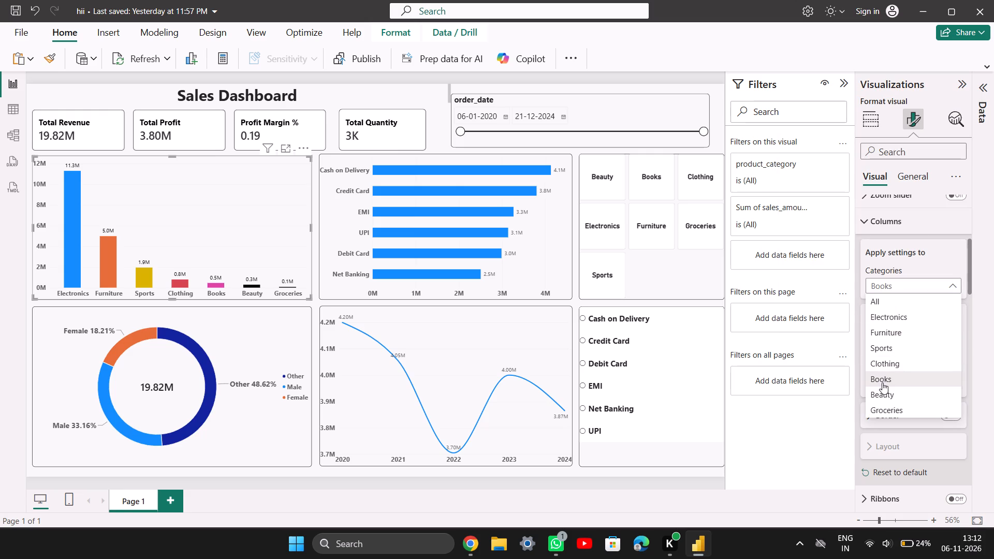
click(879, 389)
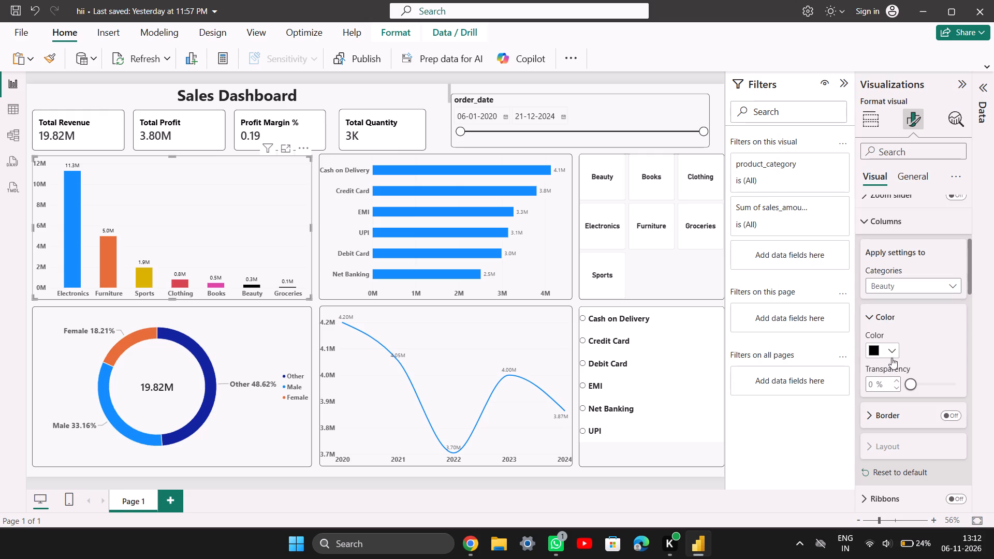
click(895, 353)
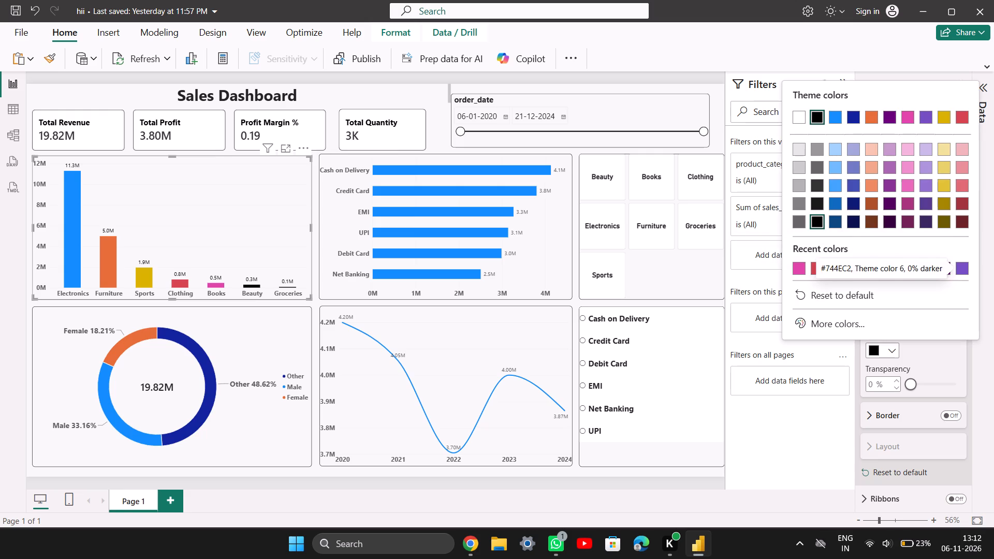
click(959, 269)
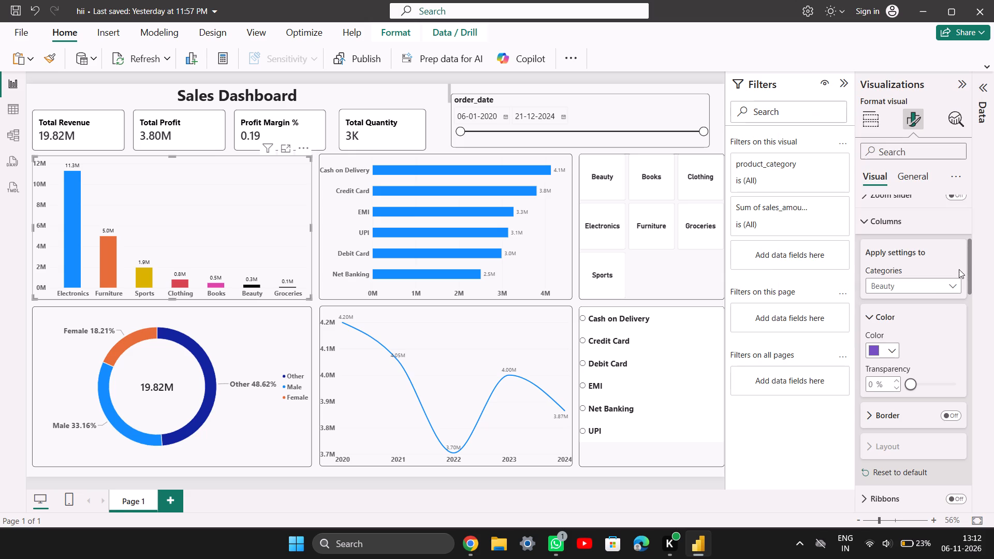
Set the Groceries column's fill color to dark brown, the darkest shade of the orange theme color.
click(946, 287)
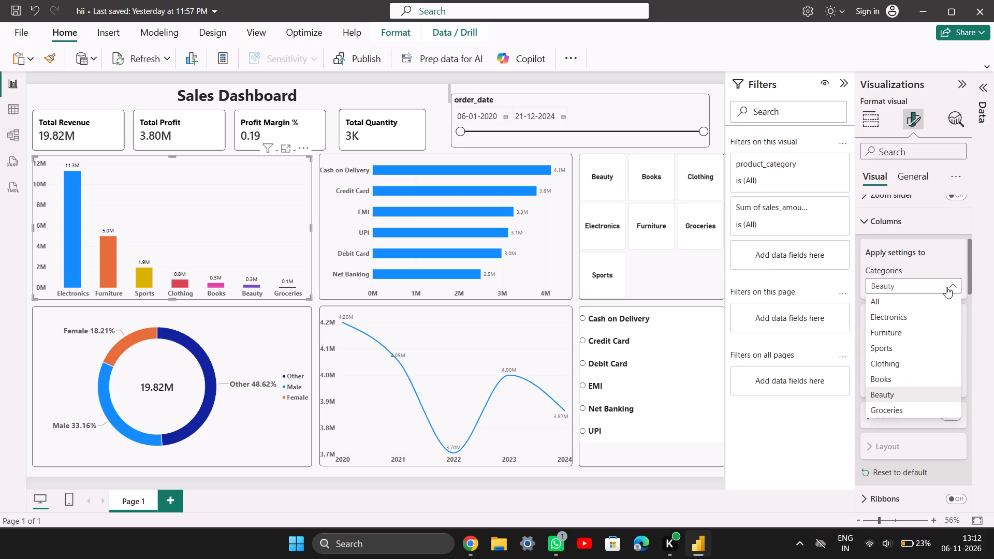
click(882, 405)
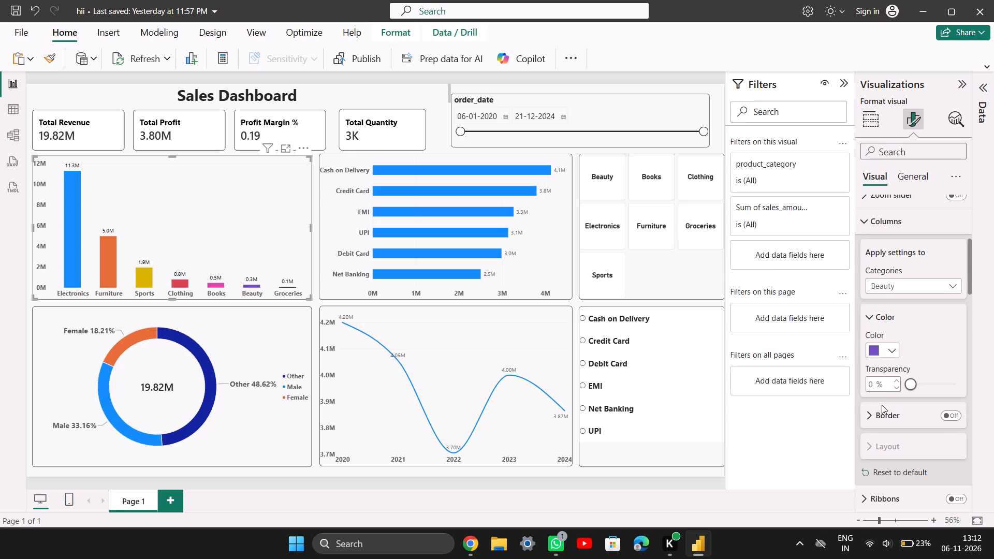
click(891, 349)
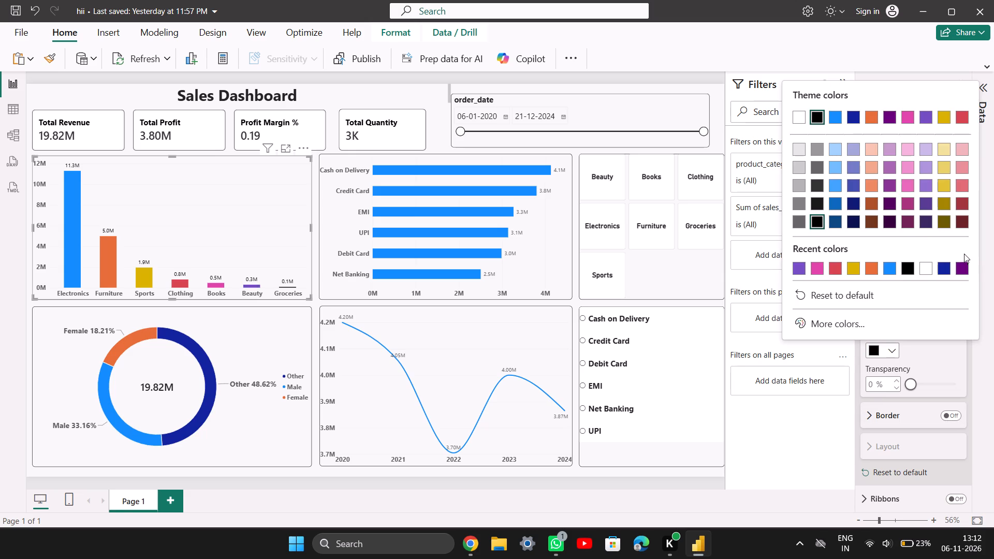
click(870, 217)
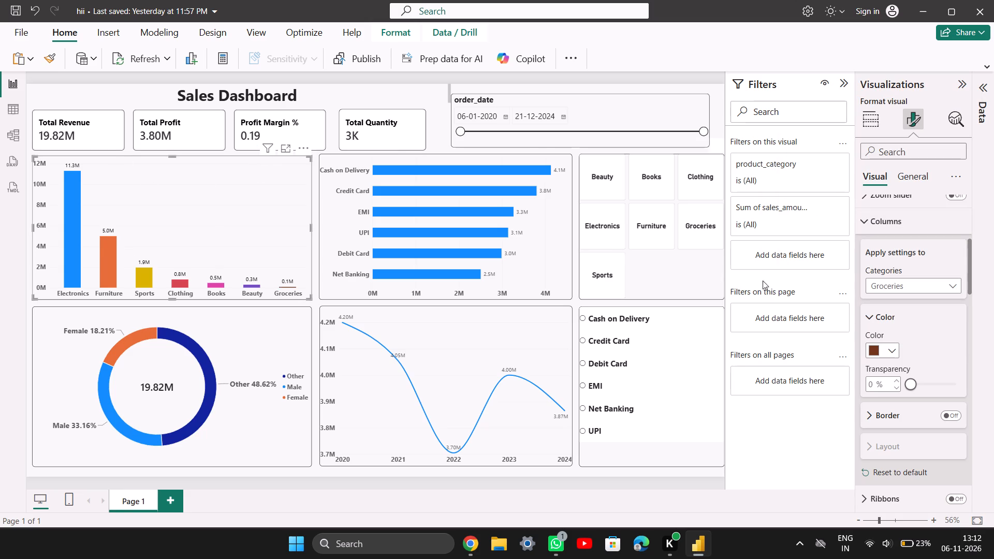
Change the Electronics column's fill color to red in the product category chart.
click(907, 284)
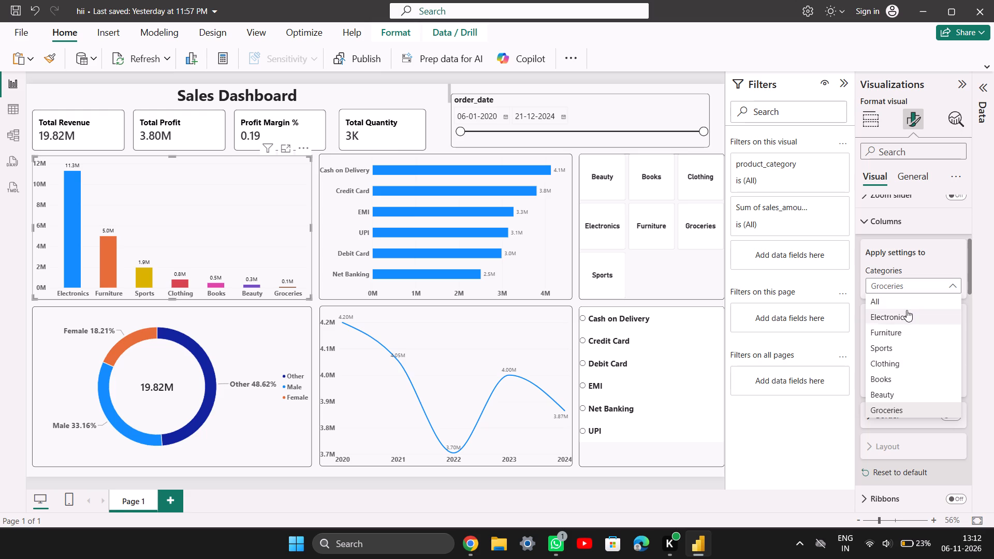
click(903, 313)
click(890, 352)
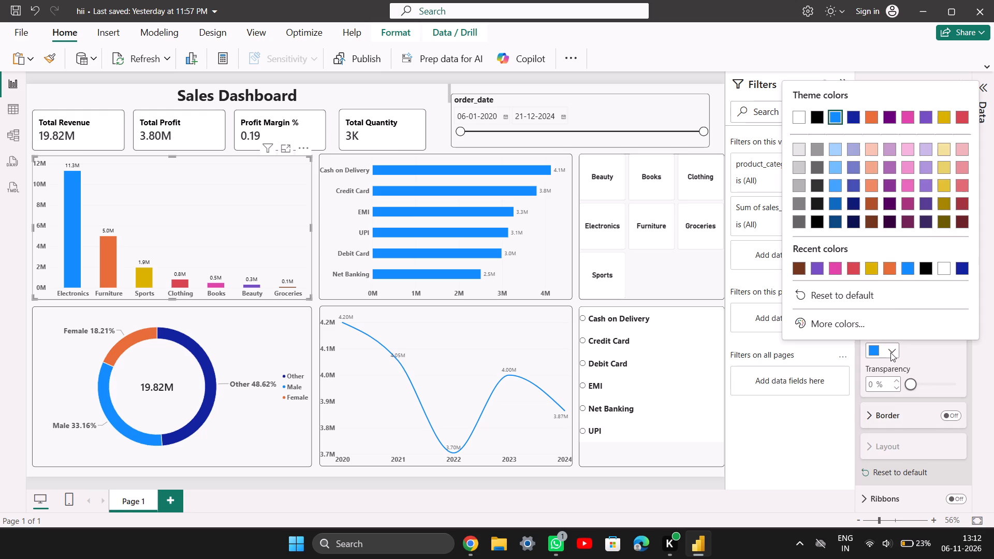
click(854, 267)
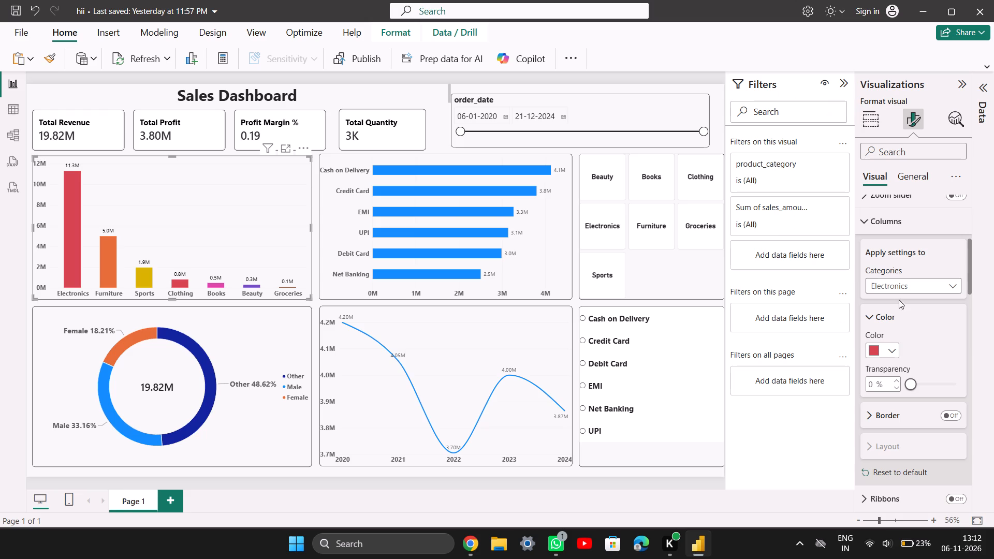
Change the Clothing column's fill color to a darker shade of the blue theme color.
click(903, 287)
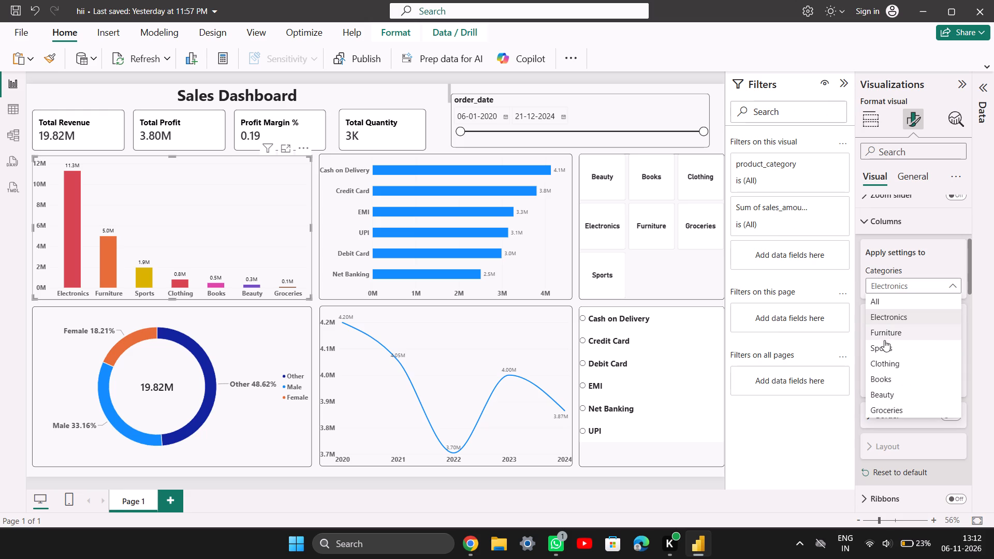
click(880, 363)
click(893, 354)
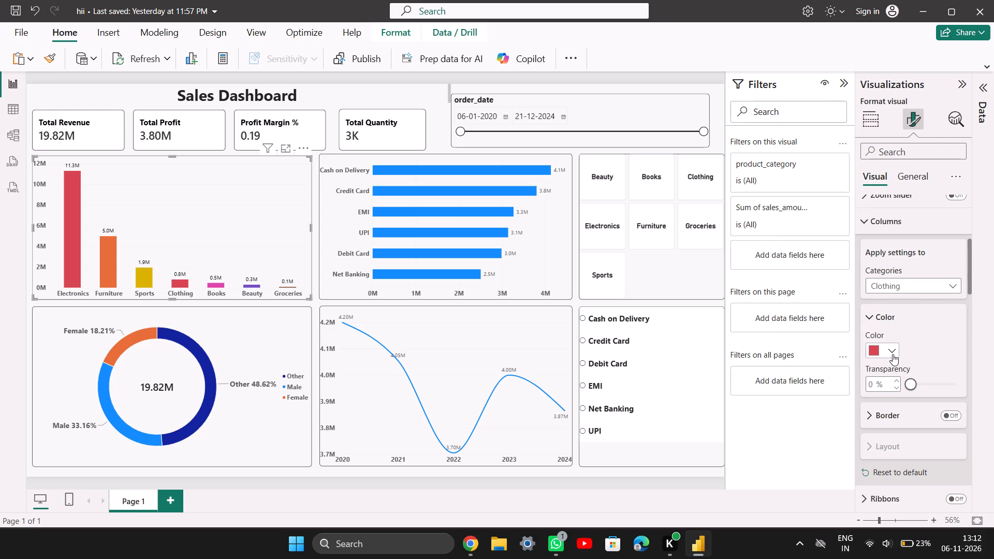
click(907, 270)
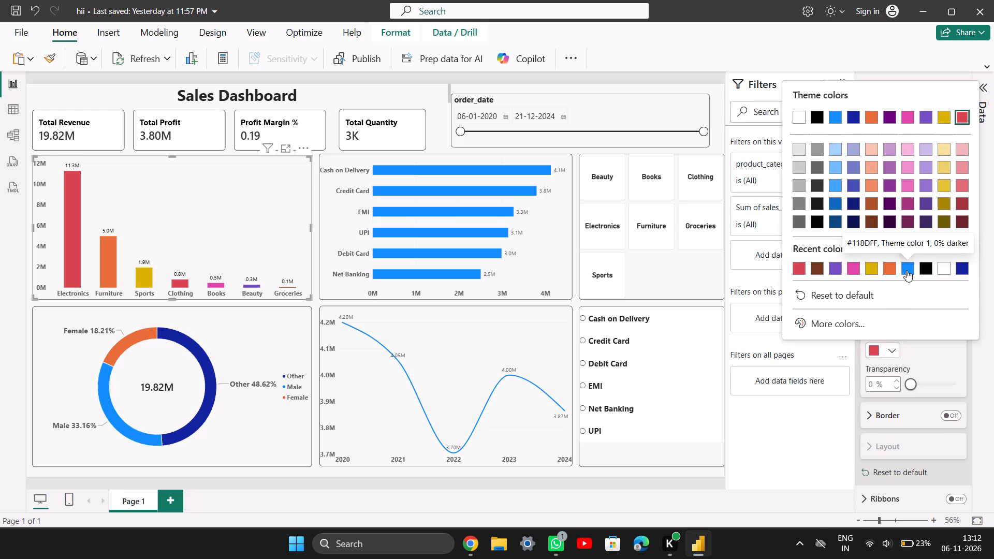
click(892, 349)
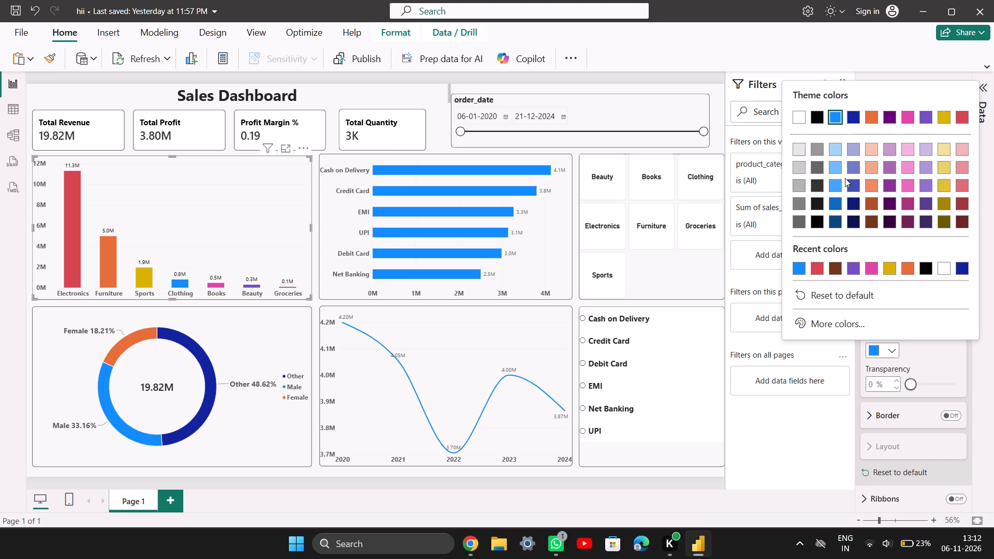
click(836, 205)
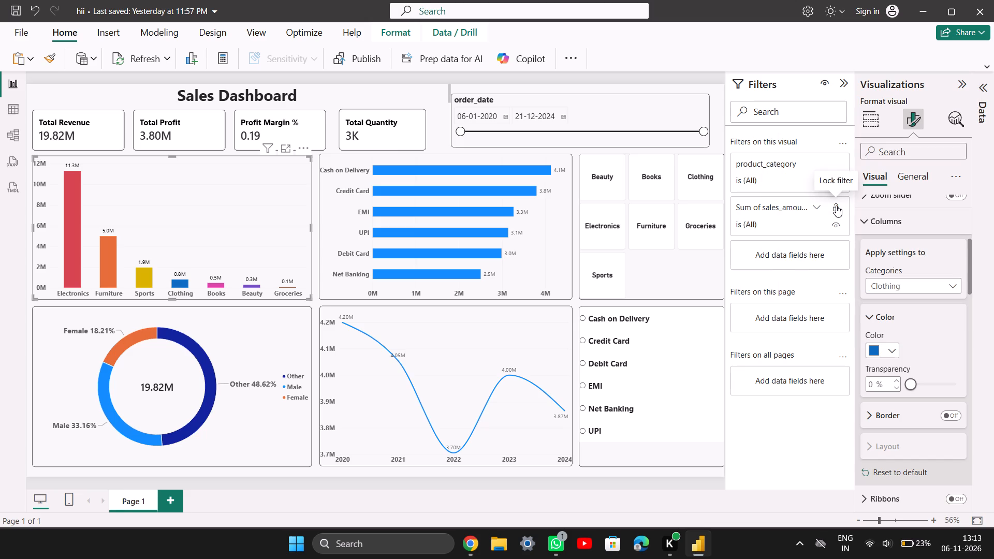
Copy the product category column chart's formatting onto the payment method bar chart with the Format Painter.
click(215, 246)
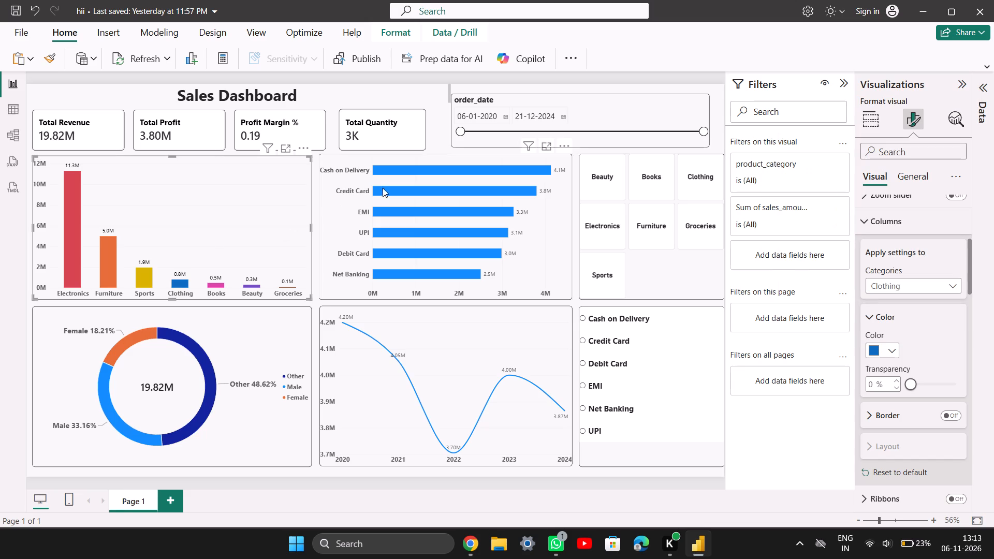
click(45, 62)
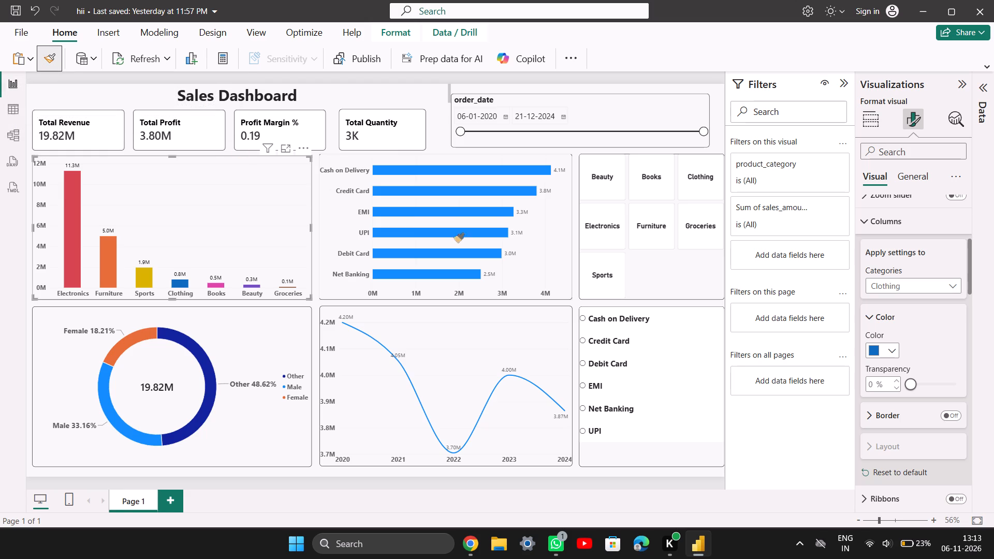
click(457, 227)
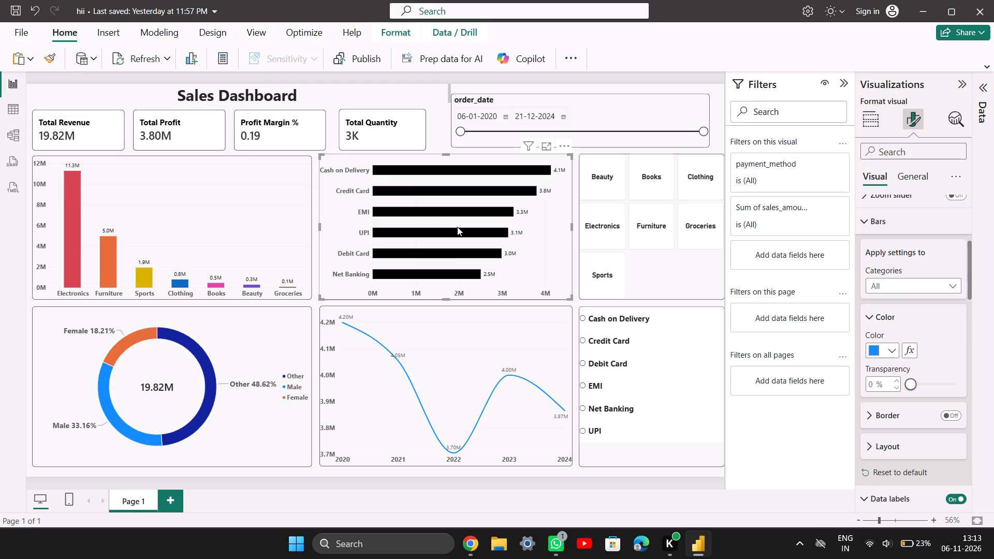
click(554, 263)
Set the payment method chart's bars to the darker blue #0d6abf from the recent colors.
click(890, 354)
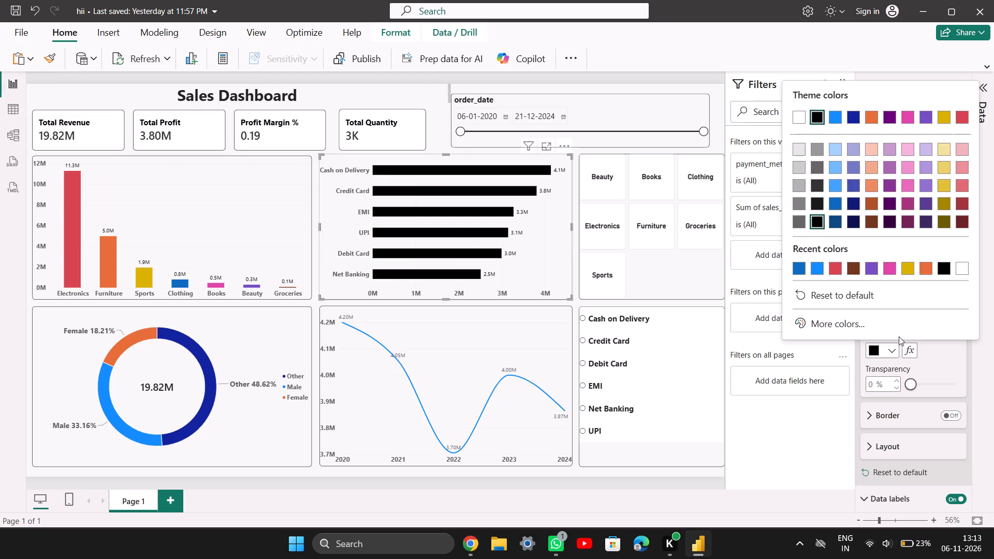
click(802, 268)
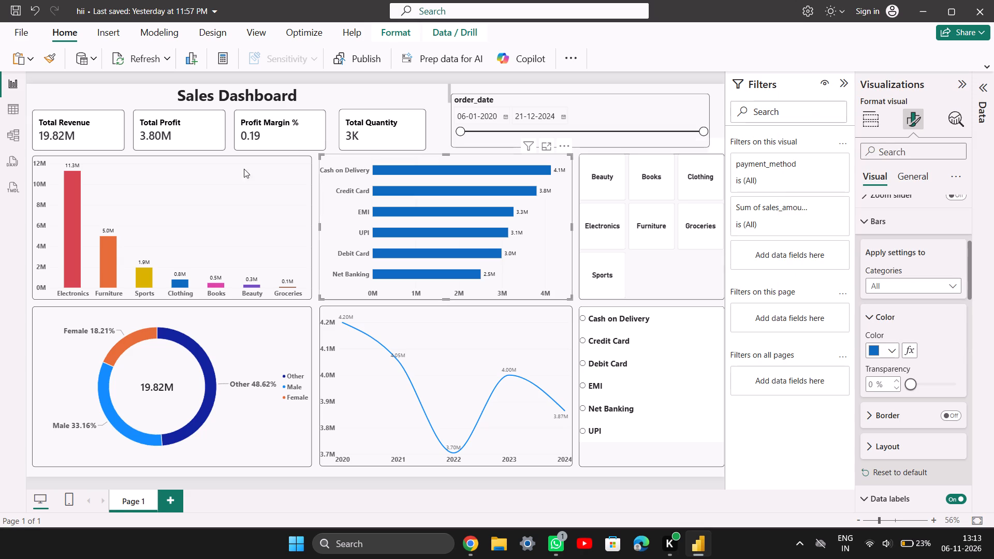
Undo the bar color change and the formatting copied onto the payment method bar chart.
click(241, 210)
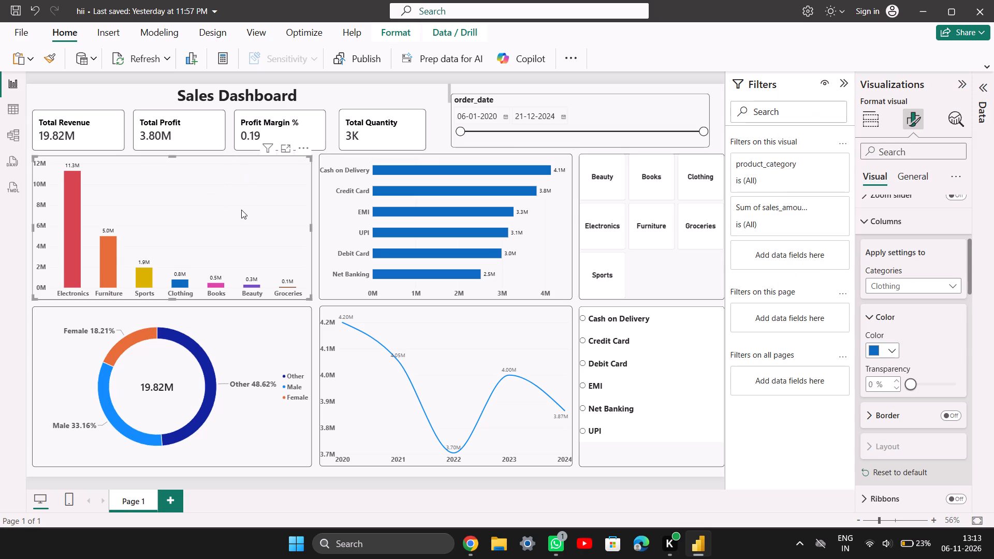
key(ctrl+z)
key(ctrl+z)
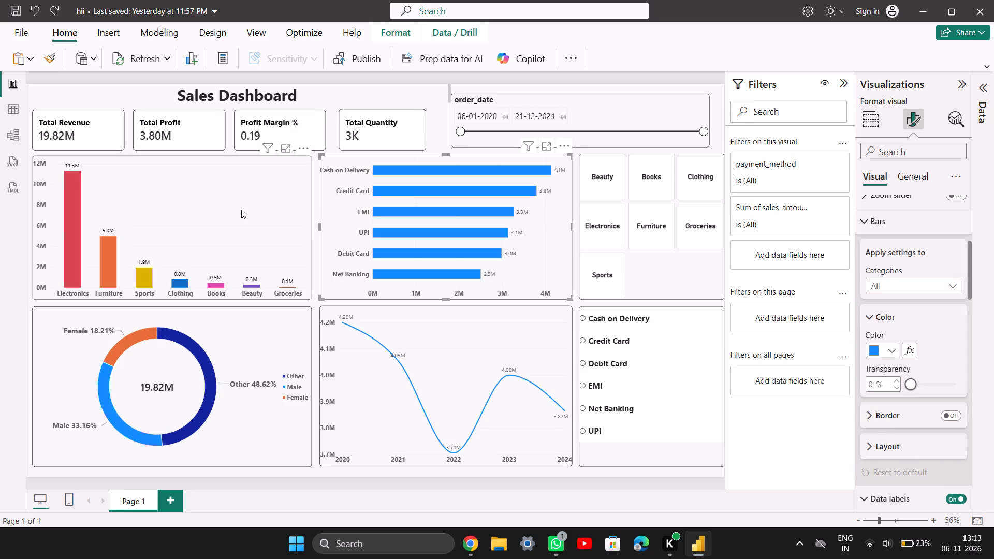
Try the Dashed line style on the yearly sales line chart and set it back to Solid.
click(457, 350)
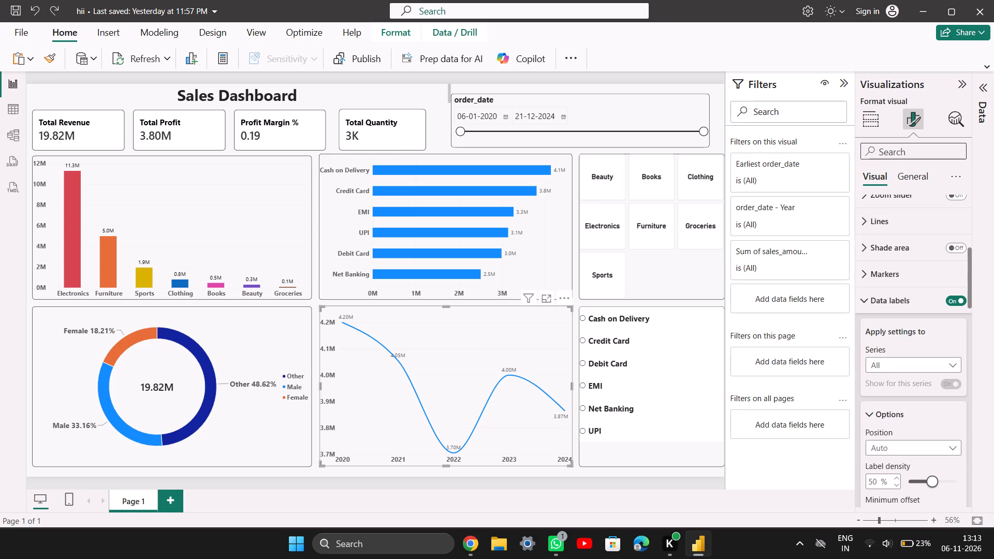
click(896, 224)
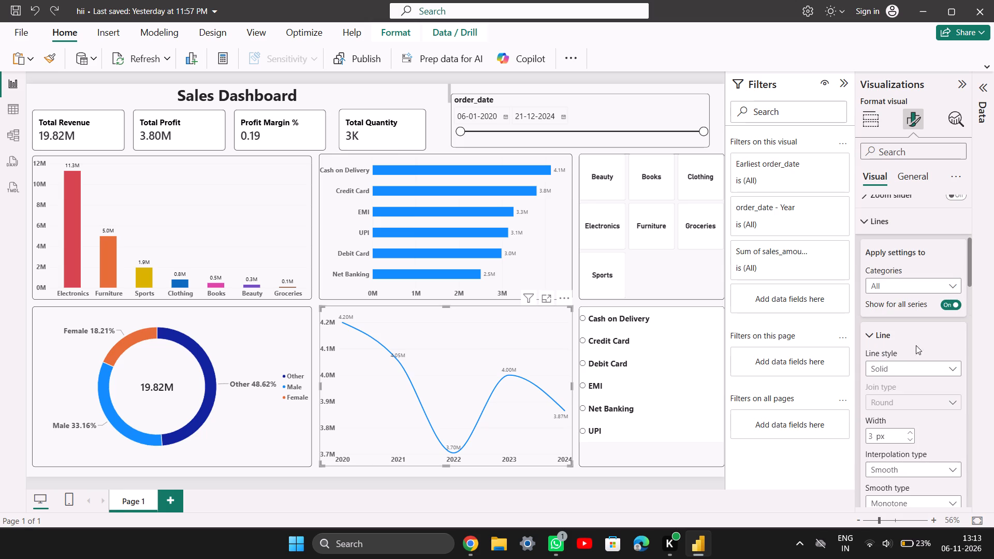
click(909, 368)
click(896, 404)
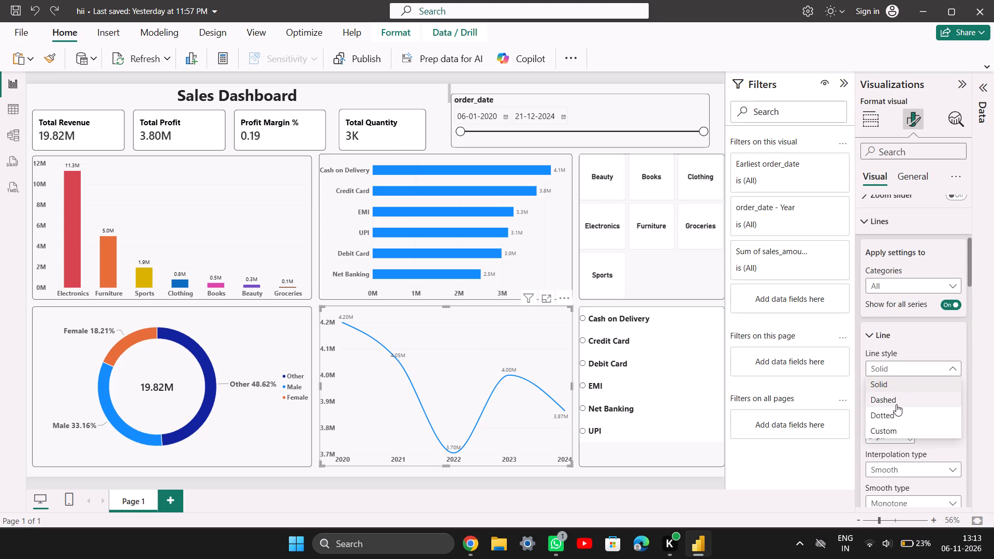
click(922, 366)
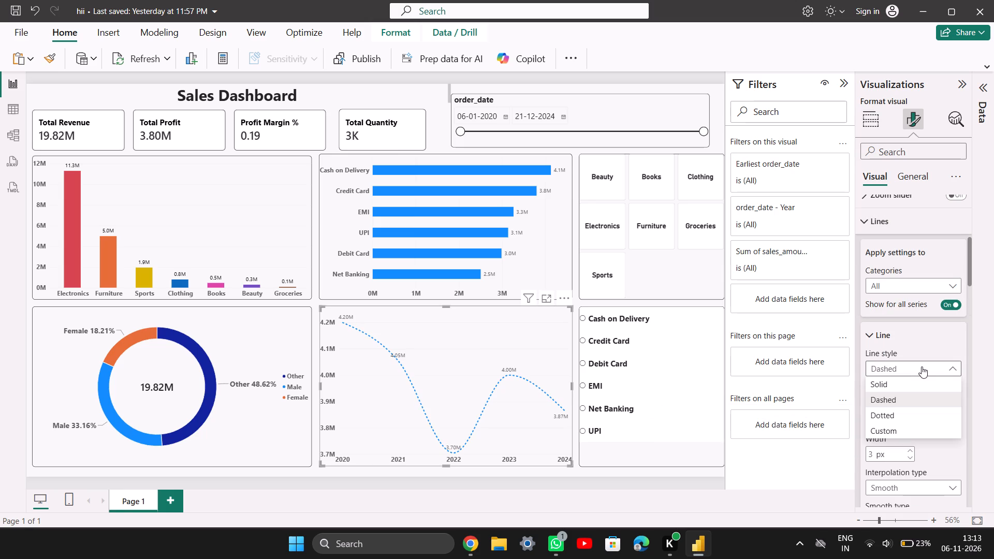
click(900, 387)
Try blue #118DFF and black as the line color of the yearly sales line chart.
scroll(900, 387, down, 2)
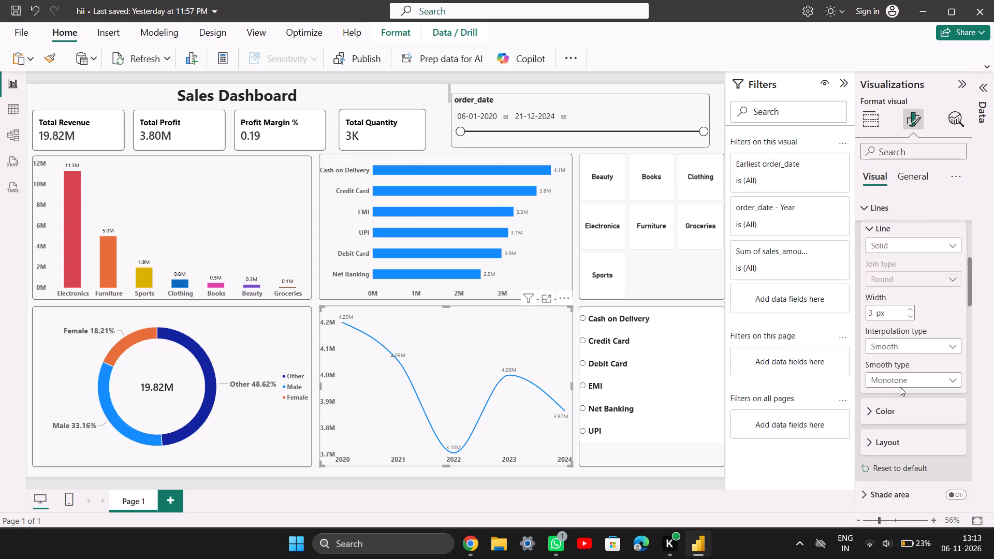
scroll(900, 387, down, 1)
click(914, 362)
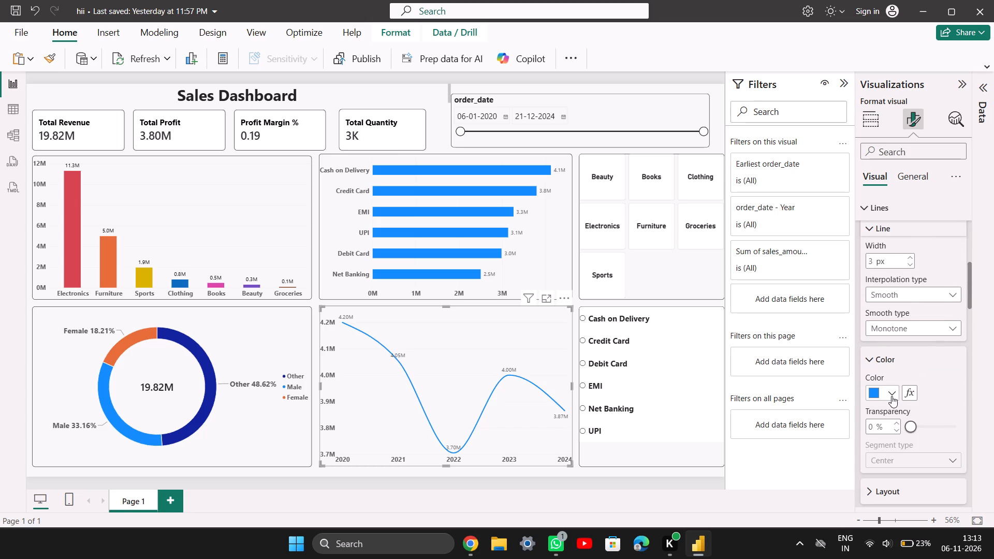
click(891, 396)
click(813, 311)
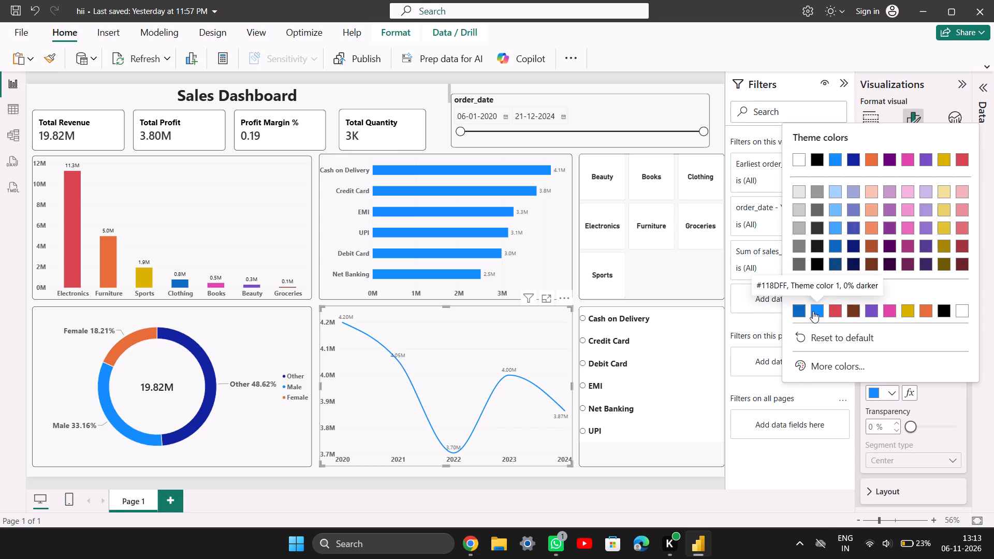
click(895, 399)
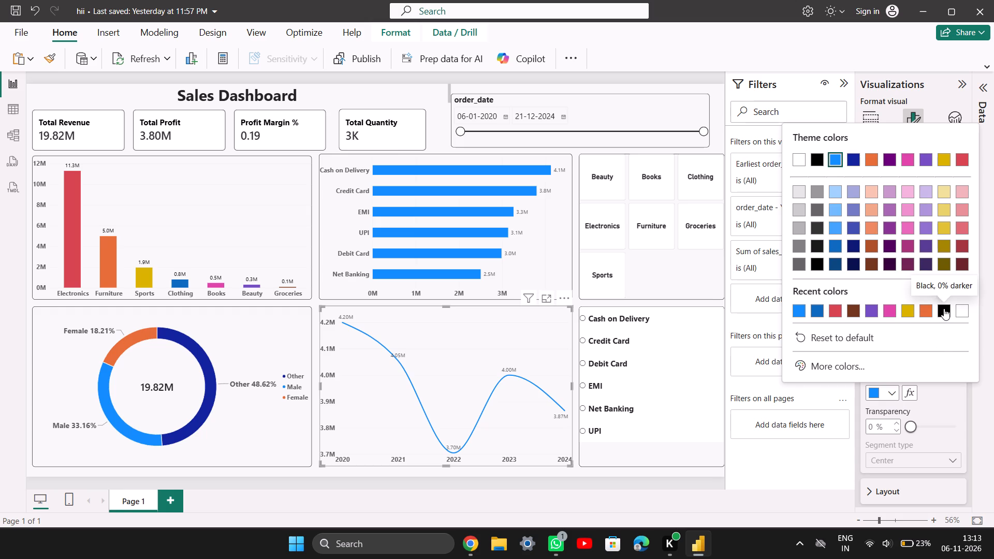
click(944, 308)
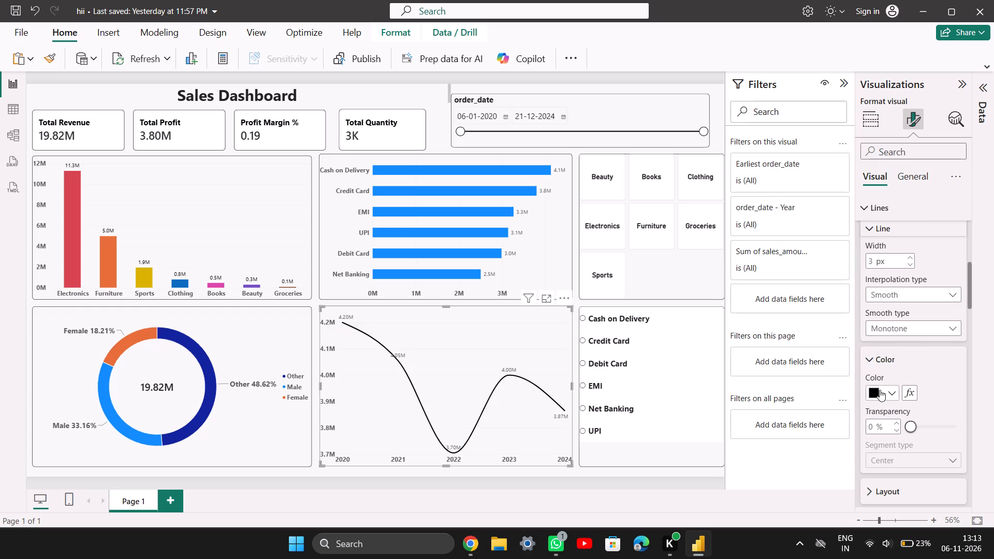
Set the yearly sales line's color to navy, a darker shade of the dark blue theme color.
click(893, 390)
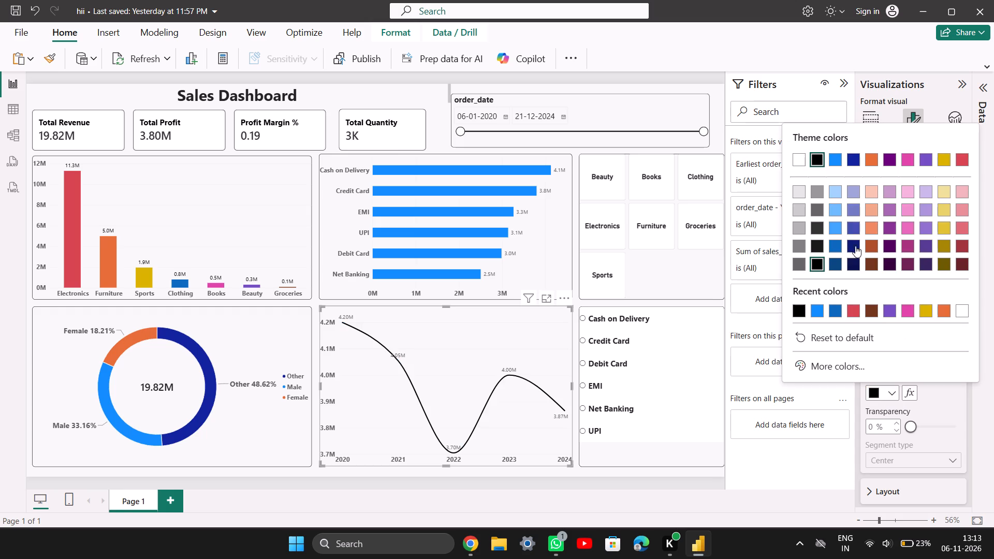
click(855, 249)
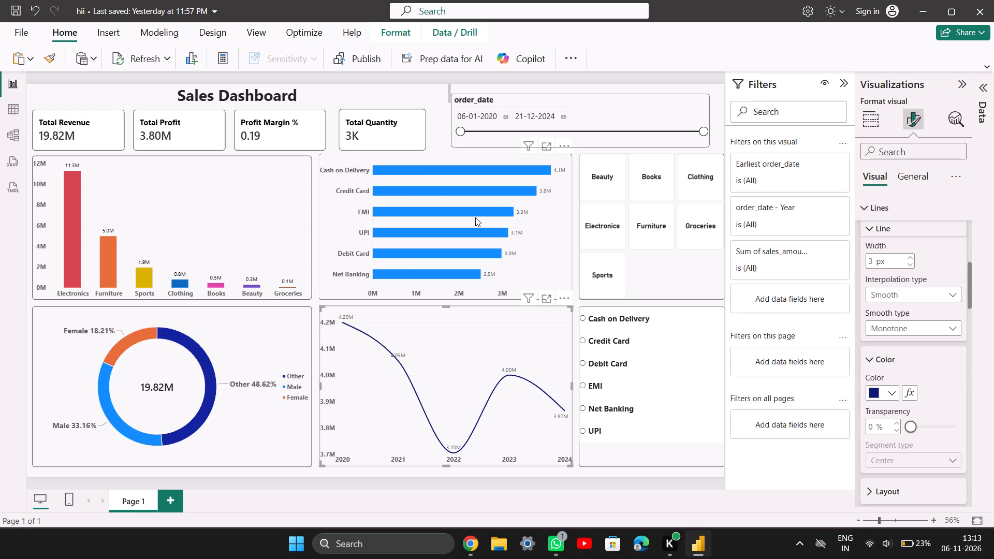
Open the general formatting settings of the payment method bar chart.
click(533, 243)
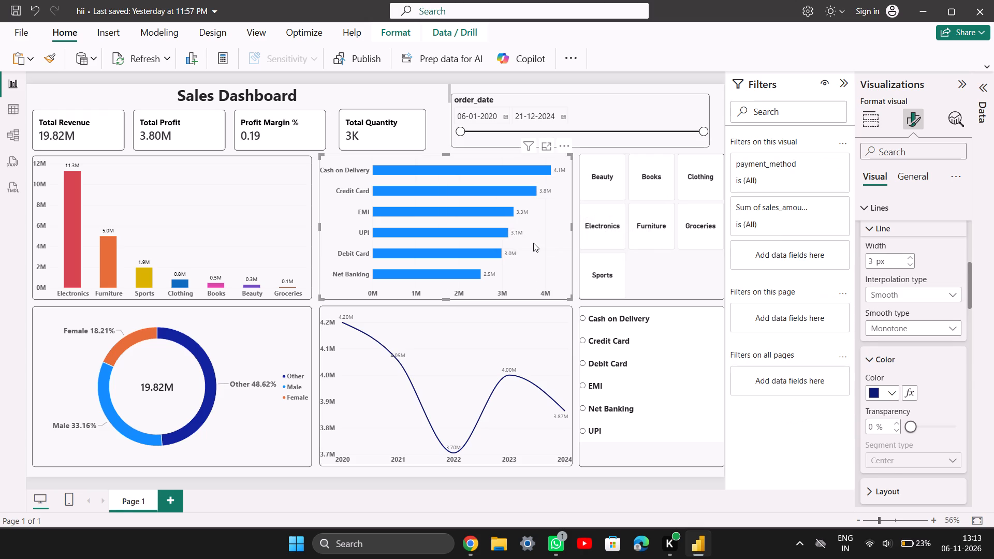
click(903, 164)
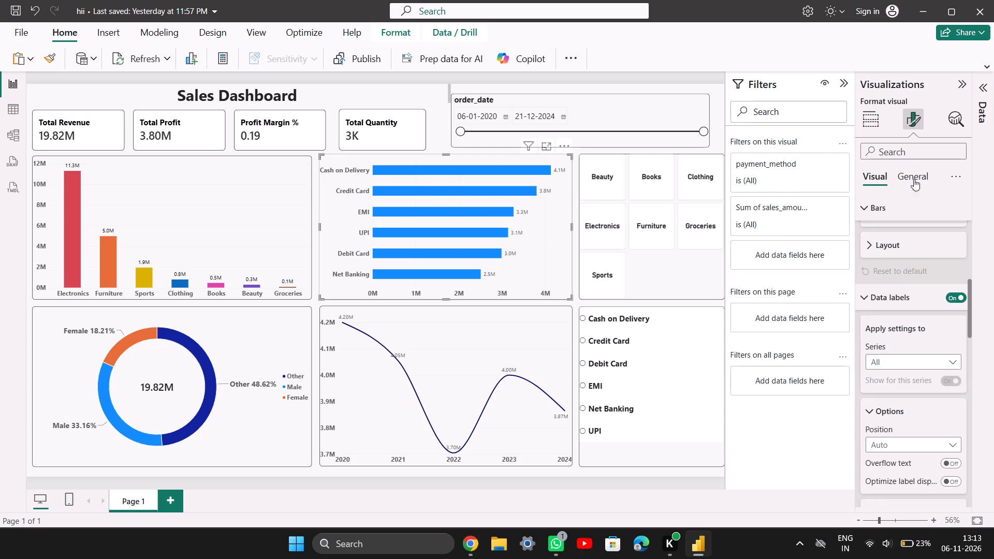
click(913, 178)
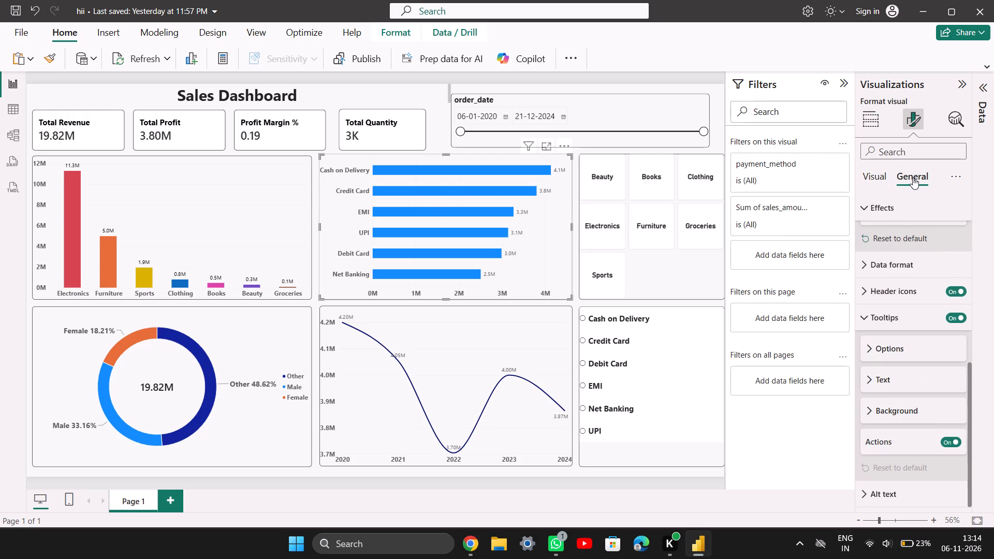
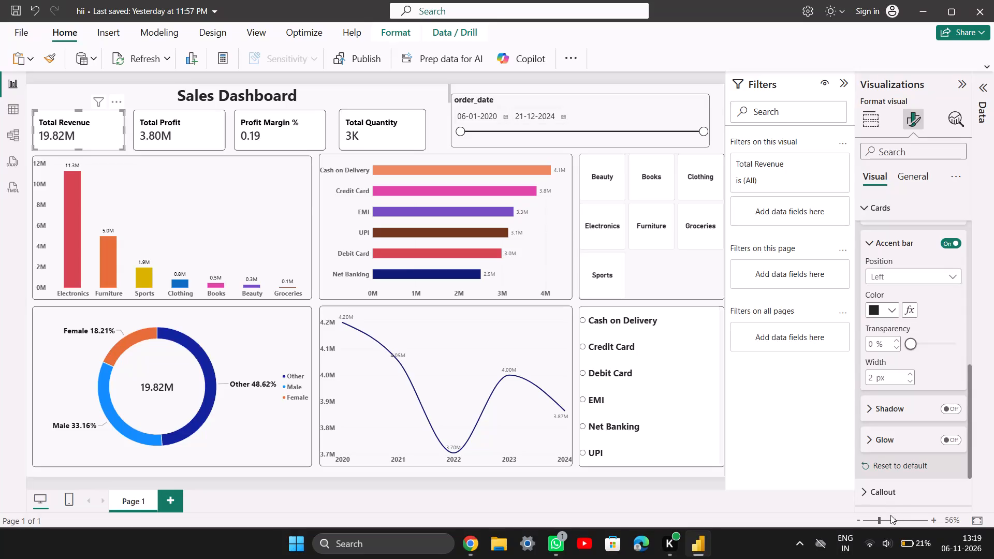
Turn off the accent bar on the Total Revenue card.
scroll(901, 407, up, 2)
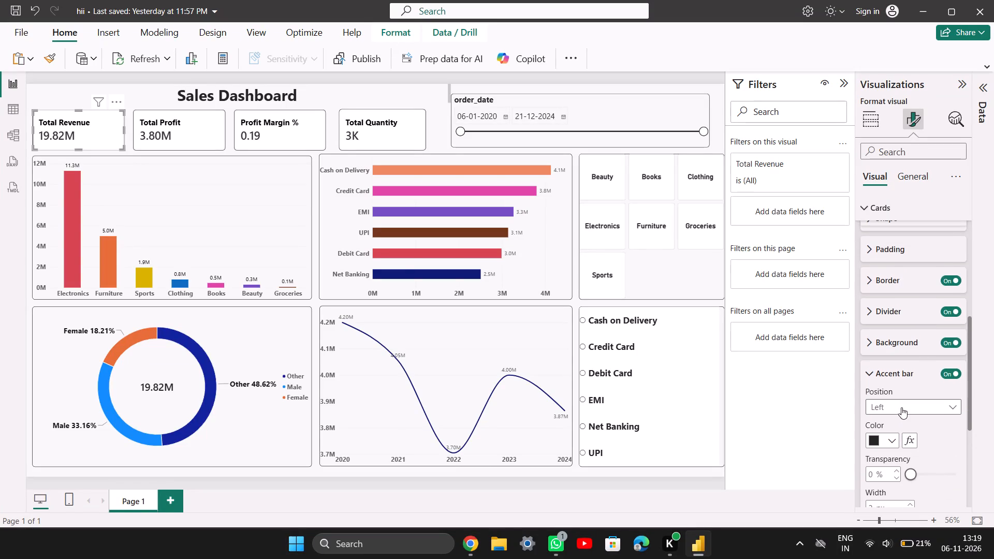
click(945, 376)
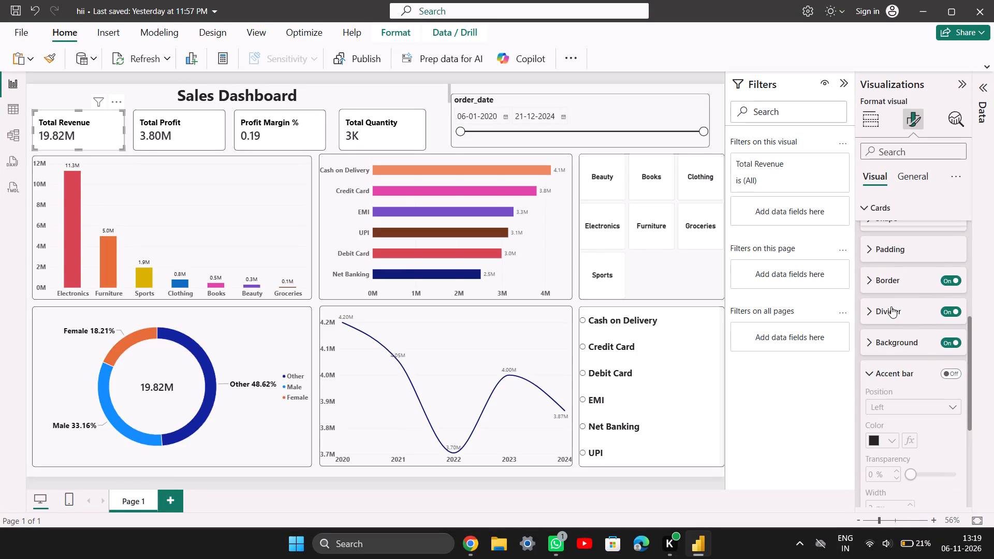
Try a 143 px corner radius on the Total Revenue card's rounded rectangle shape, and set it to 0 px.
click(890, 306)
scroll(890, 306, down, 1)
scroll(890, 306, up, 4)
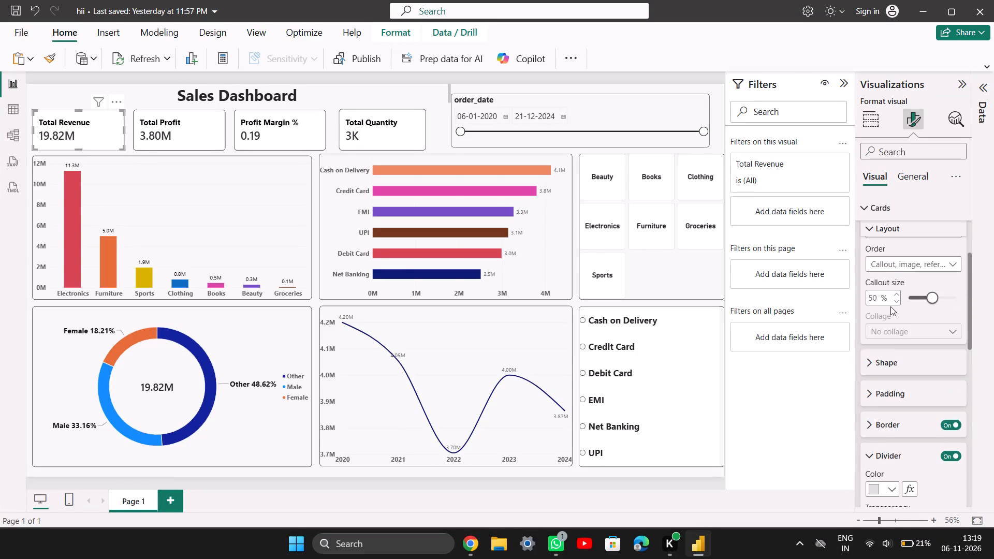
scroll(890, 306, up, 1)
click(919, 394)
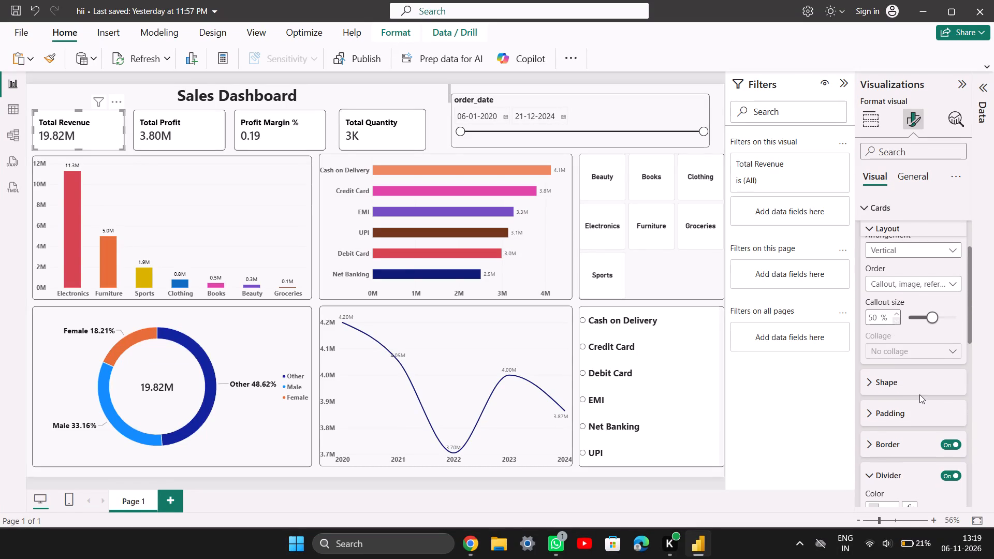
click(902, 372)
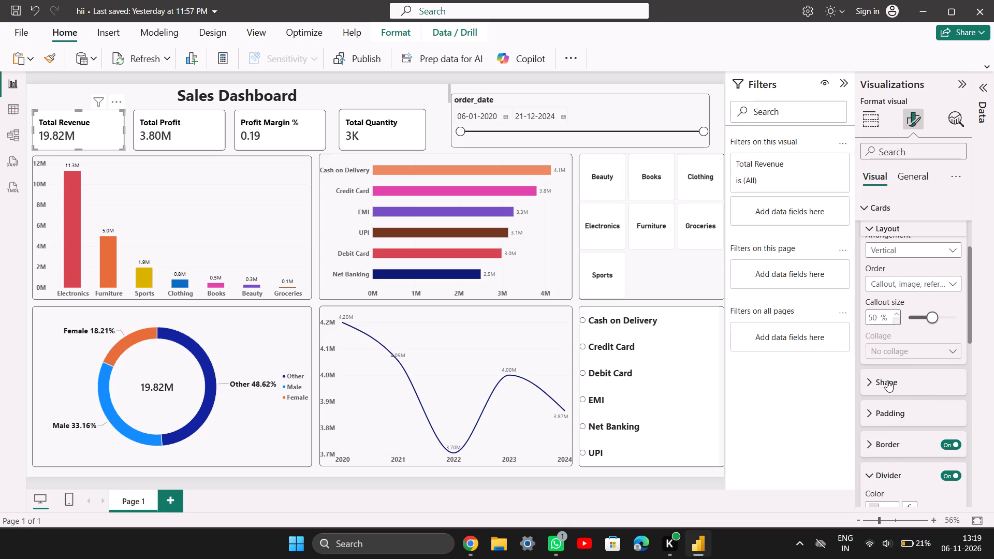
click(887, 380)
scroll(887, 380, down, 1)
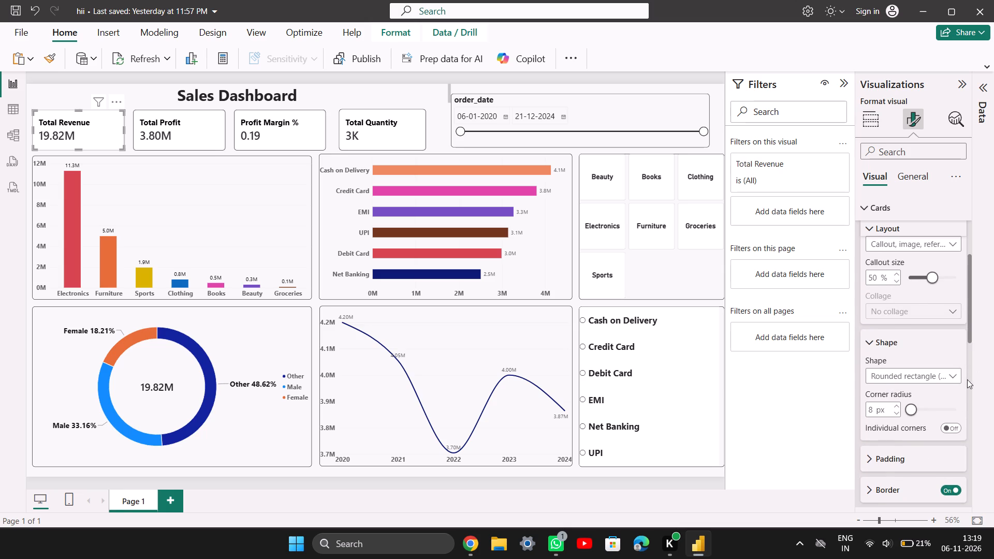
click(953, 376)
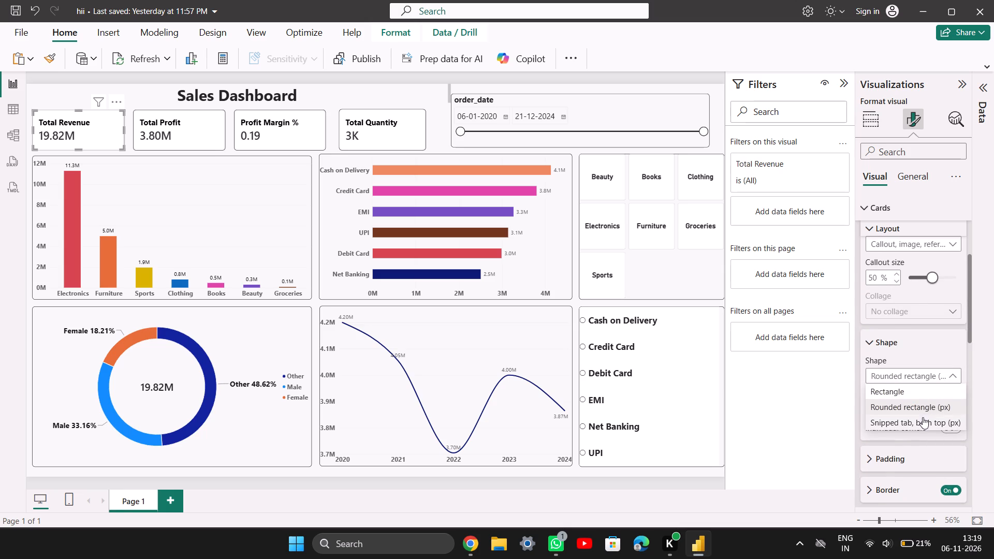
click(936, 401)
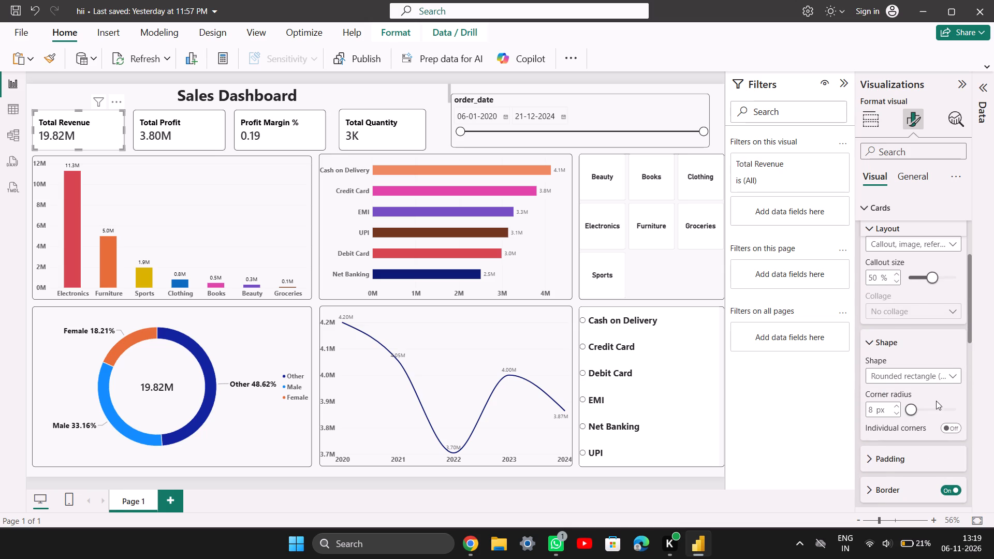
click(915, 410)
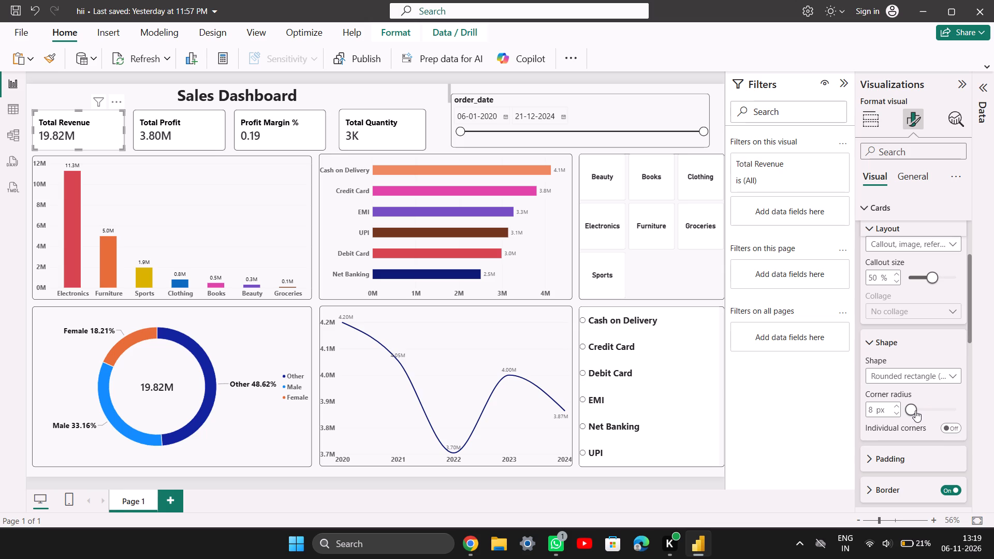
click(917, 409)
drag(918, 408, 882, 425)
Examine the Total Revenue card's remaining card, callout and multi-card layout formatting options.
scroll(882, 425, down, 1)
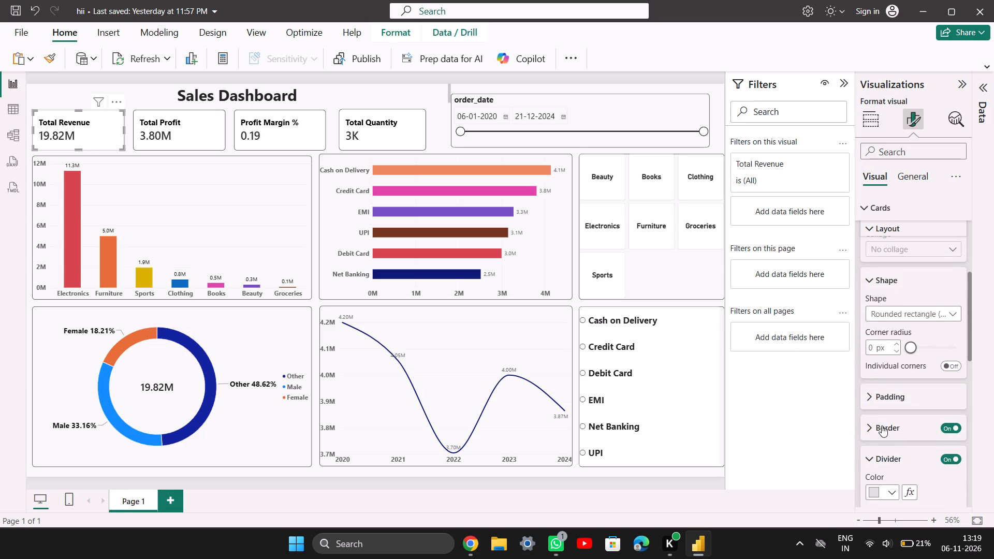
scroll(882, 425, down, 4)
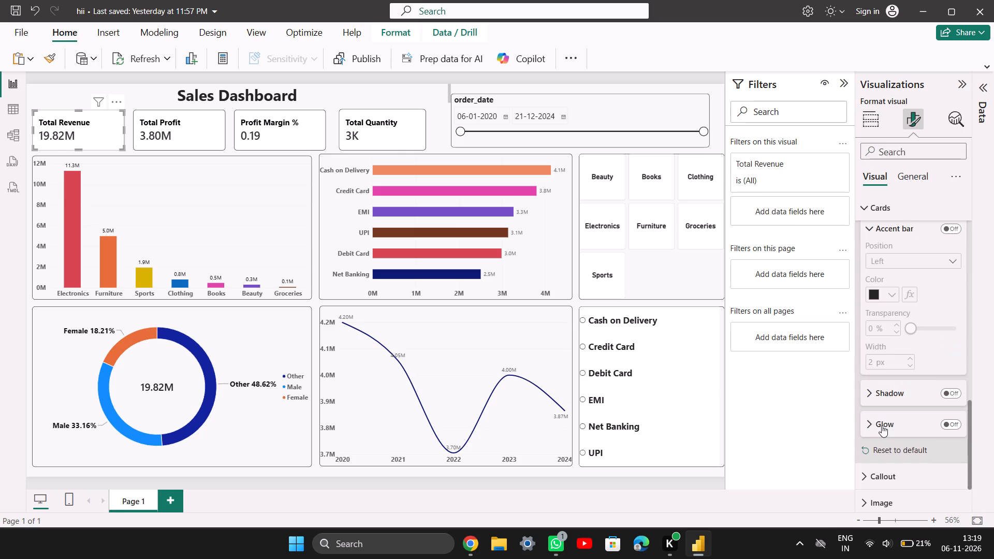
scroll(882, 425, down, 1)
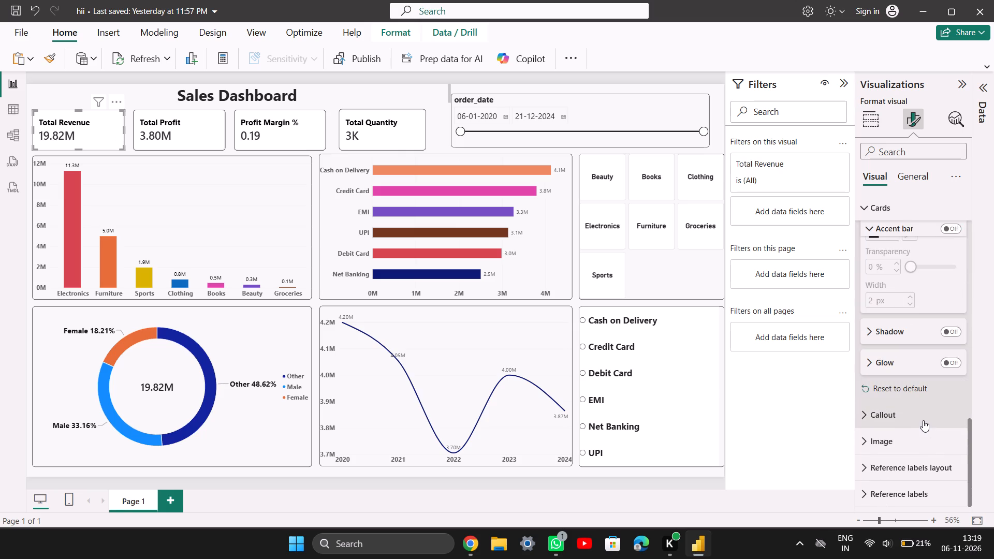
click(923, 420)
scroll(923, 420, down, 2)
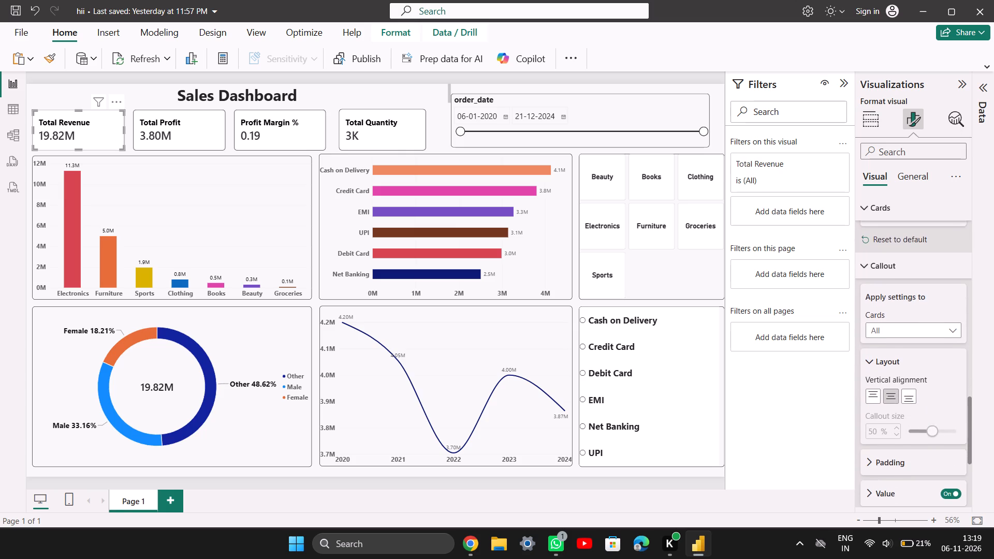
scroll(915, 376, up, 6)
scroll(914, 315, up, 5)
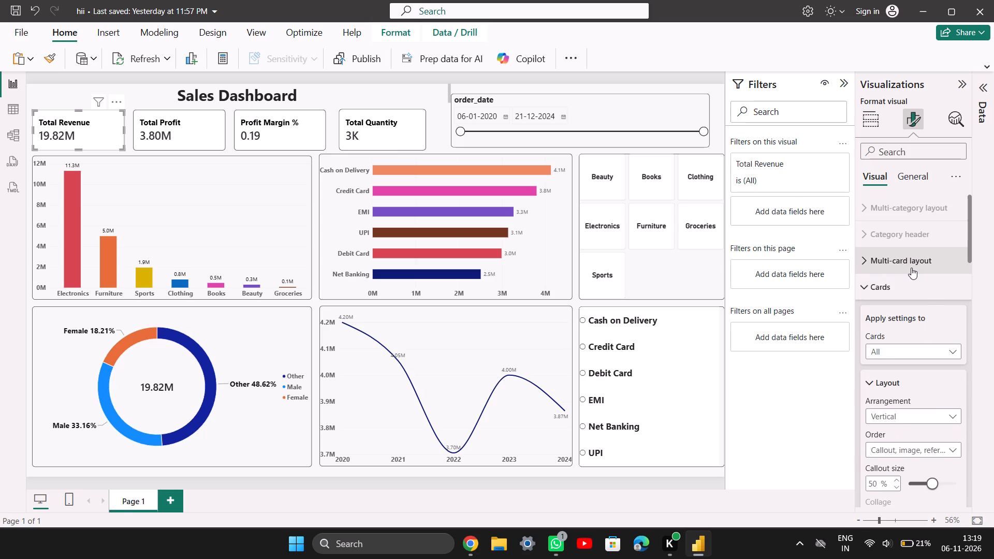
click(911, 268)
scroll(911, 268, down, 2)
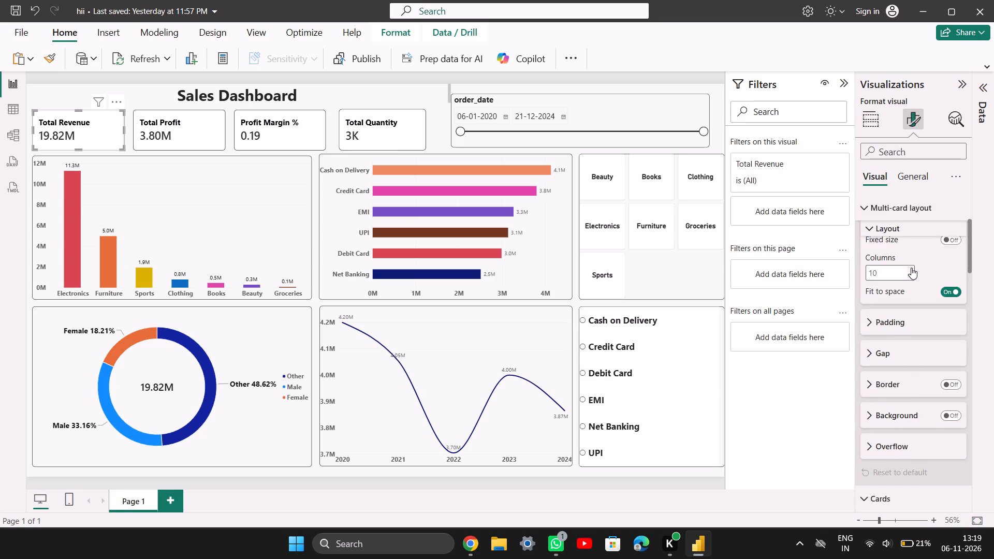
scroll(911, 268, down, 1)
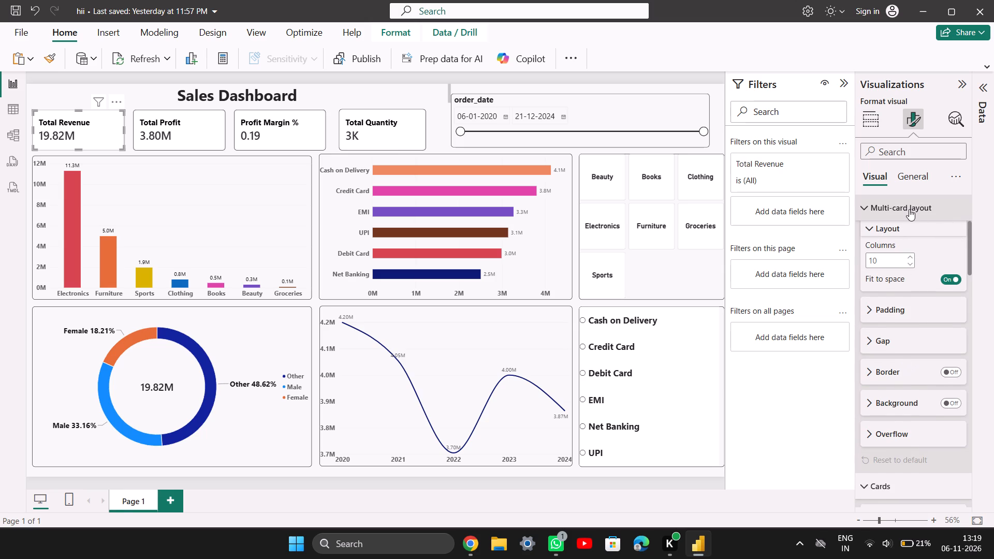
scroll(898, 263, up, 5)
scroll(886, 275, down, 3)
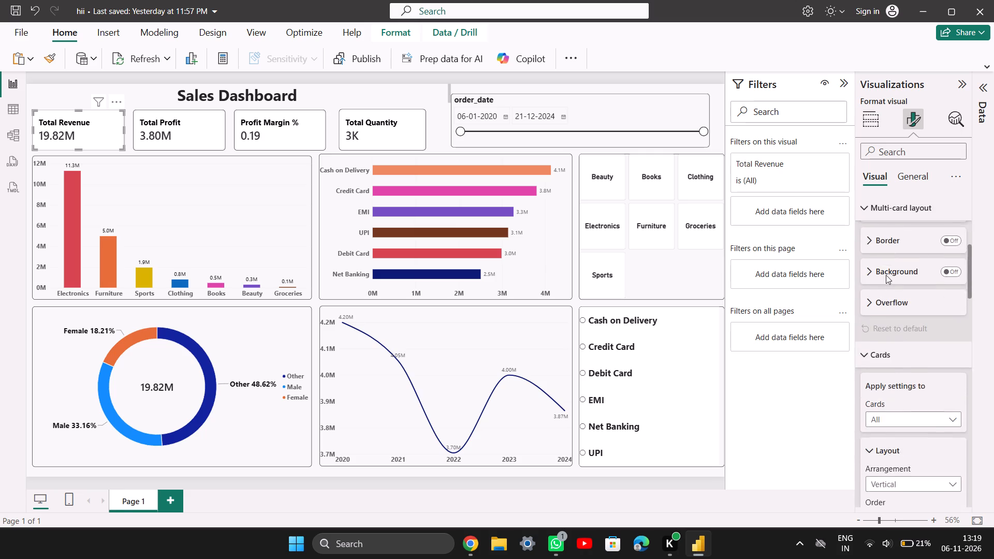
scroll(913, 448, down, 6)
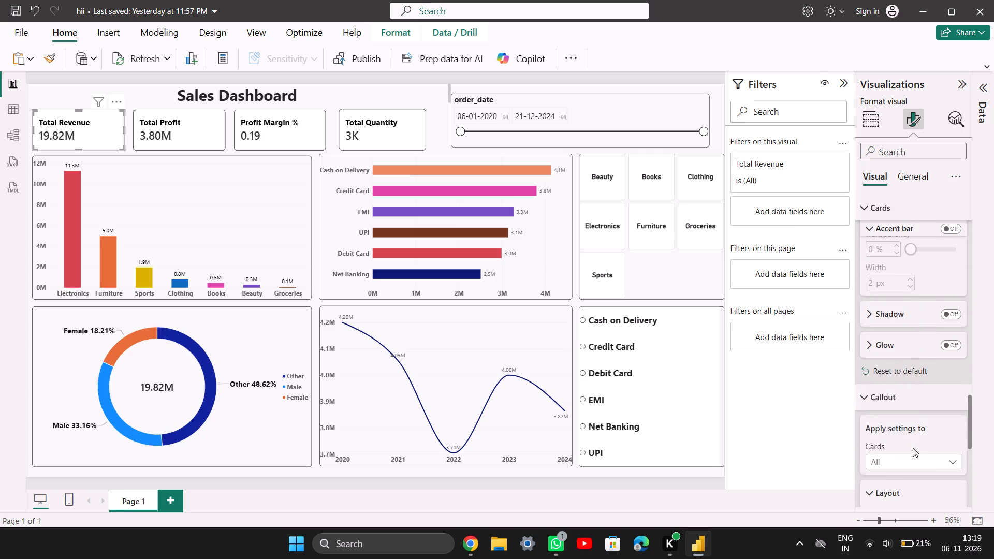
scroll(913, 448, down, 4)
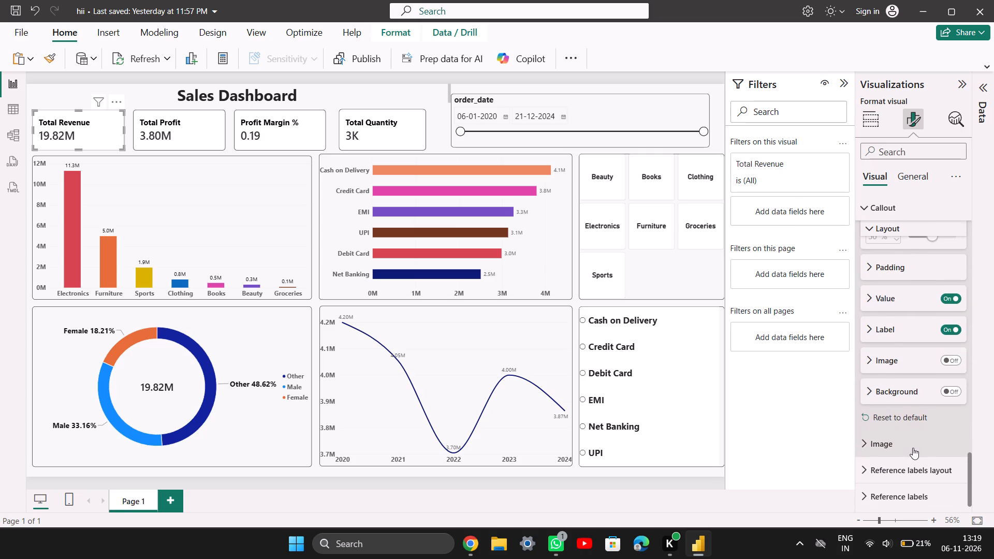
Open the data format options in the Total Revenue card's general formatting settings.
click(908, 184)
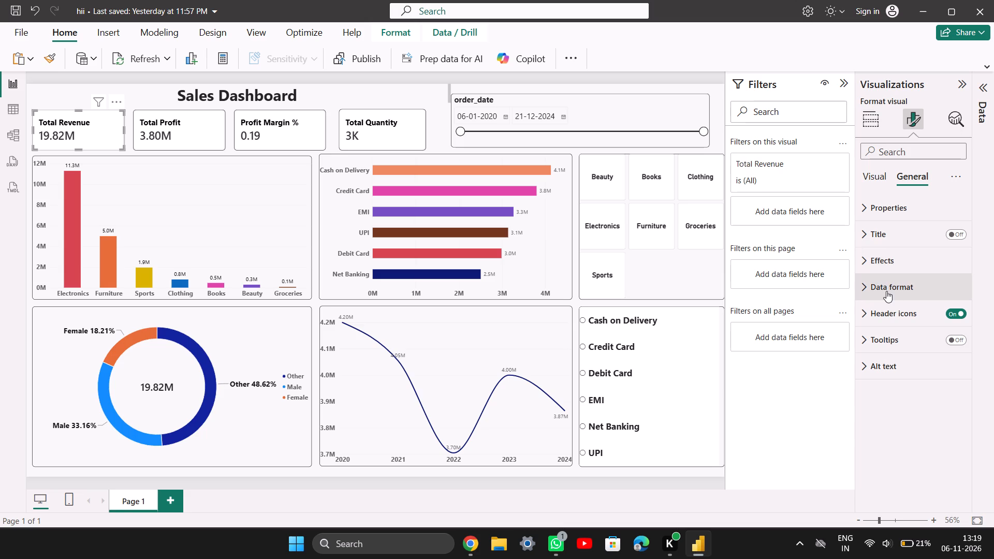
click(886, 291)
scroll(886, 291, down, 3)
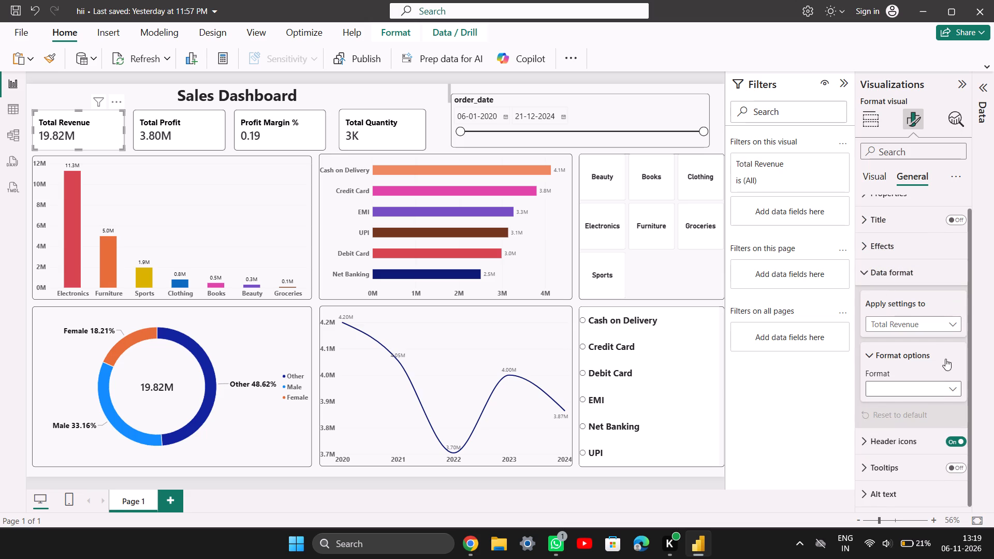
click(916, 385)
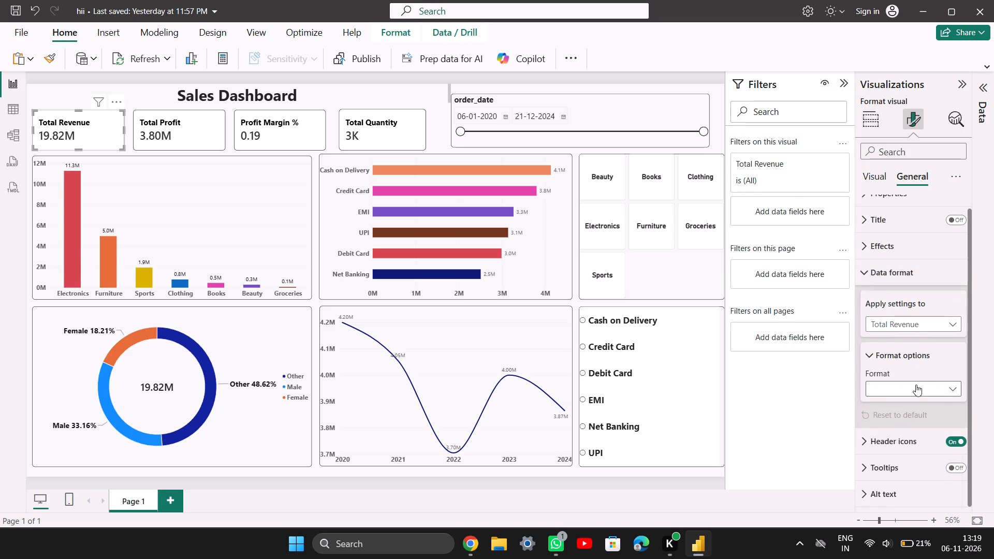
click(916, 385)
Set the data format of the Profit Margin % card to Percentage.
click(297, 137)
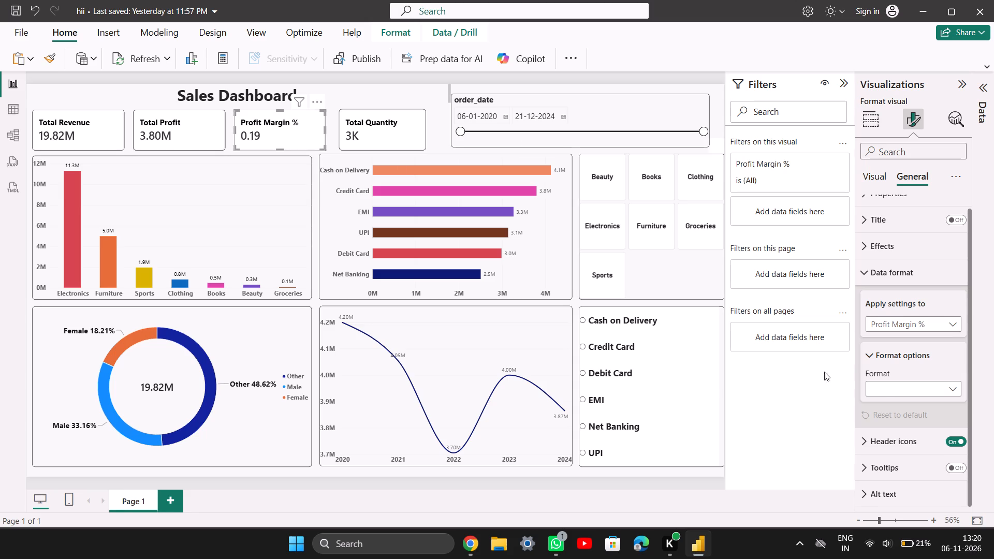
click(887, 391)
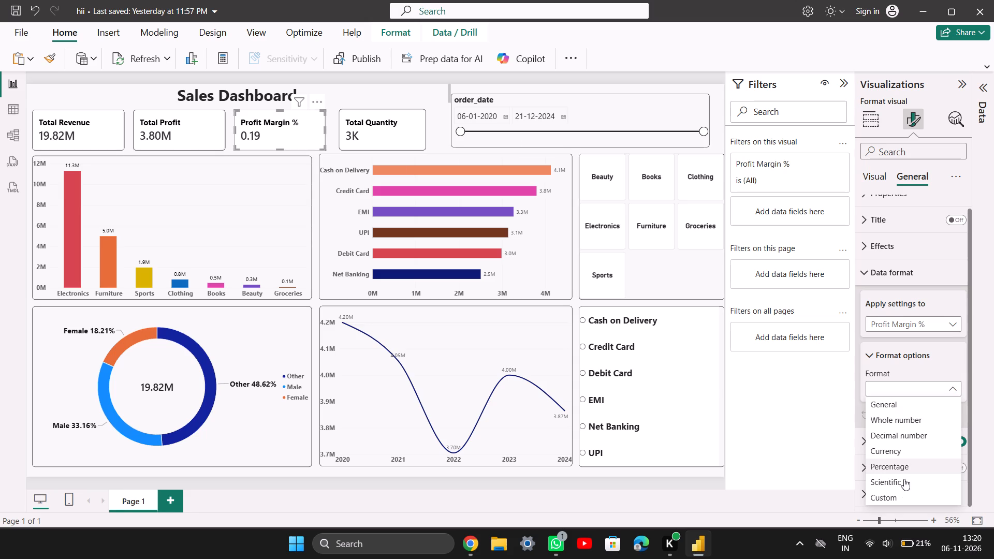
click(907, 466)
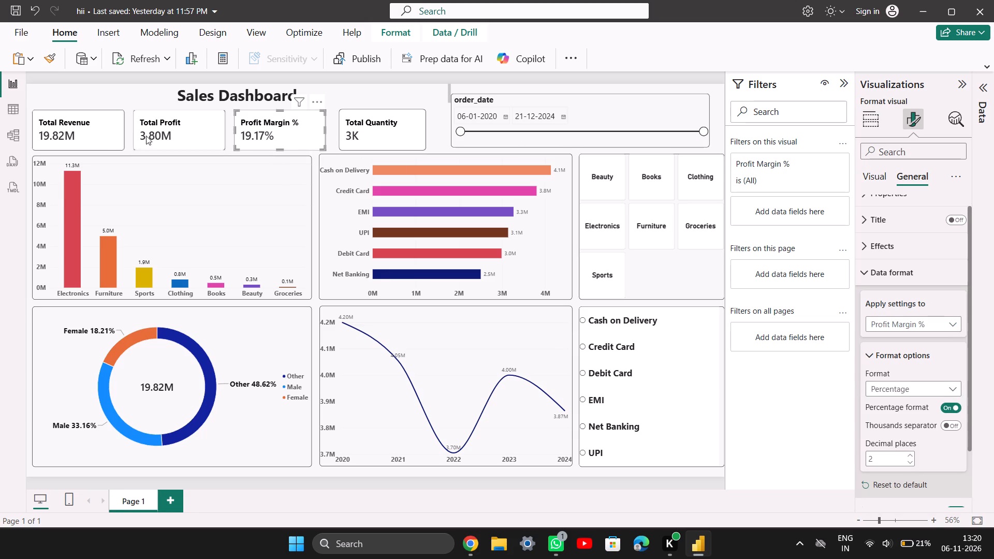
Set the data format of the Total Quantity card to Decimal number.
click(105, 135)
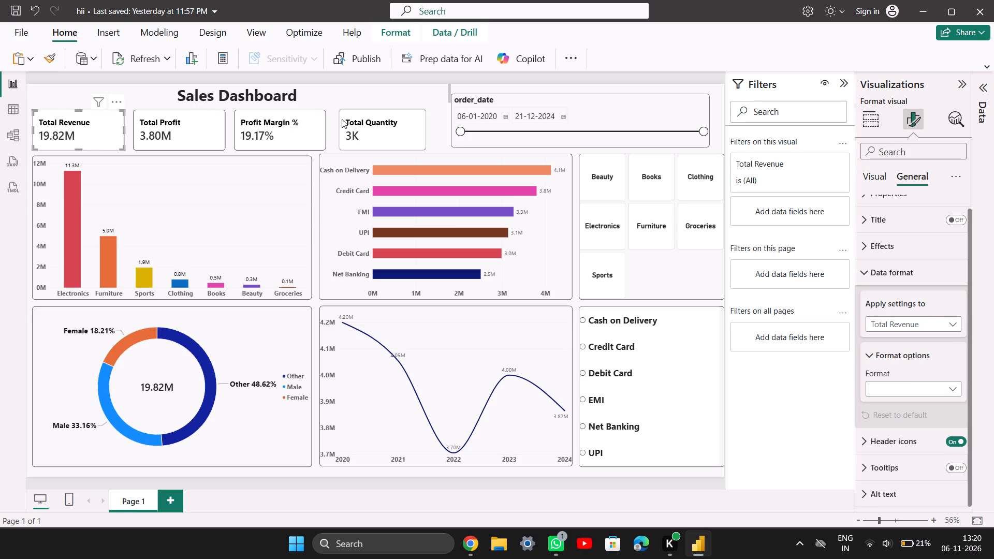
click(342, 119)
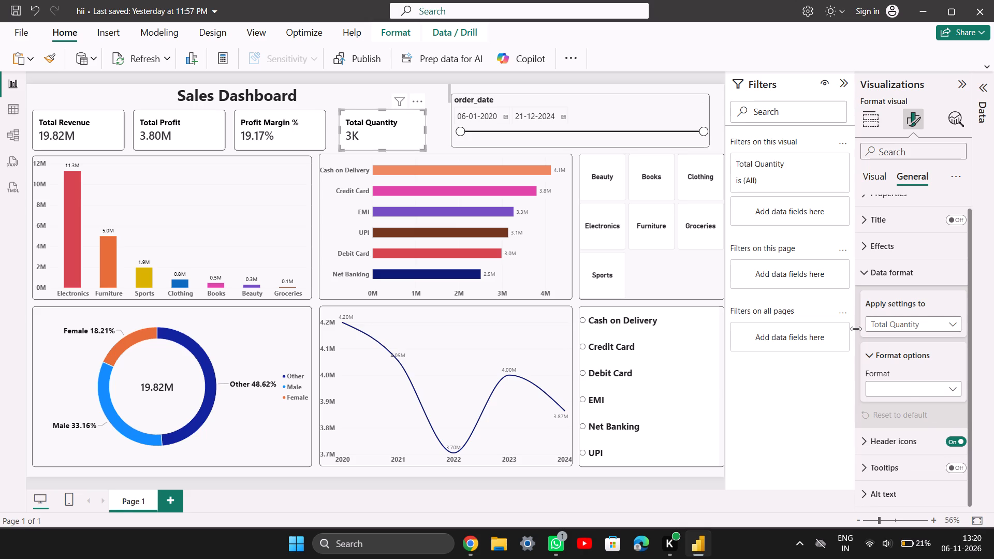
click(913, 390)
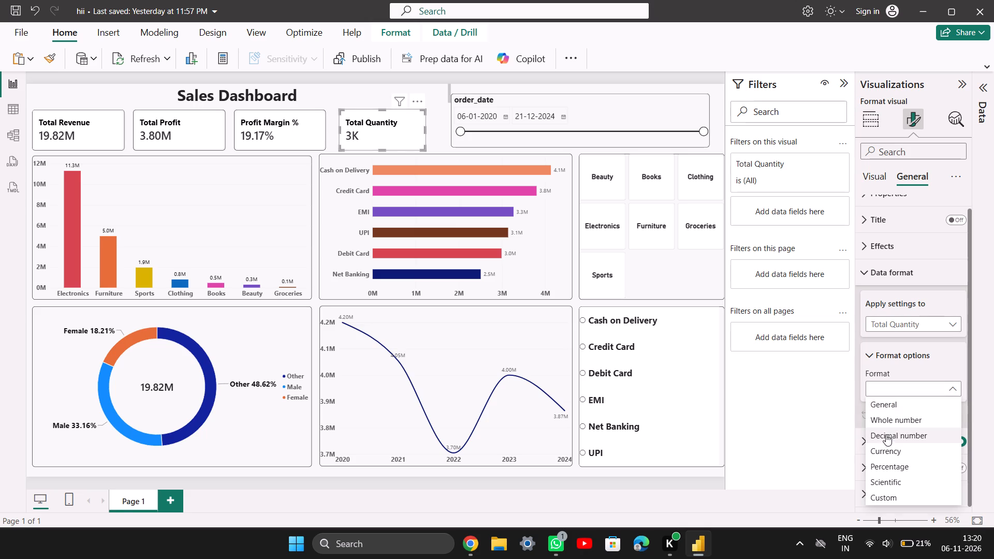
click(886, 436)
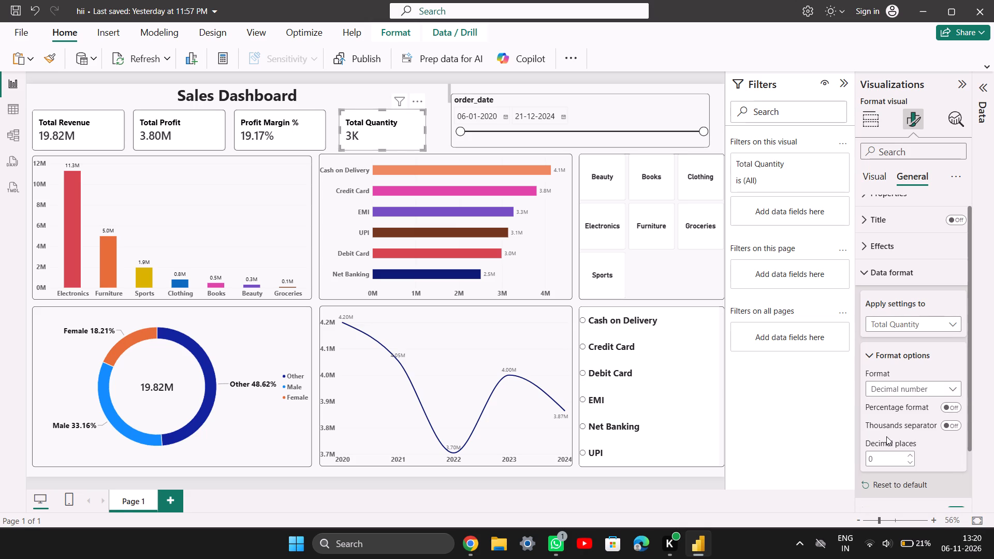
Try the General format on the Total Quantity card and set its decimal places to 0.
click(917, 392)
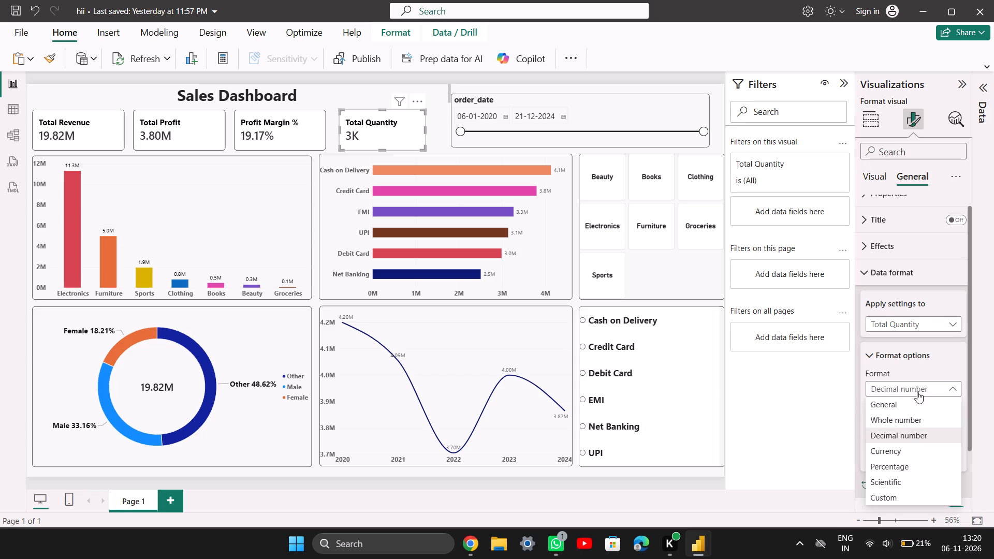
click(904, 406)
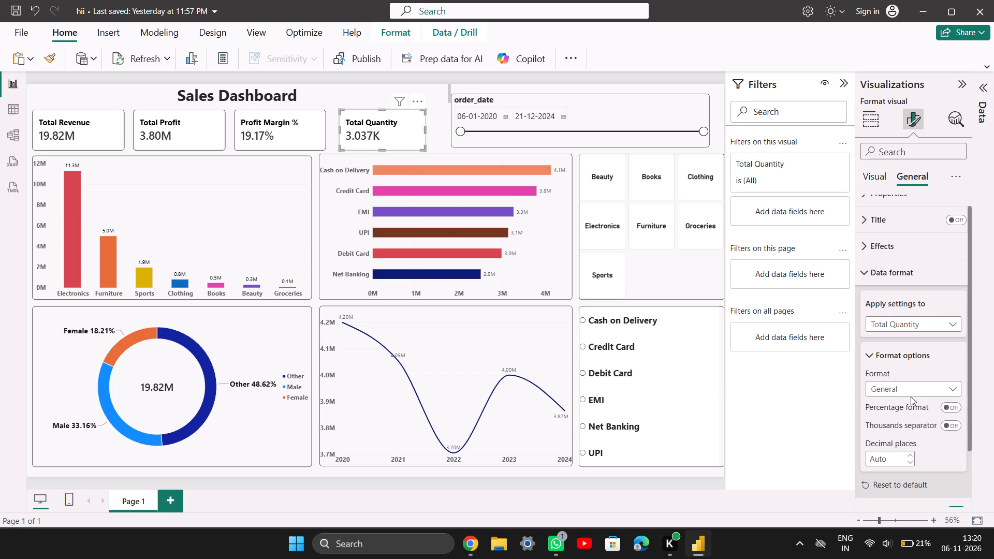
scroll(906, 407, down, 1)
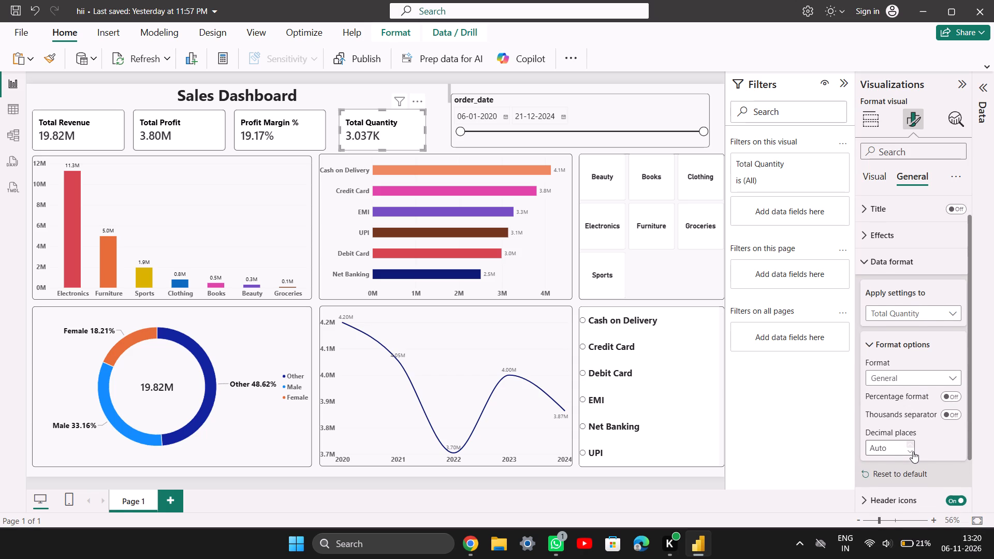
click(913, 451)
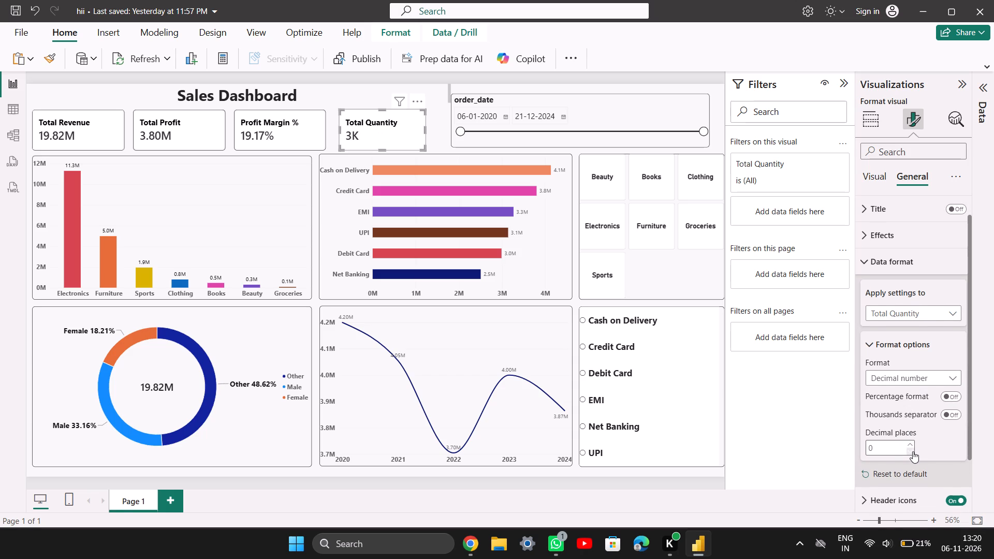
Set the decimal places of the Total Quantity card's value to 2.
click(909, 450)
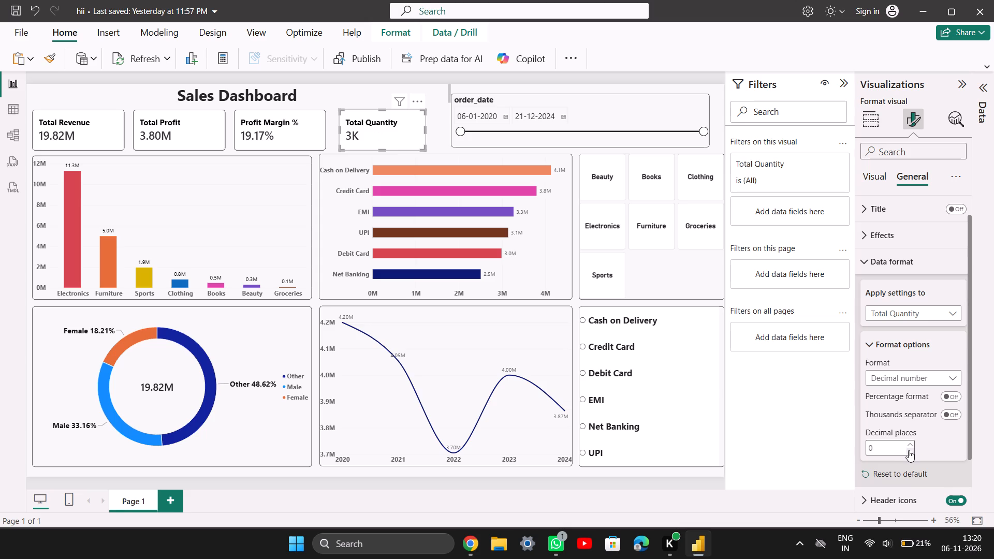
click(909, 450)
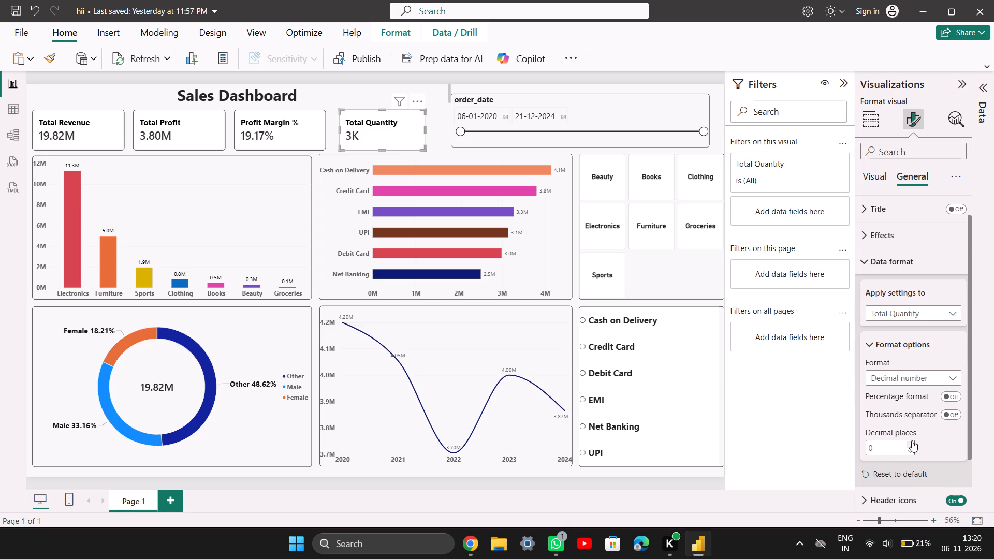
click(912, 440)
click(912, 440)
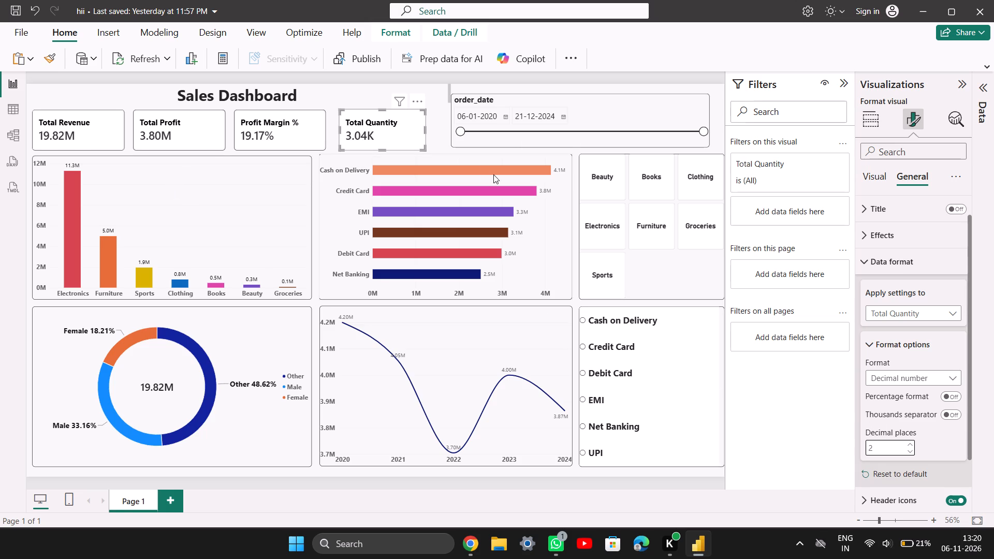
Turn on the order_date slicer's title with the text ORDER DATE at font size 19.
click(592, 121)
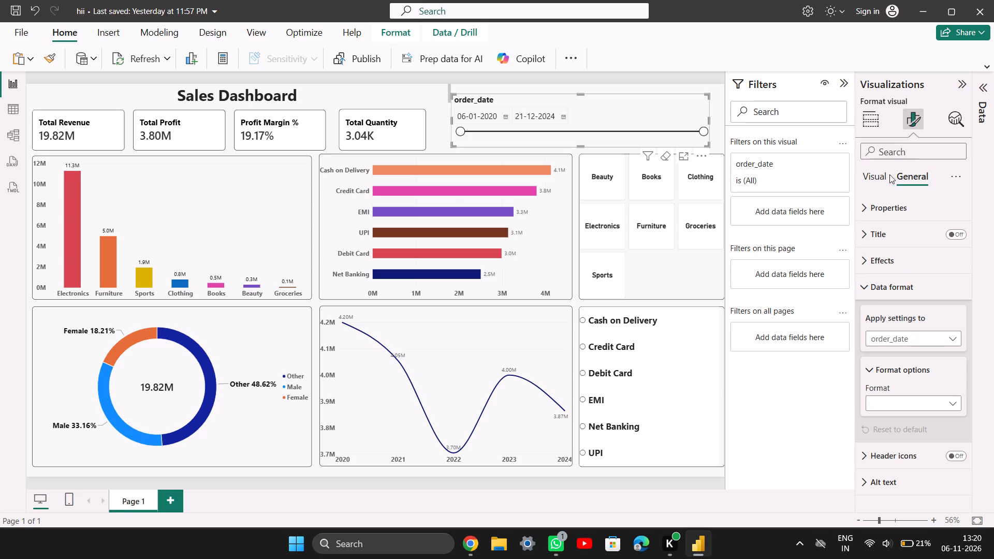
scroll(880, 300, down, 2)
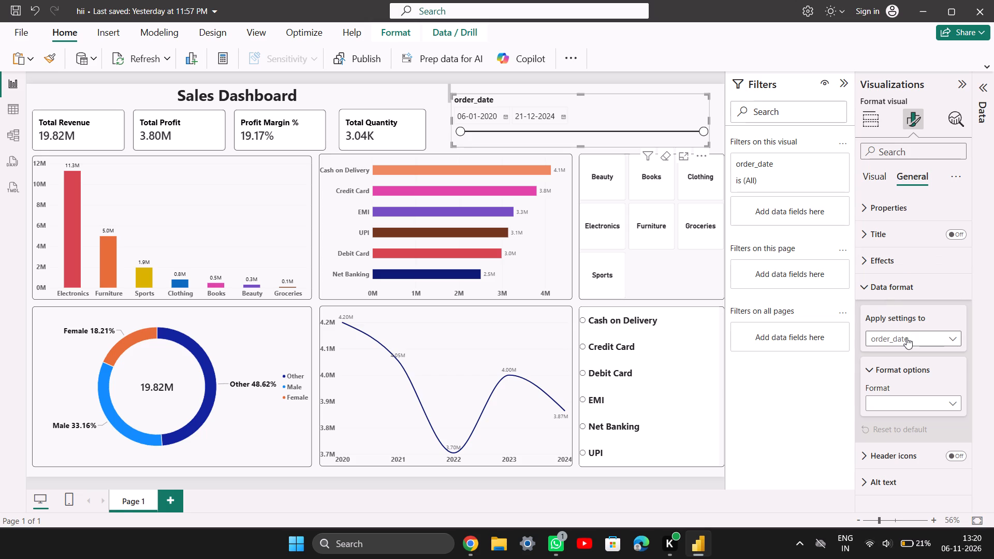
click(907, 337)
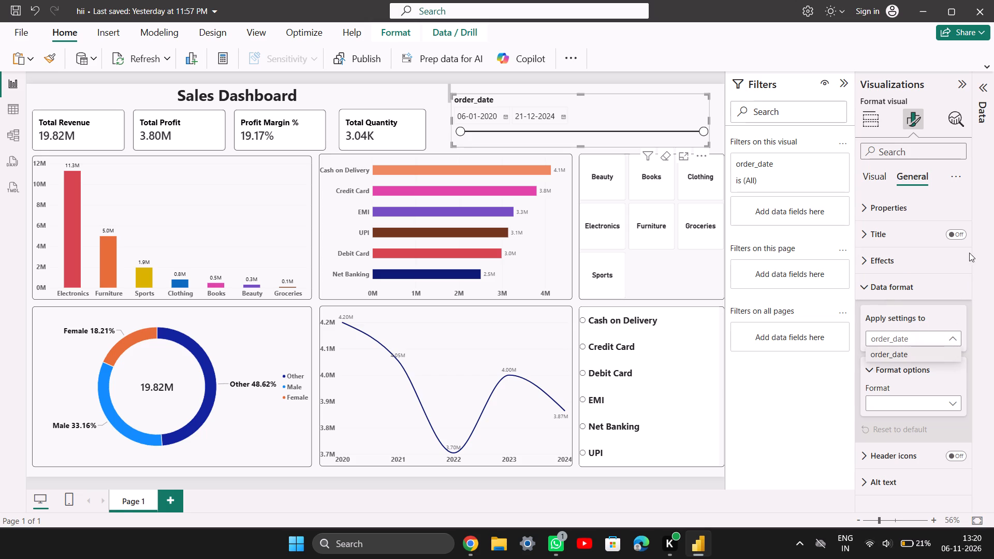
click(959, 236)
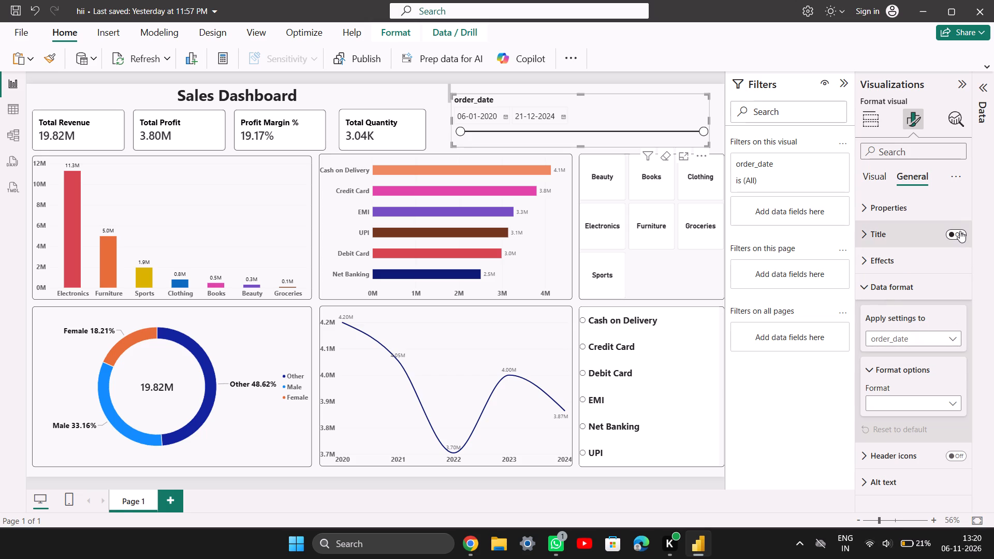
click(960, 231)
click(916, 235)
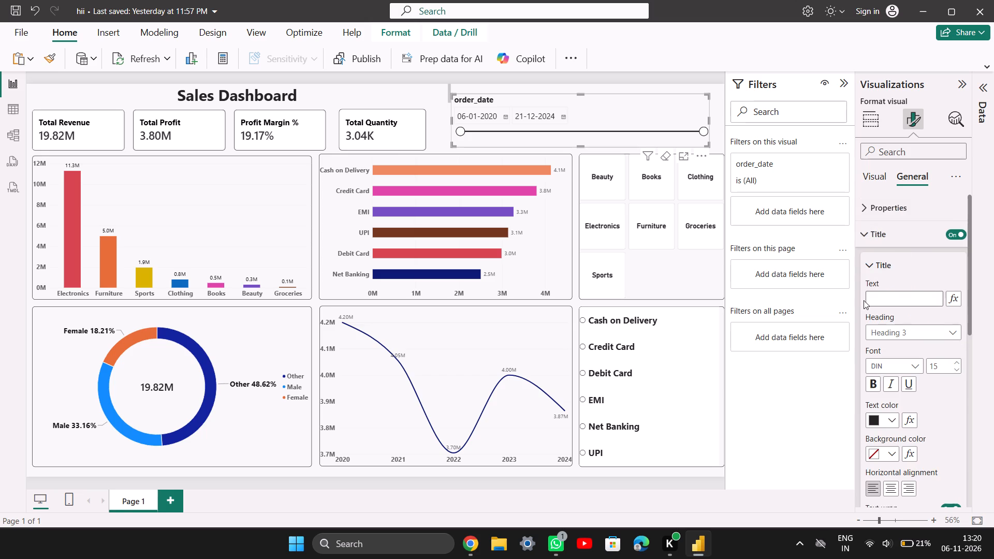
click(877, 296)
key(shift+o)
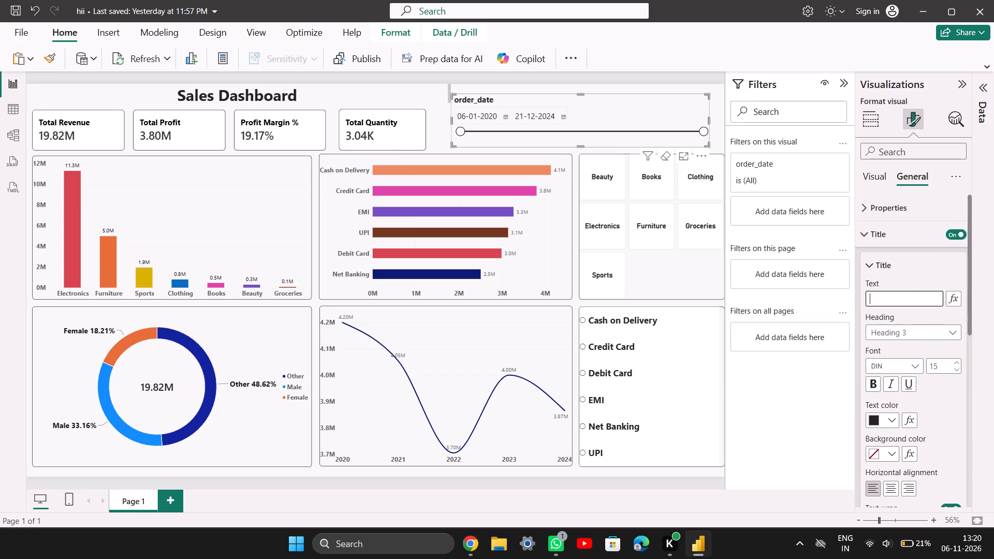
text(RDER)
key(space)
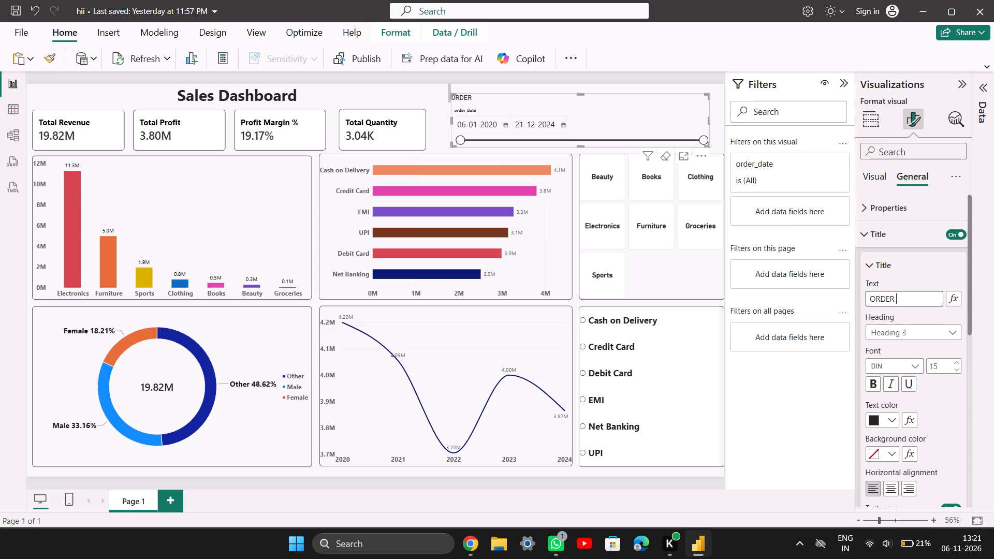
text(DATE)
triple_click(957, 363)
click(957, 363)
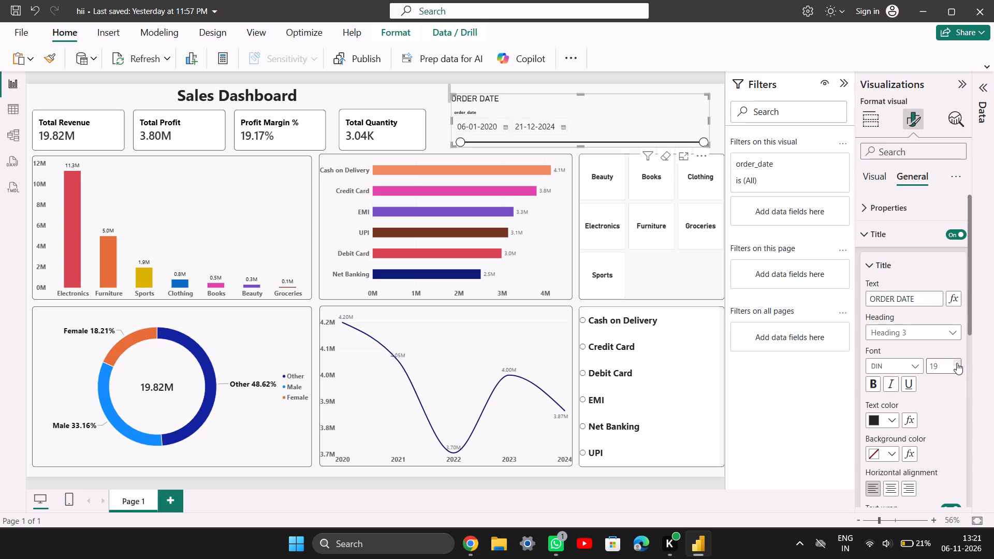
Turn off the subtitle in the order_date slicer's title settings.
scroll(957, 363, down, 1)
scroll(890, 399, down, 1)
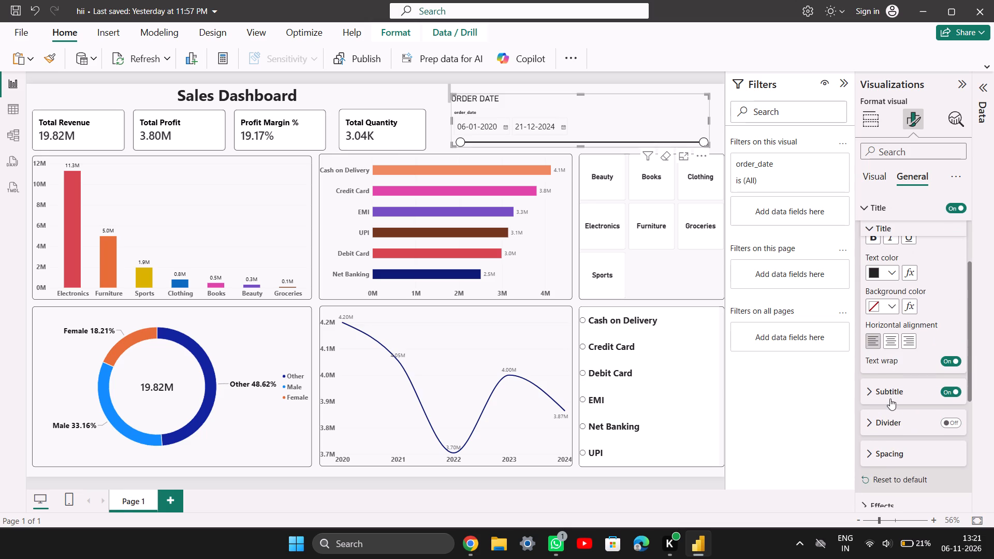
click(946, 392)
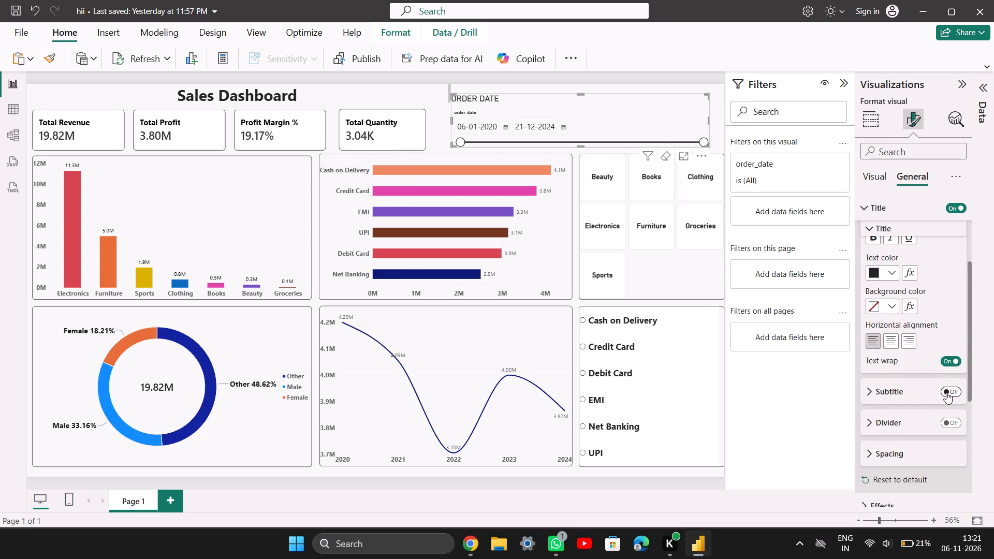
click(946, 392)
click(946, 392)
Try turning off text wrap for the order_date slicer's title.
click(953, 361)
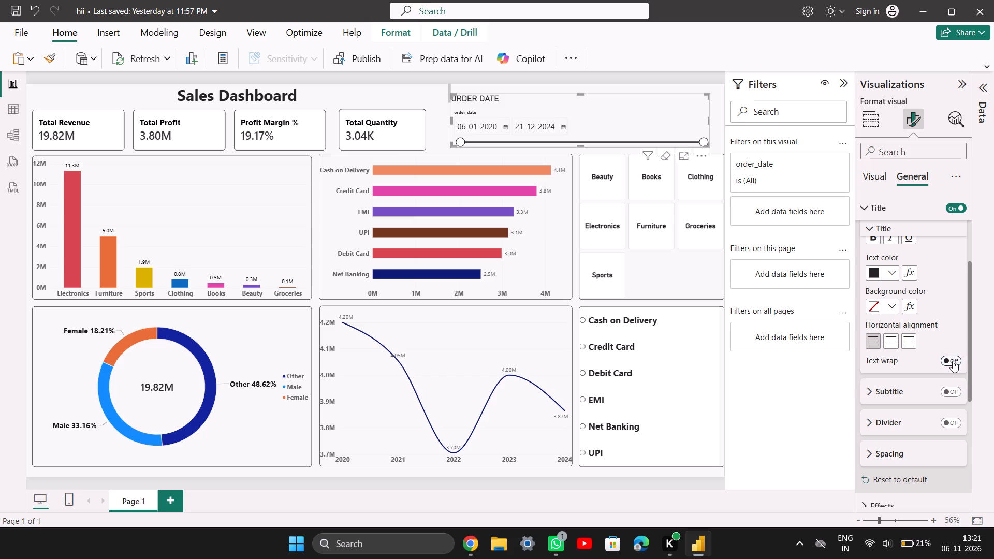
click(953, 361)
Examine the data format options for order_date in the slicer's general formatting settings.
scroll(953, 361, down, 1)
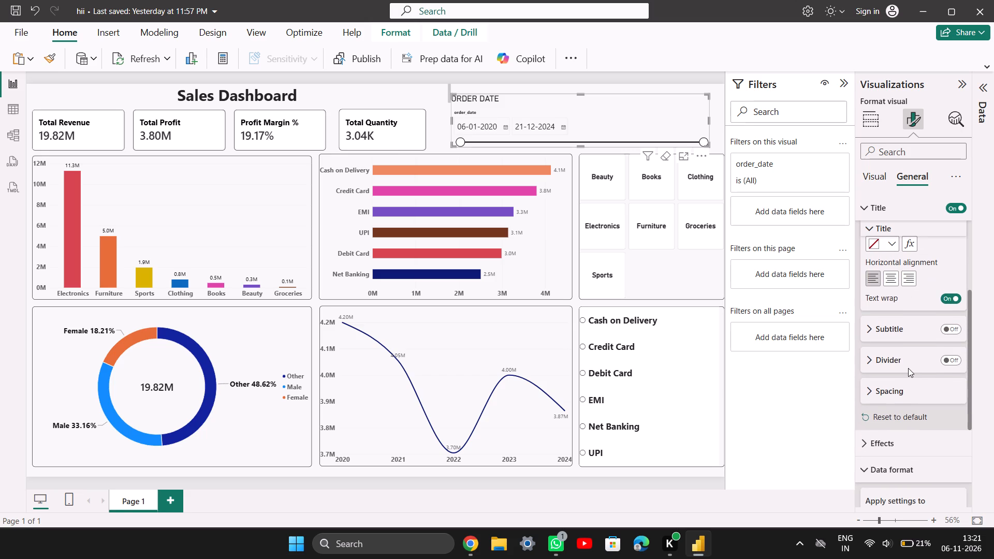
click(908, 368)
scroll(908, 368, down, 2)
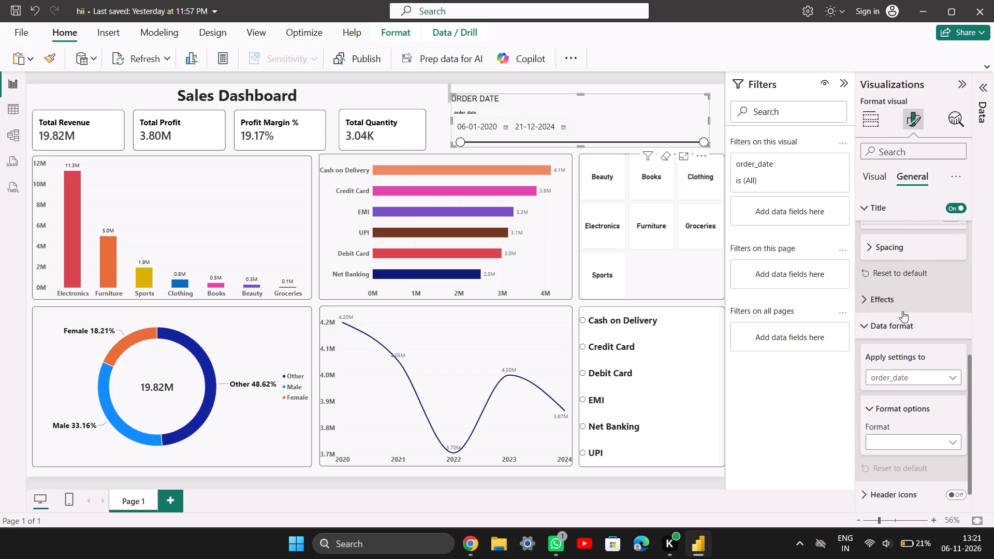
click(879, 319)
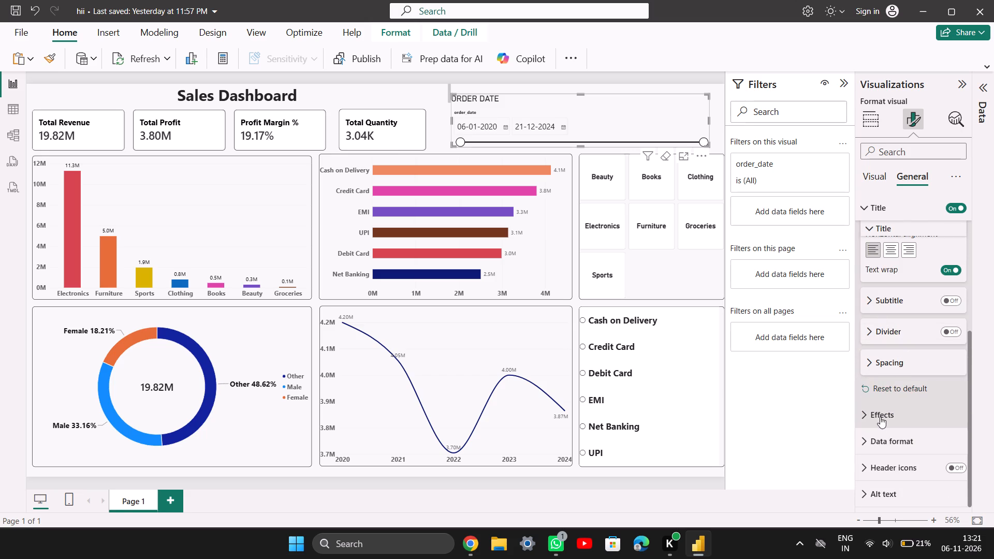
click(883, 438)
scroll(883, 438, down, 1)
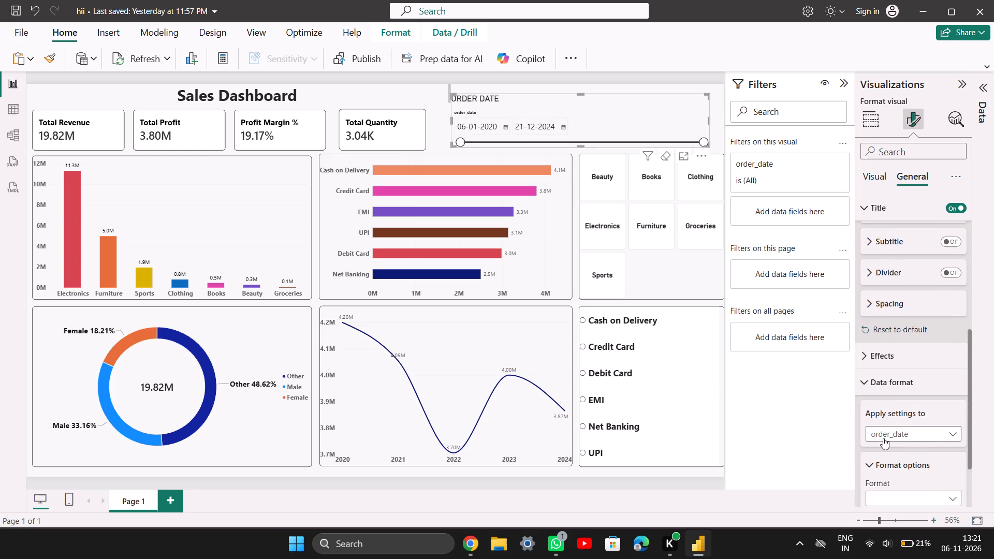
click(910, 435)
click(901, 452)
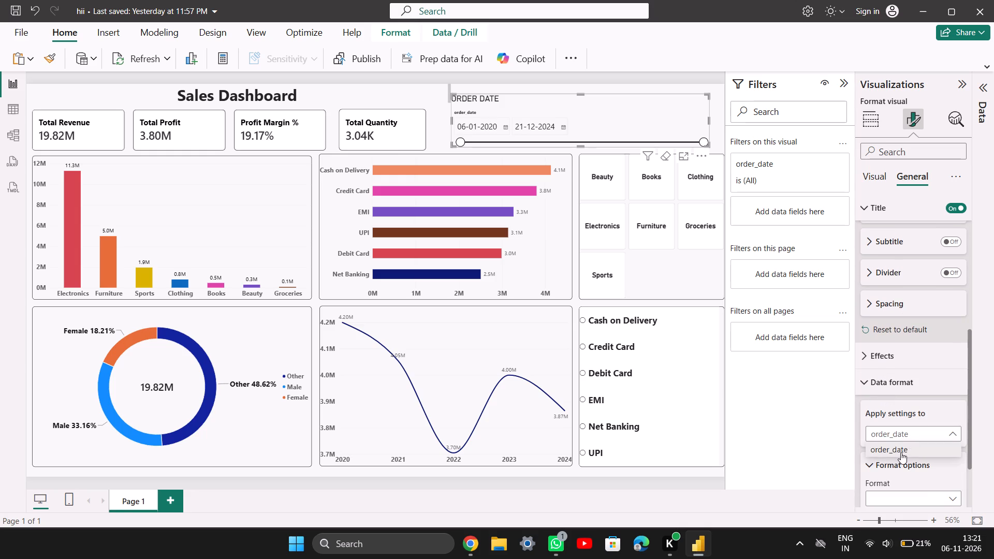
click(923, 437)
scroll(923, 437, down, 1)
click(952, 423)
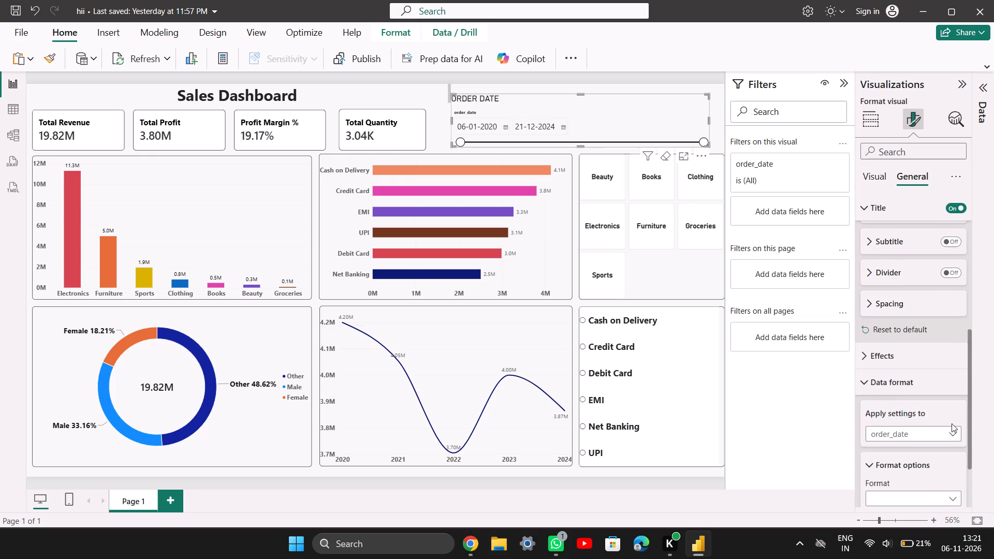
scroll(927, 422, down, 2)
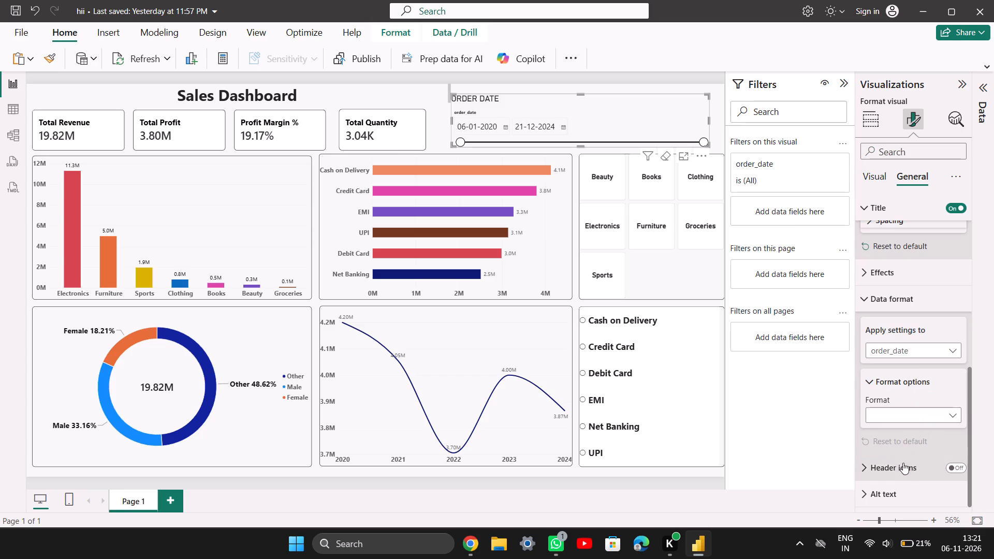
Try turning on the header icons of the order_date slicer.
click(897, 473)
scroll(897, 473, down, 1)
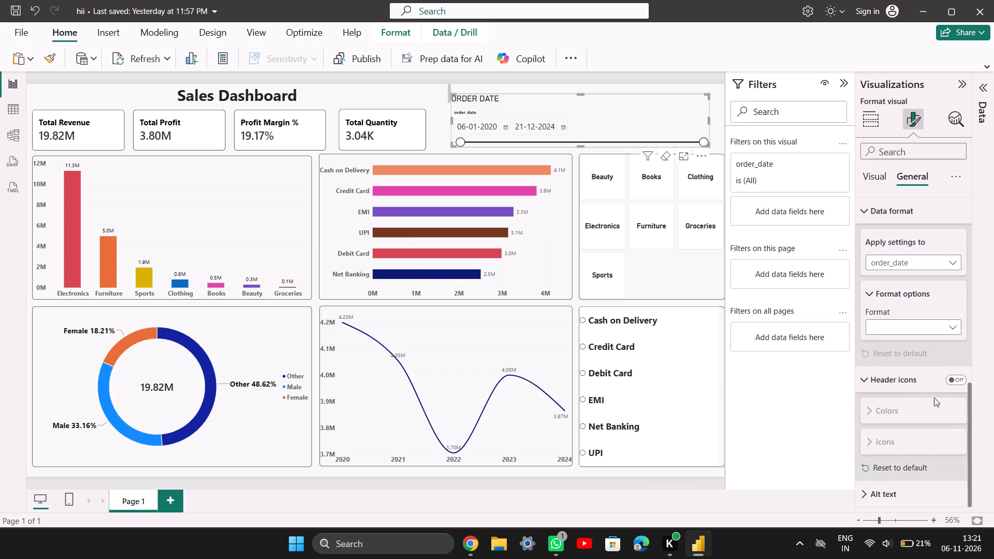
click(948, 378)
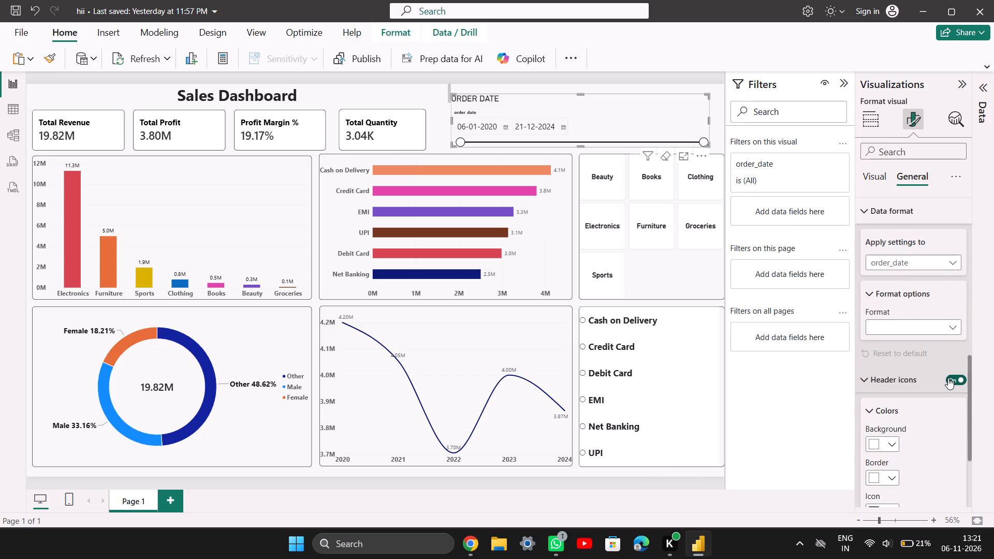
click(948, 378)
Make the ORDER DATE slicer title black and bold with font size 22.
scroll(948, 378, up, 4)
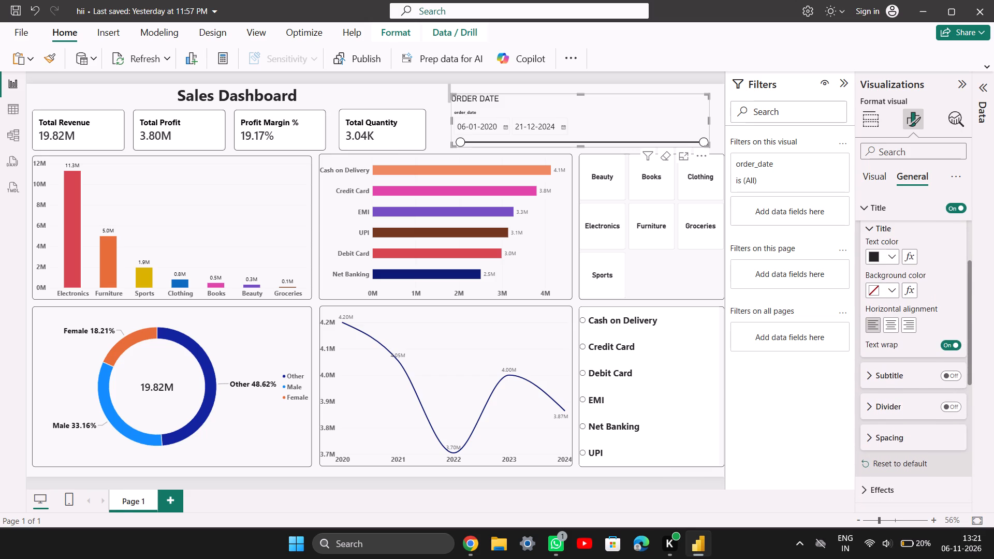
click(893, 255)
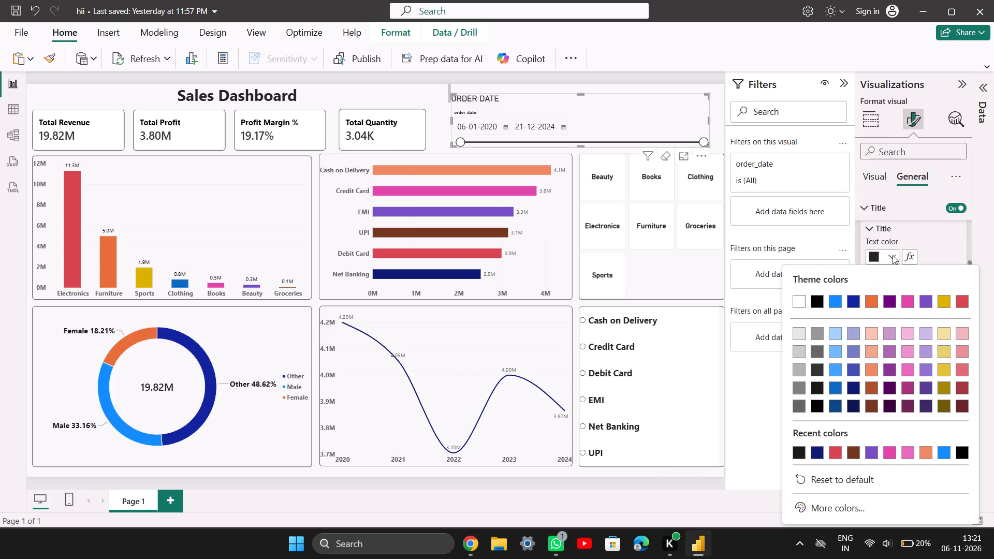
click(820, 301)
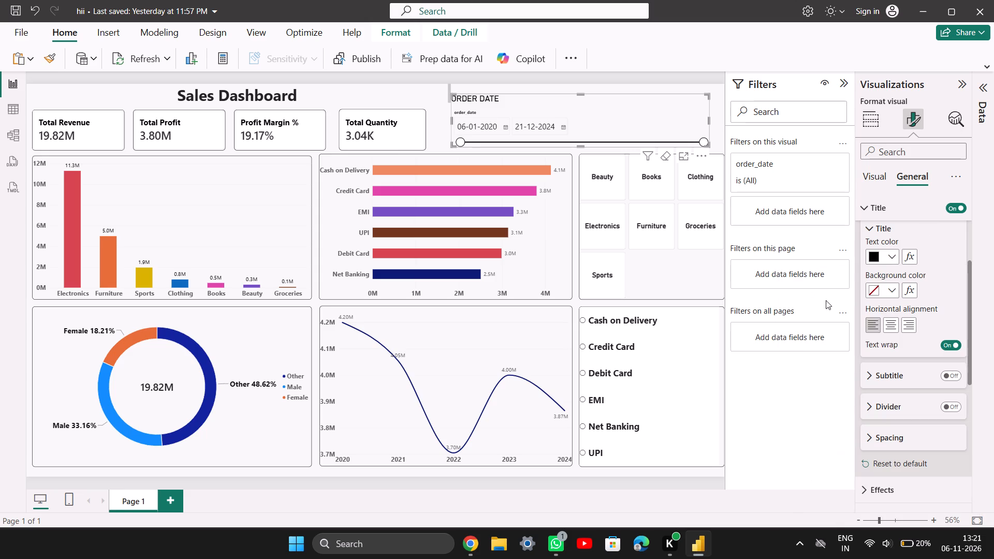
scroll(893, 289, up, 1)
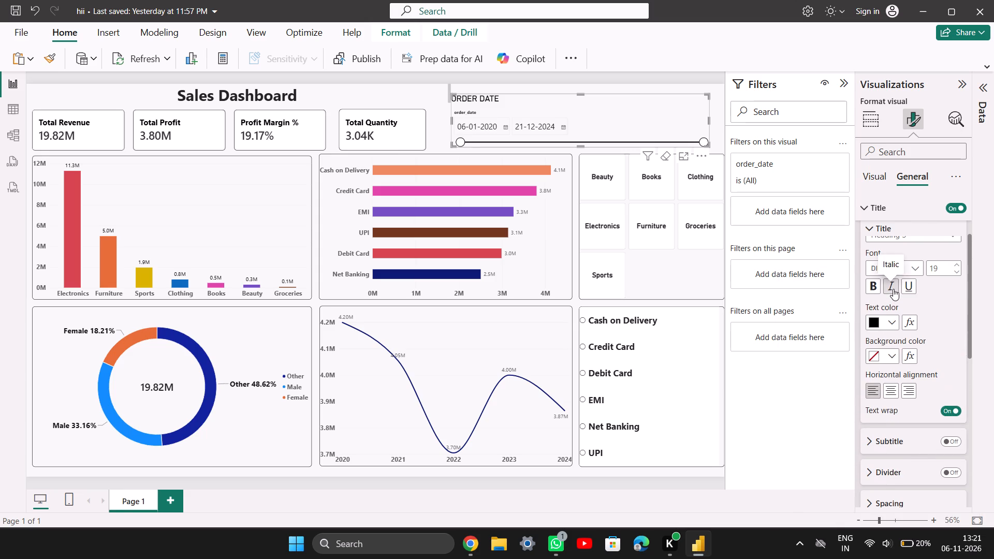
click(872, 289)
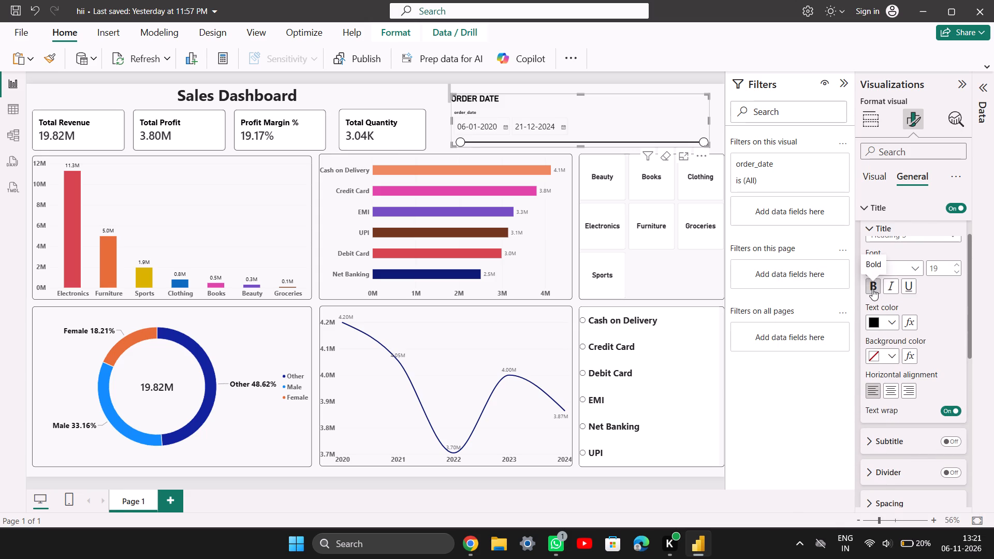
triple_click(958, 264)
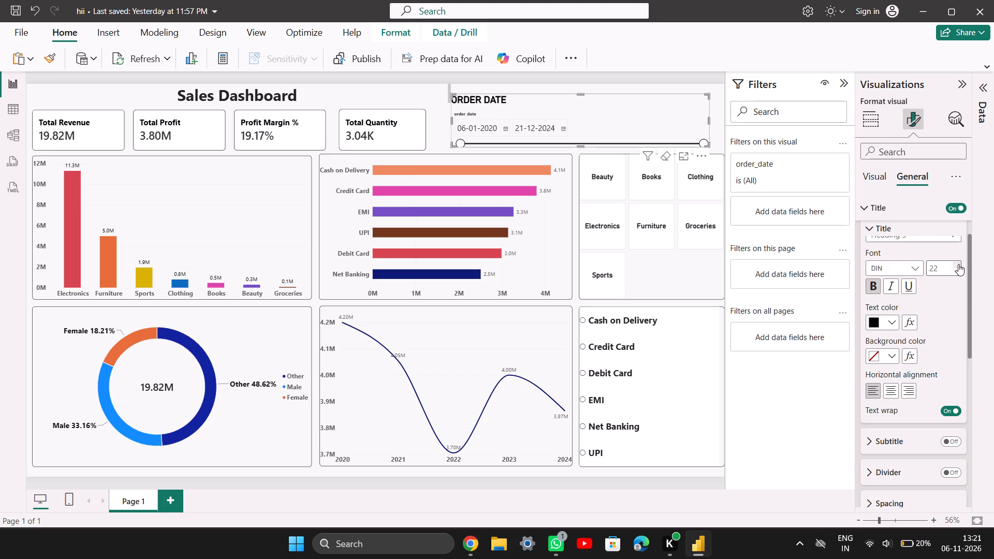
scroll(969, 388, up, 2)
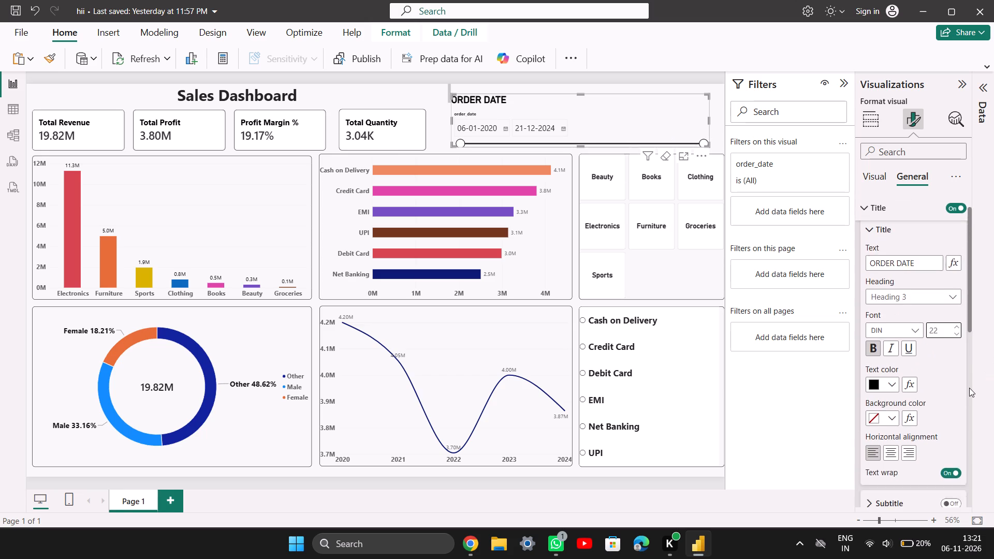
scroll(919, 420, up, 1)
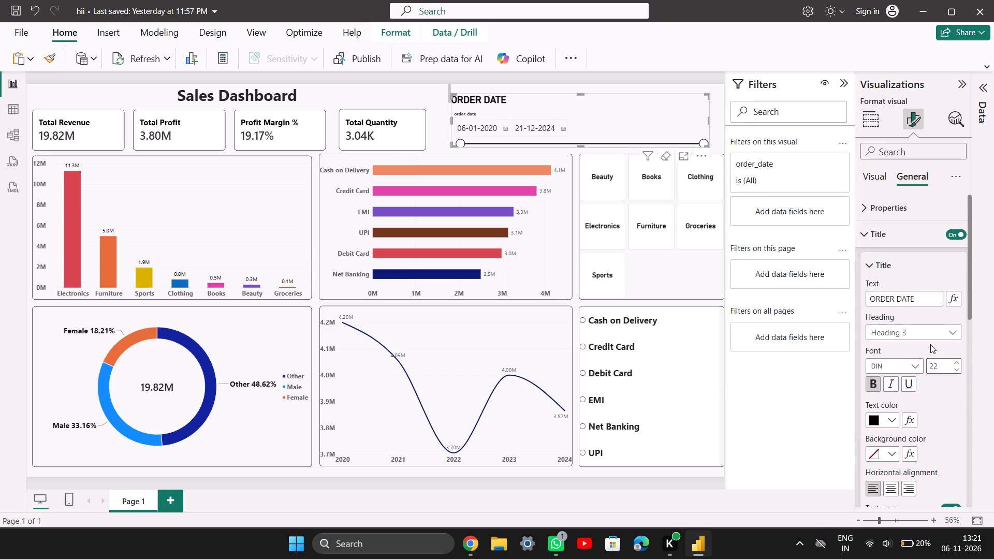
Center the ORDER DATE title of the order_date slicer.
scroll(907, 351, down, 1)
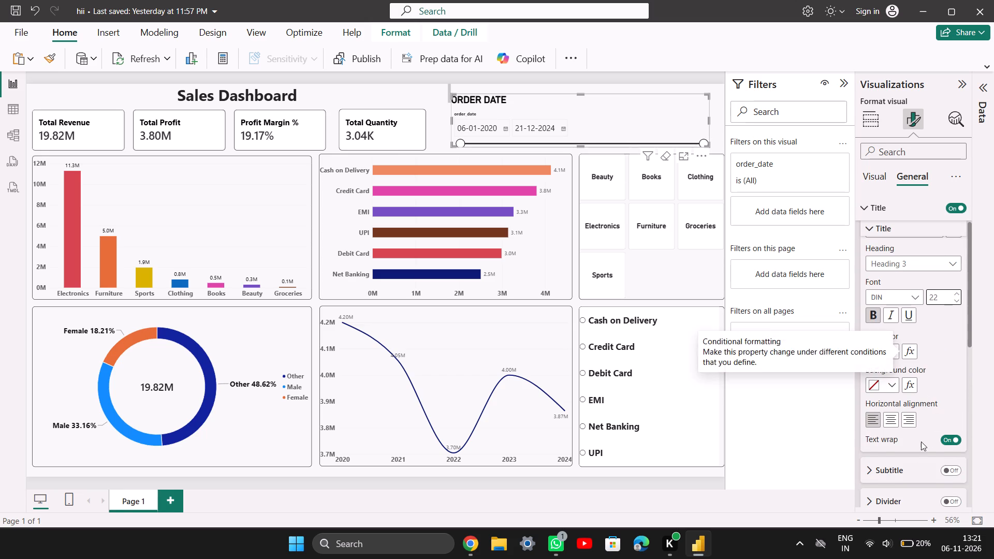
scroll(921, 442, down, 1)
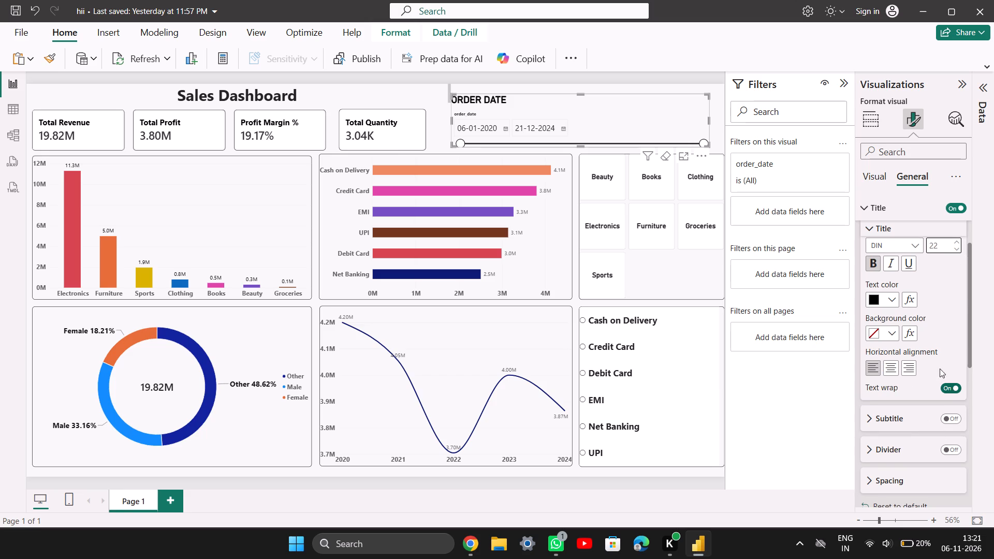
click(890, 371)
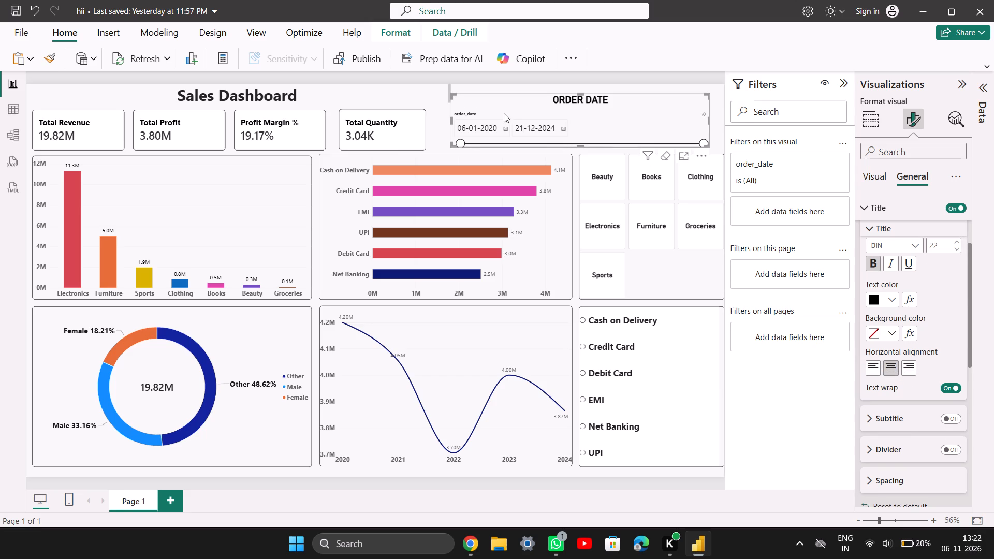
Examine the context commands and additional options available for the order_date slicer and its small field header.
click(476, 112)
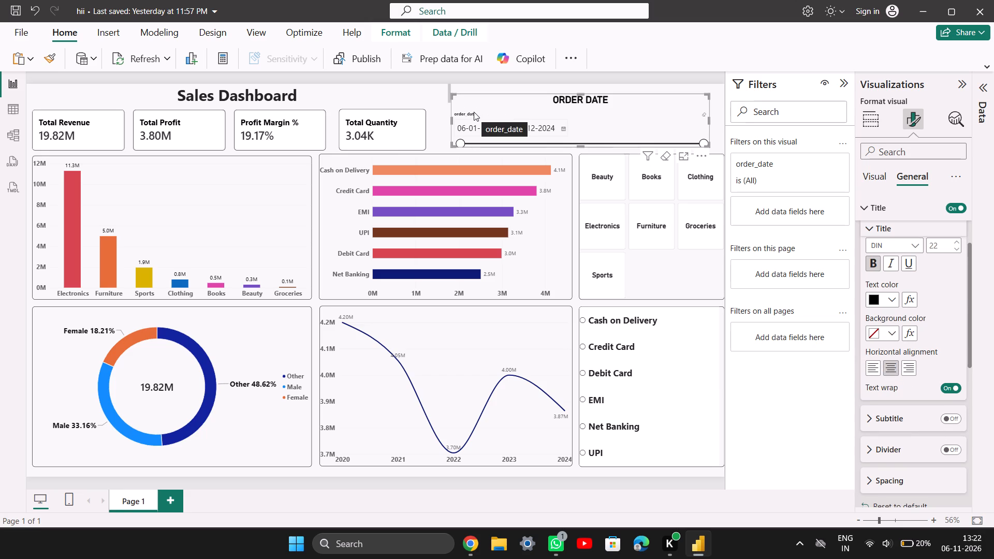
right_click(474, 112)
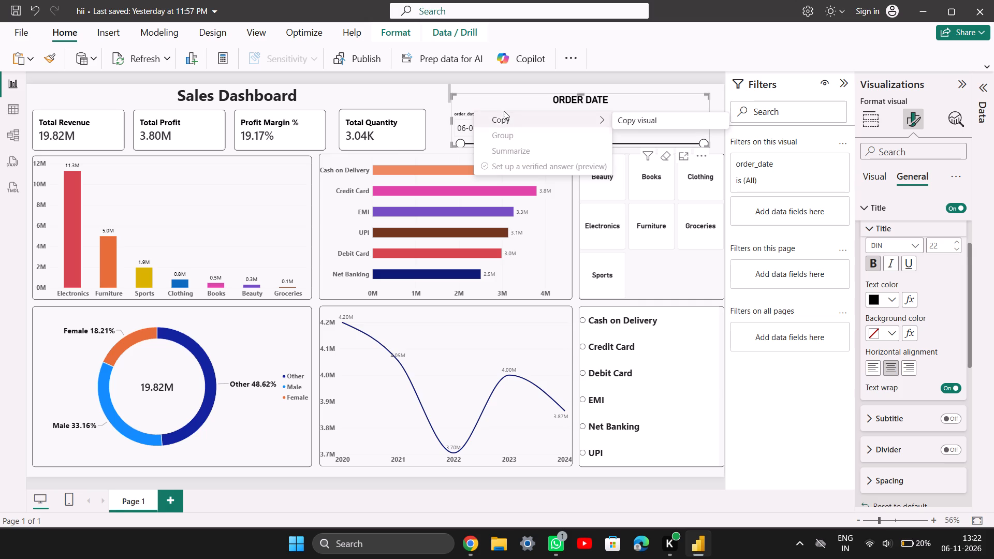
click(501, 102)
right_click(501, 102)
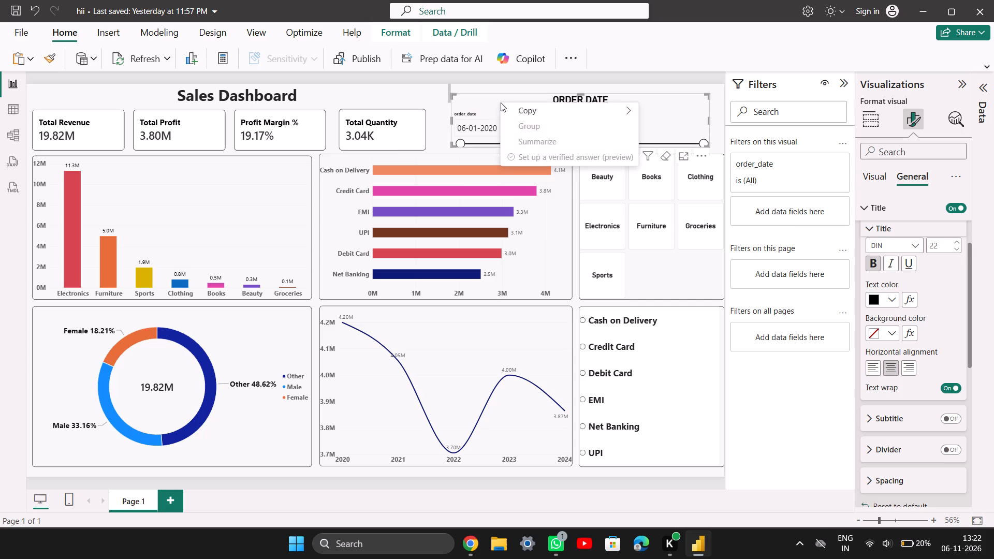
click(674, 125)
right_click(674, 125)
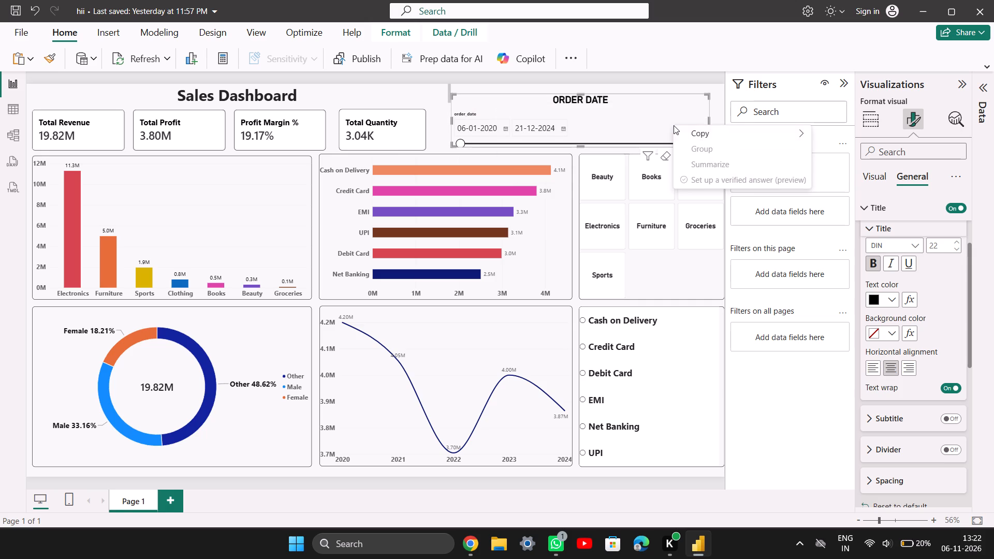
click(694, 107)
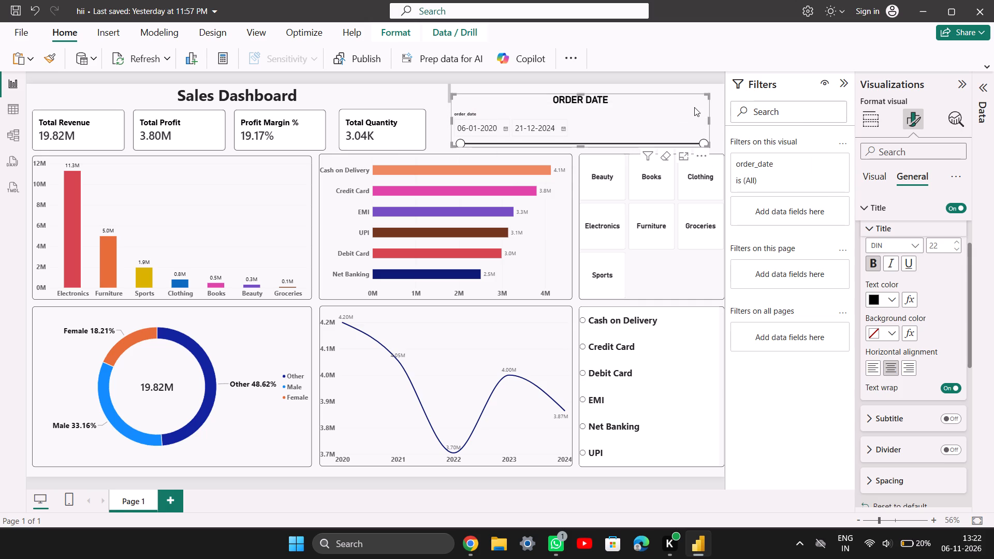
click(699, 154)
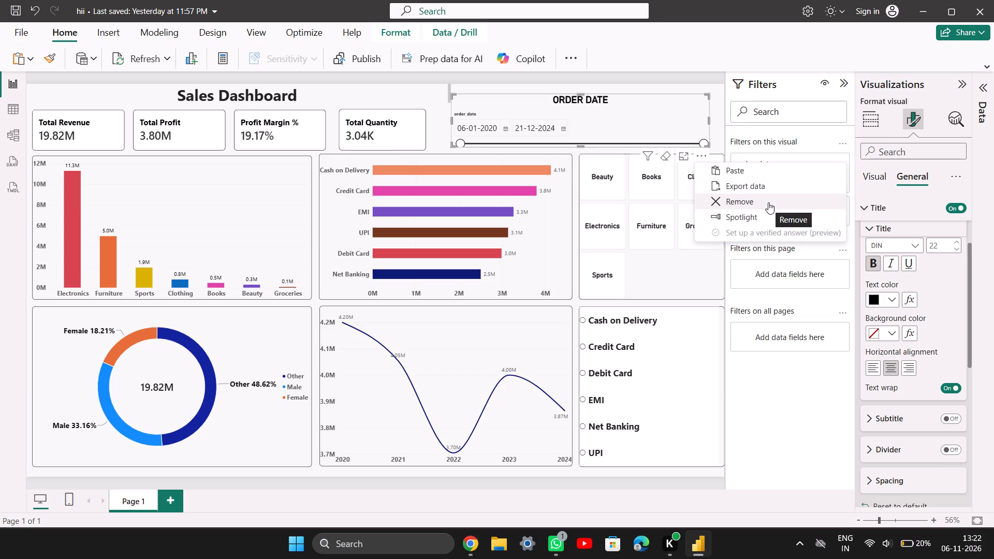
click(928, 298)
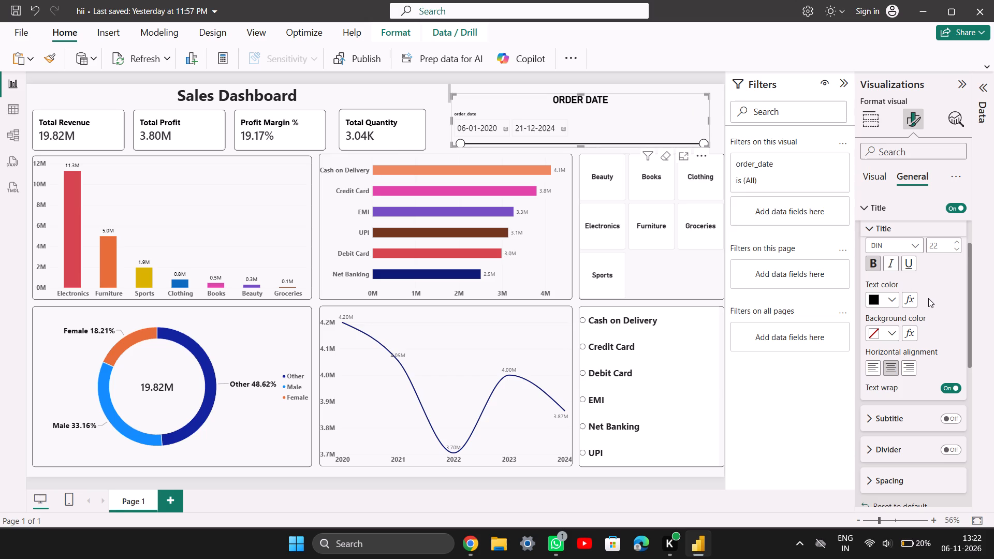
Look through the title and subtitle formatting settings of the order_date slicer.
scroll(928, 298, down, 2)
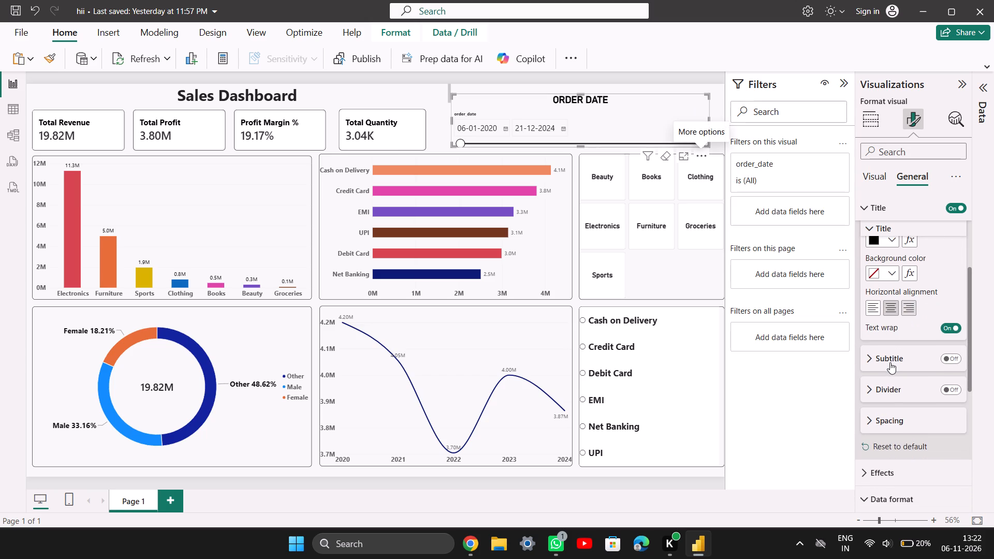
click(890, 362)
scroll(890, 362, down, 1)
scroll(909, 346, up, 3)
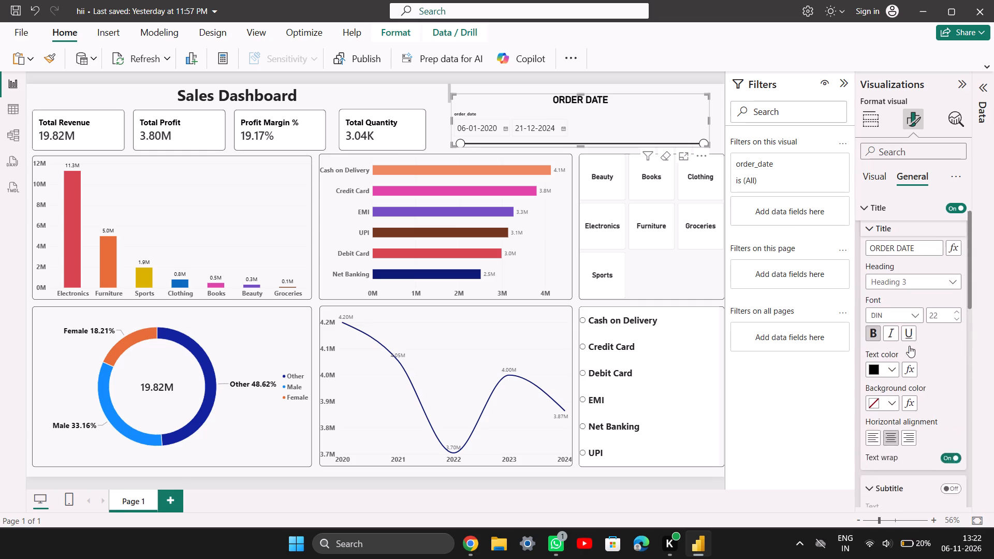
scroll(909, 346, up, 3)
click(894, 228)
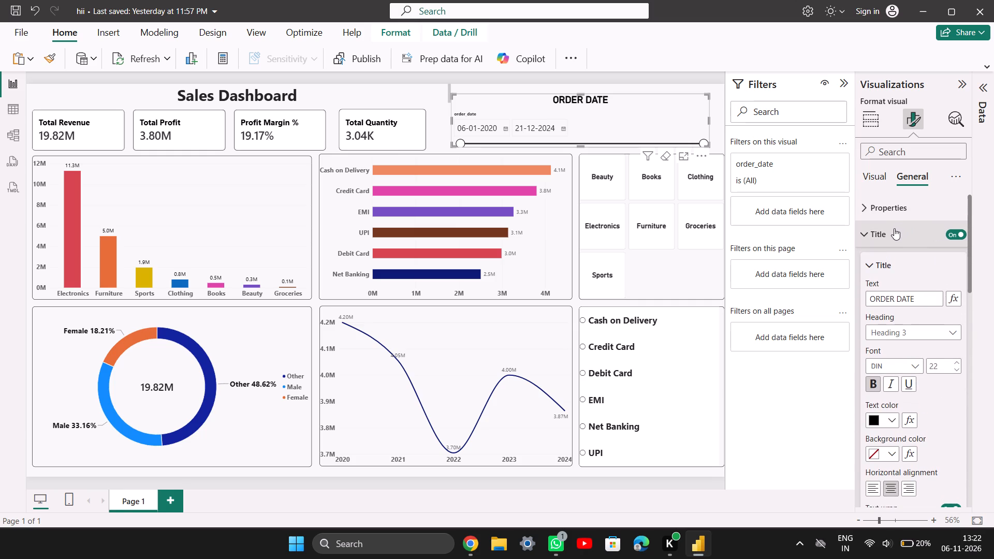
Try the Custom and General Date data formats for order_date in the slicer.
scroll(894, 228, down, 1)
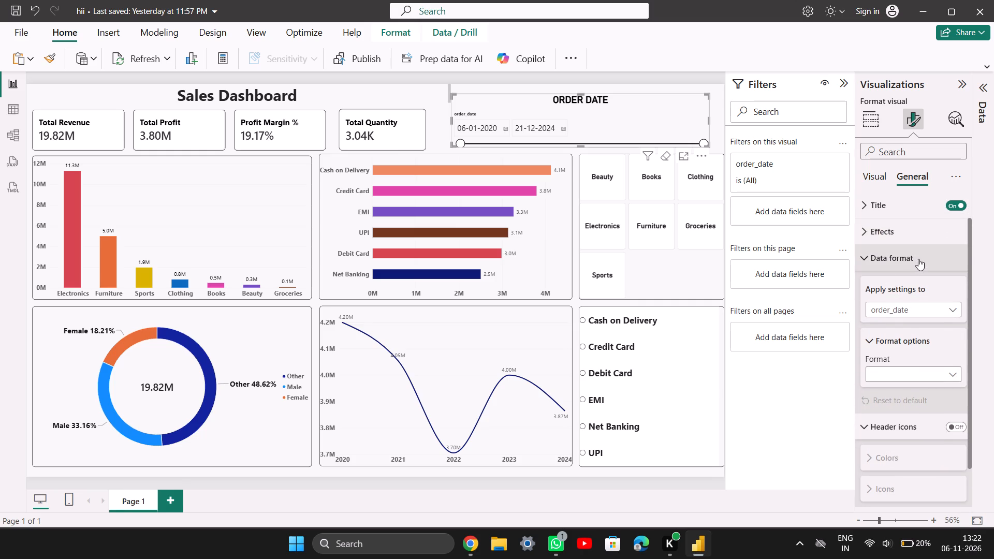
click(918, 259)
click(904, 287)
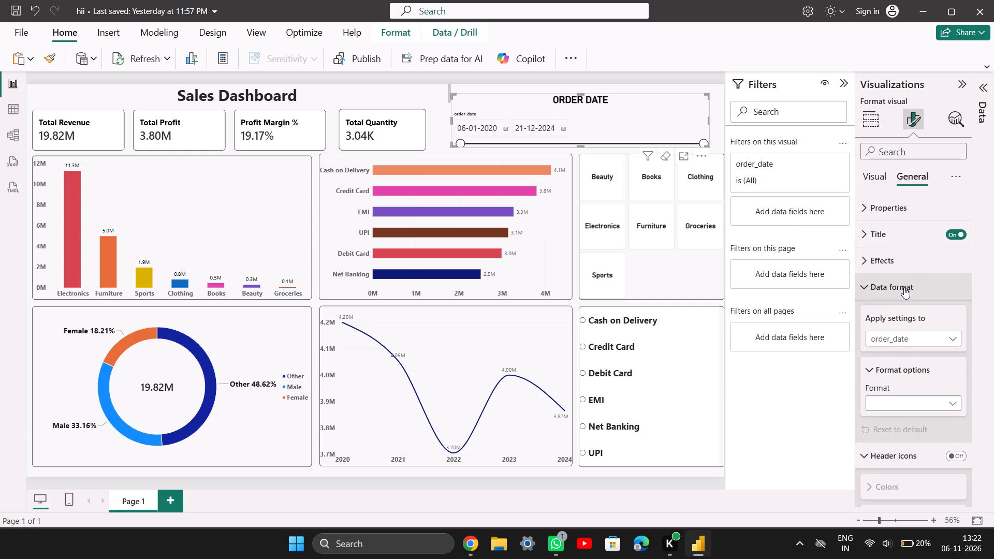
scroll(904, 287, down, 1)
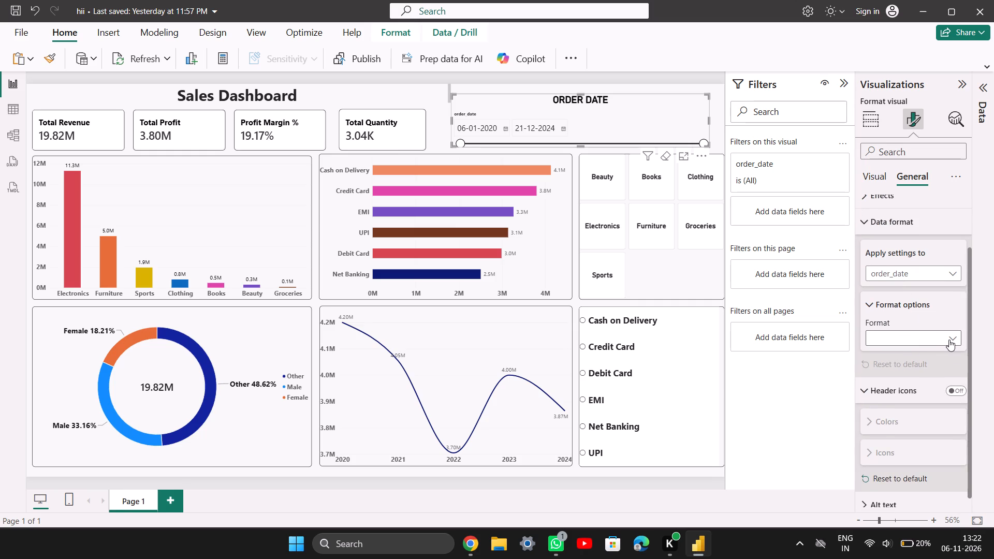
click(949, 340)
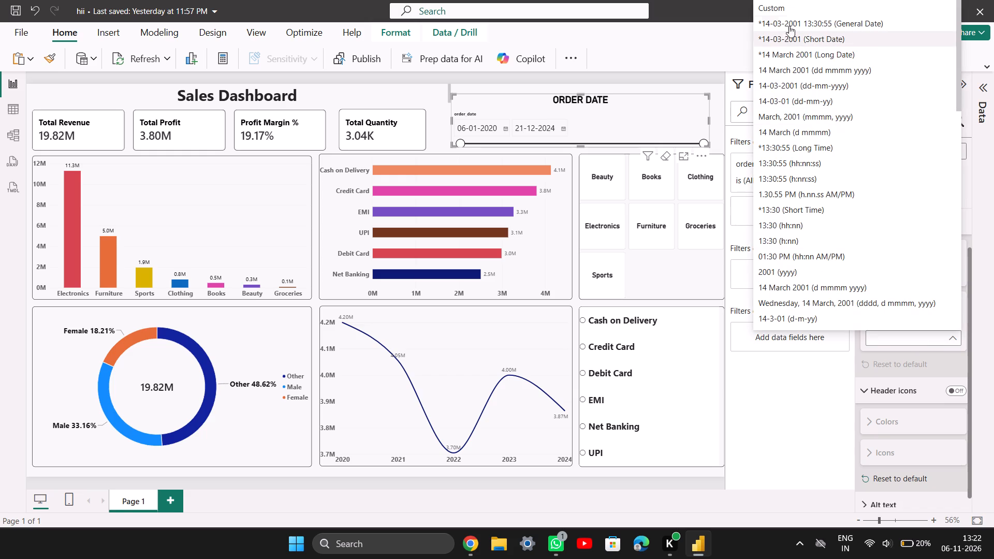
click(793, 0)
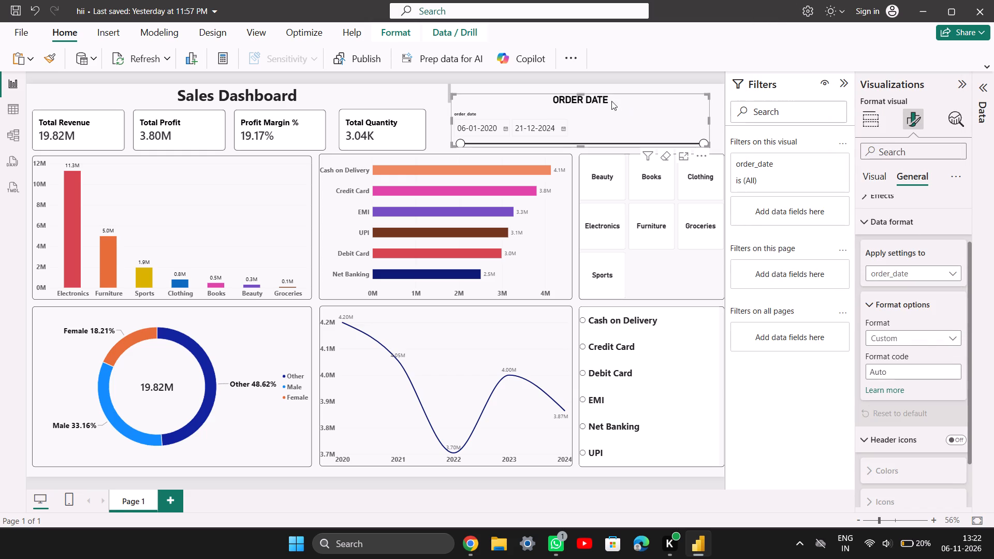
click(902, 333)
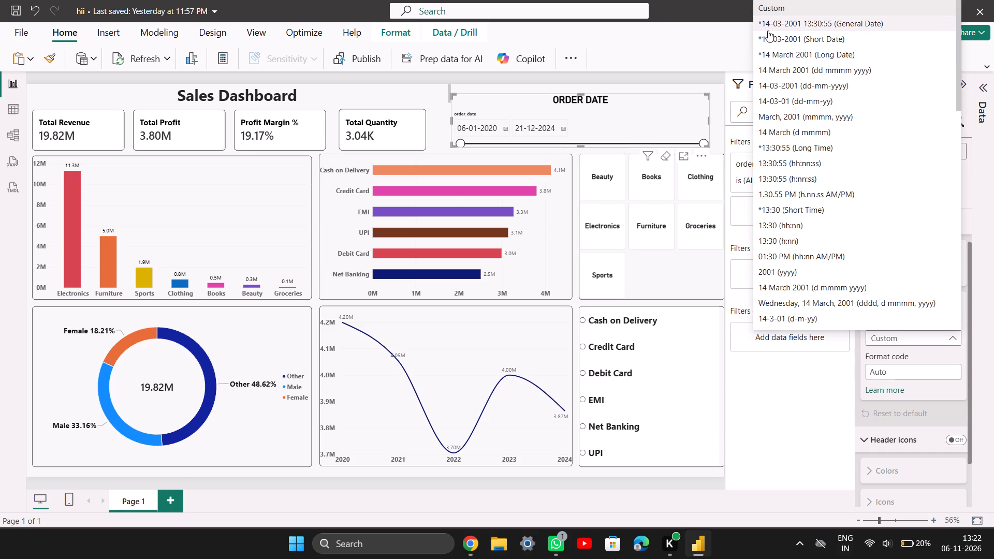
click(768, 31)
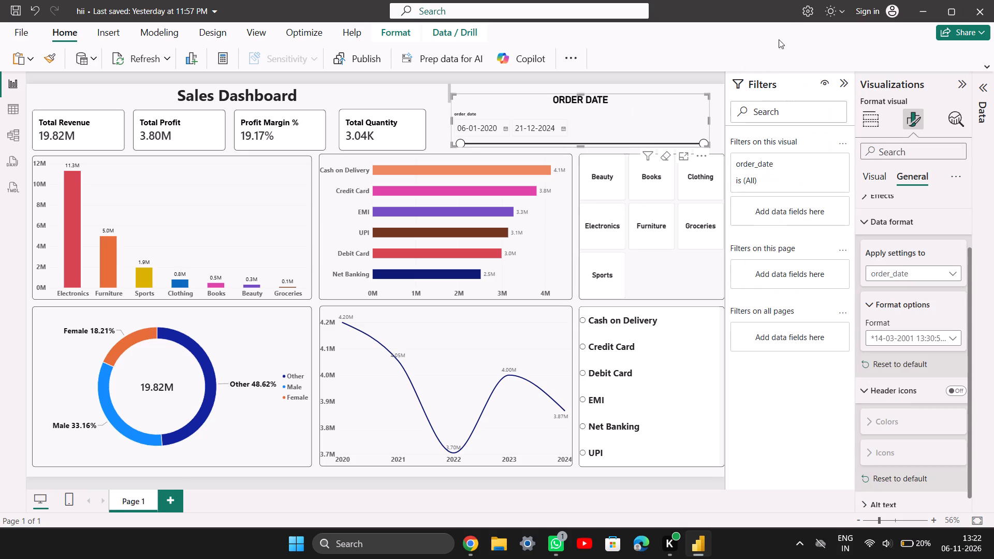
Switch the order_date data format to Custom and clear its format code back to Auto.
click(930, 331)
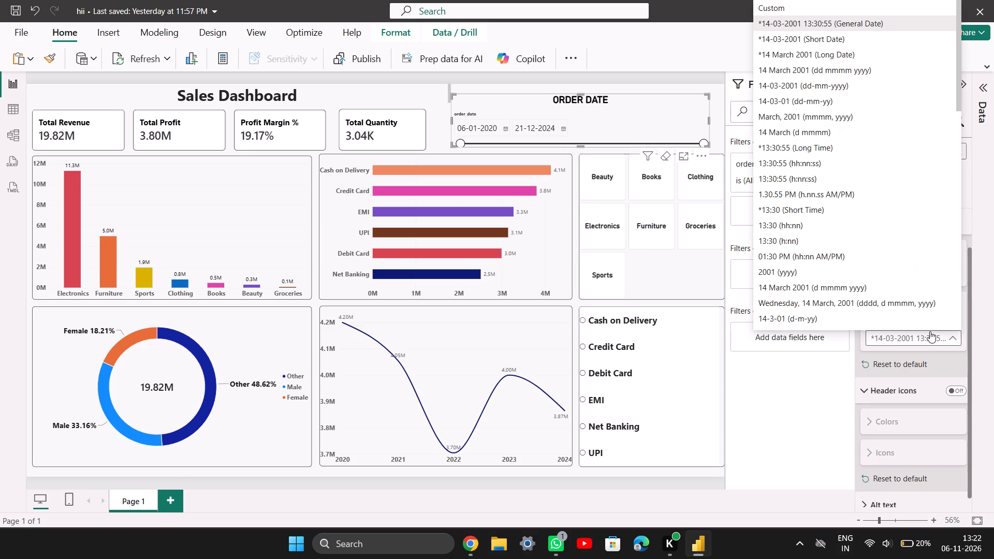
scroll(837, 36, down, 2)
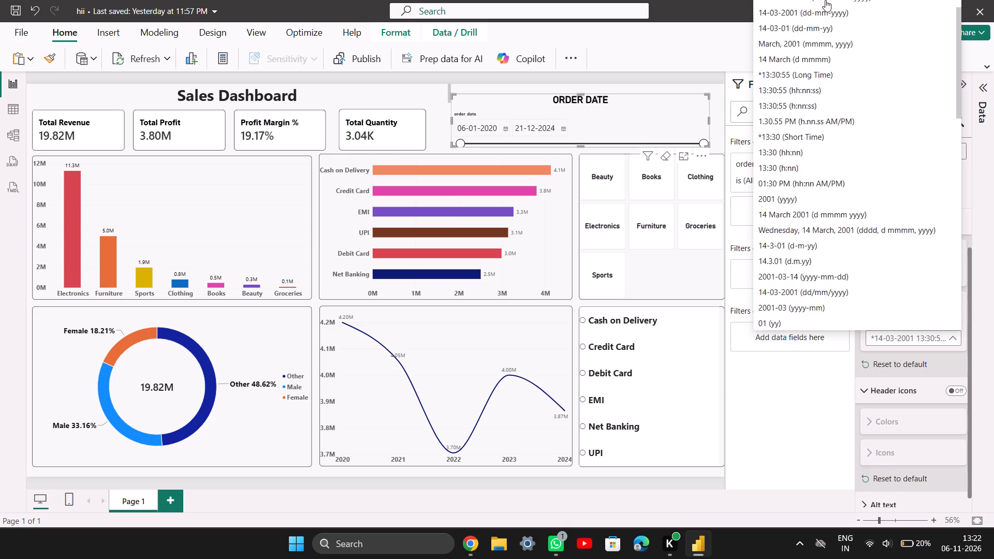
scroll(825, 0, down, 13)
scroll(825, 0, up, 8)
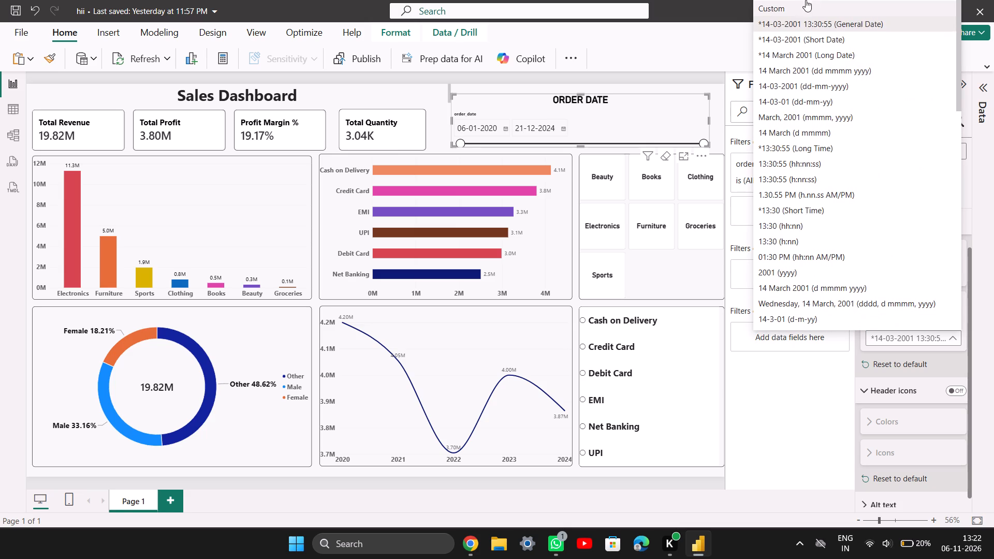
click(797, 9)
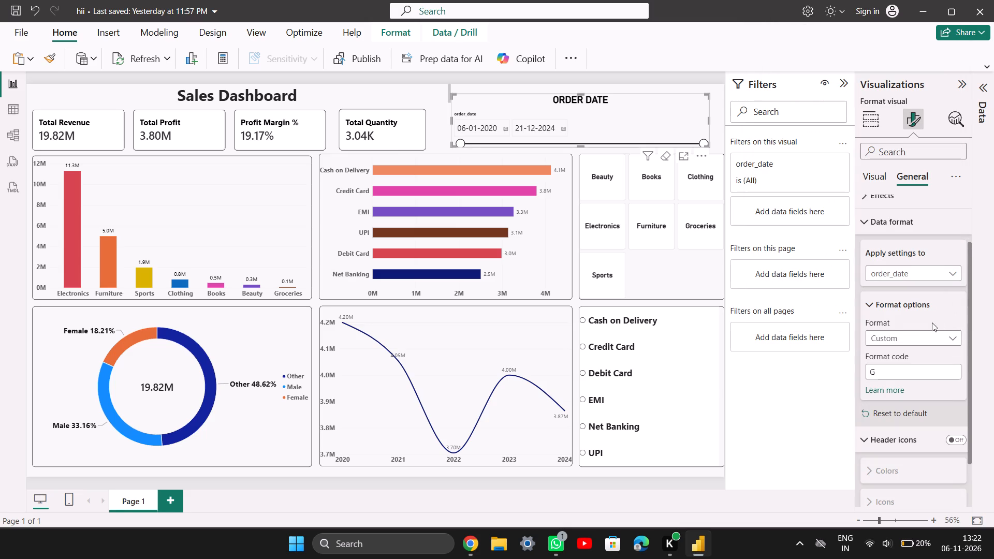
click(894, 370)
key(BackSpace)
key(k)
key(BackSpace)
Turn off the title of the order_date slicer.
scroll(900, 434, down, 1)
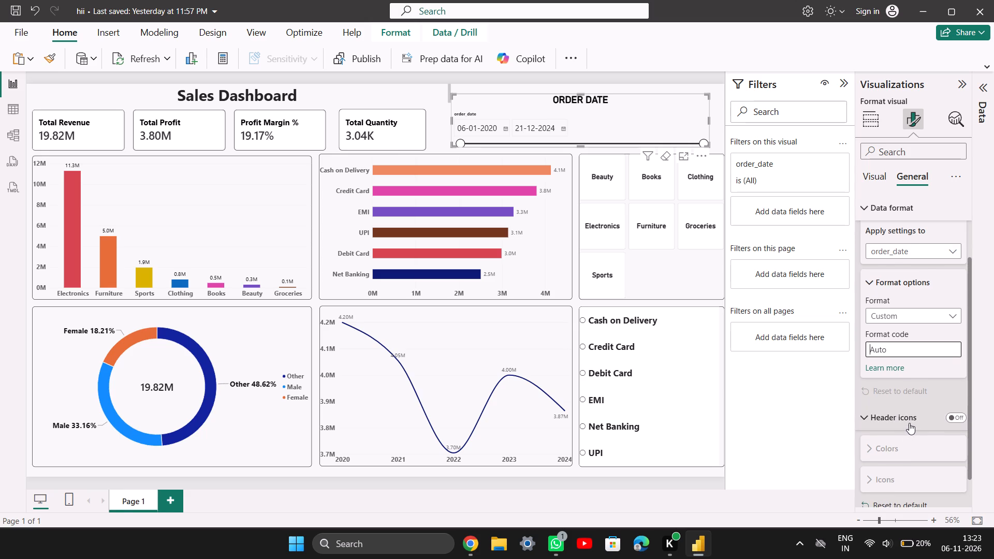
click(920, 418)
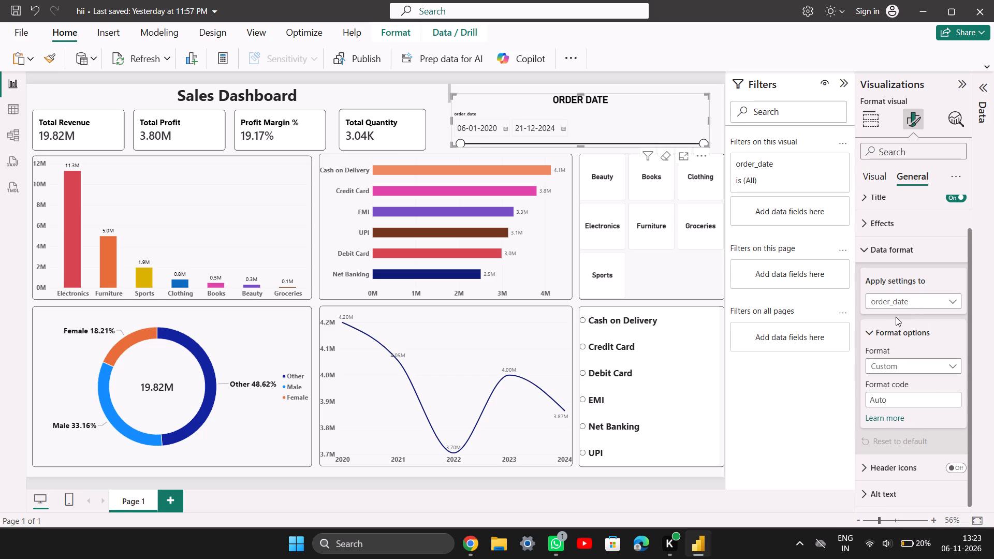
click(912, 260)
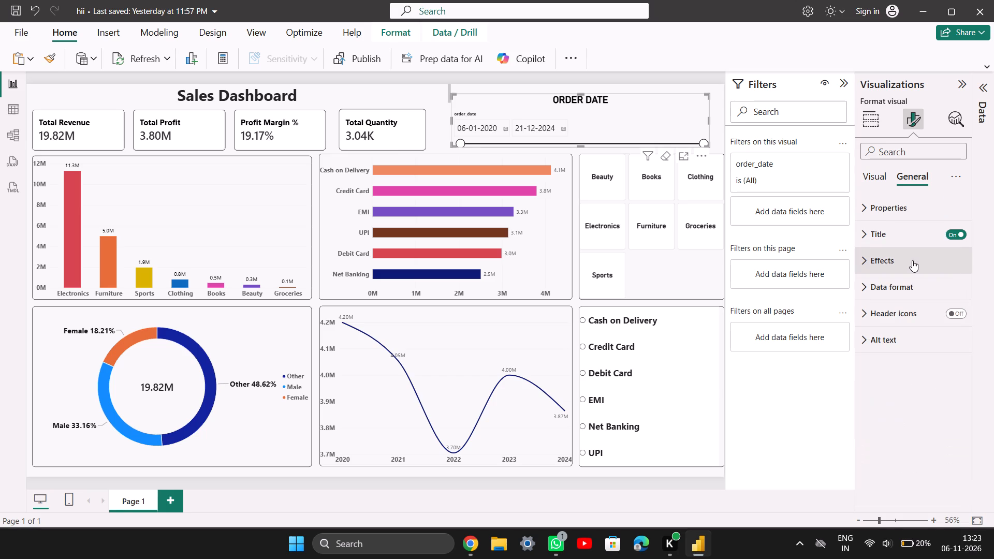
click(951, 233)
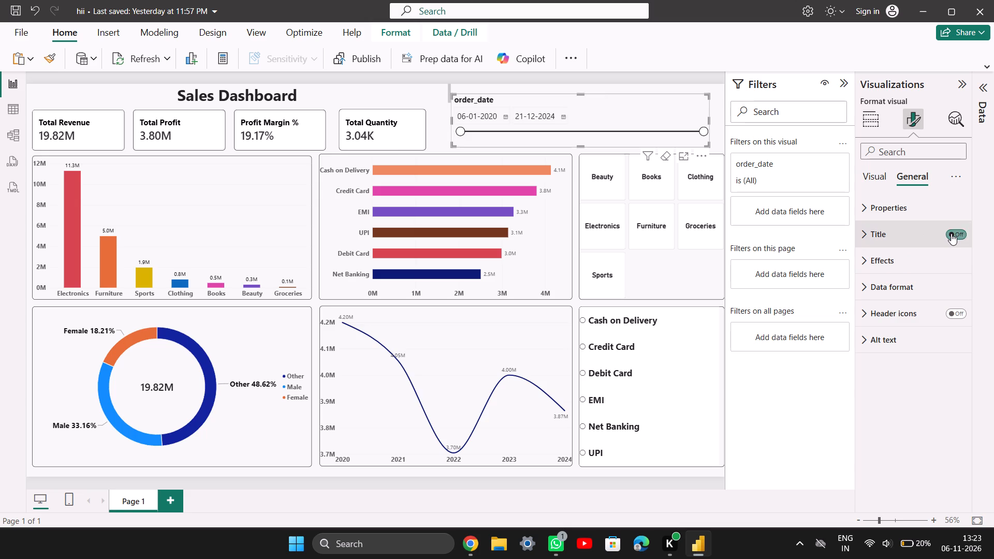
Examine the effects and data format settings of the order_date slicer.
click(904, 254)
click(899, 232)
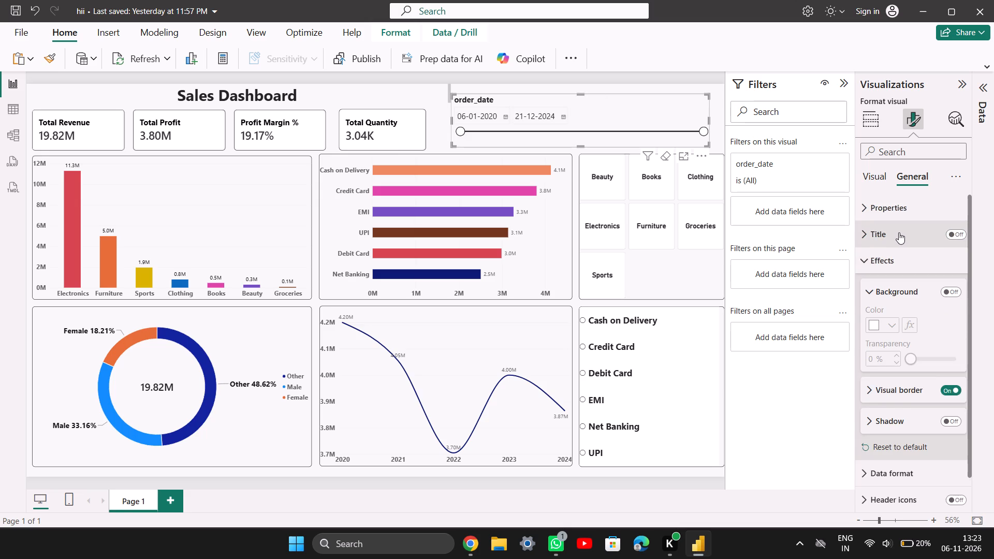
scroll(899, 232, down, 3)
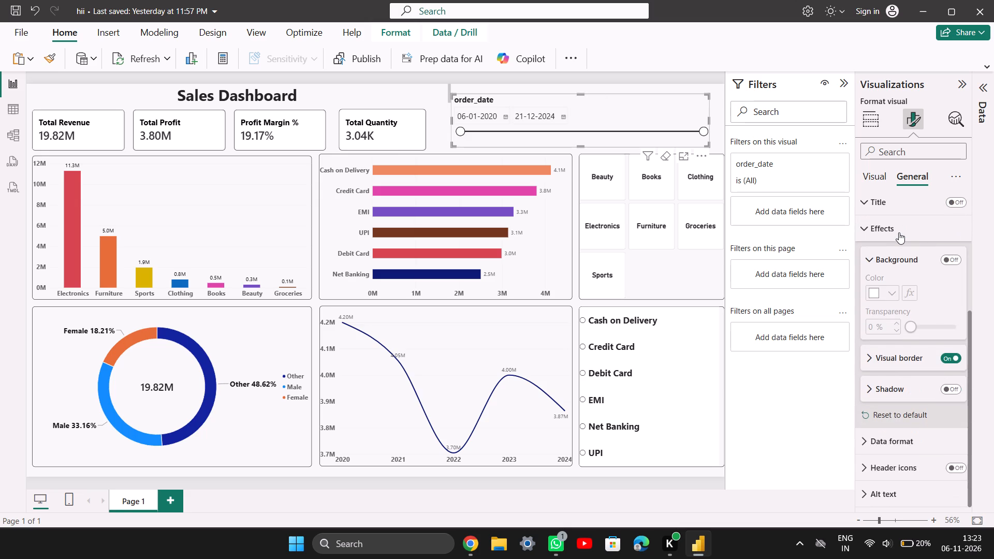
scroll(899, 232, up, 2)
scroll(899, 232, down, 6)
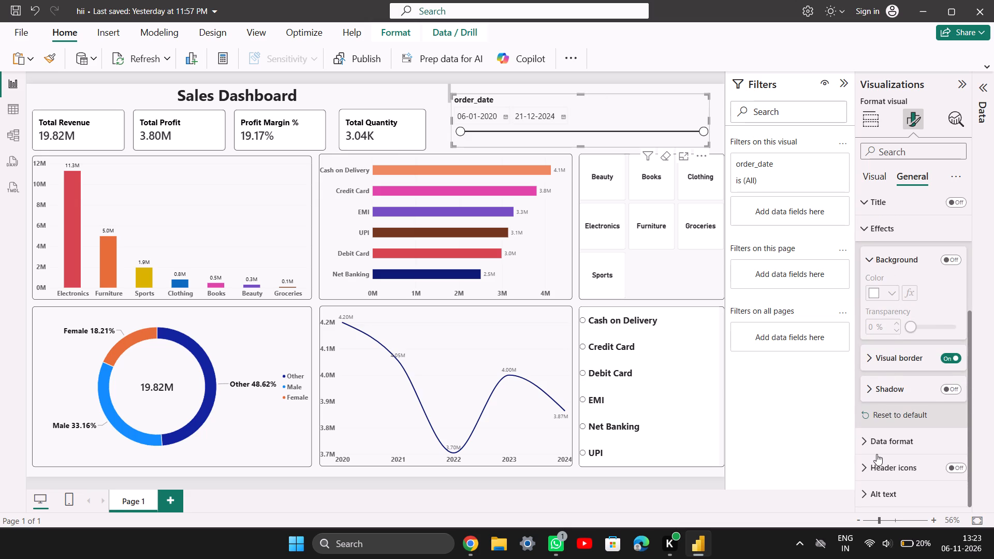
click(876, 454)
scroll(876, 454, down, 3)
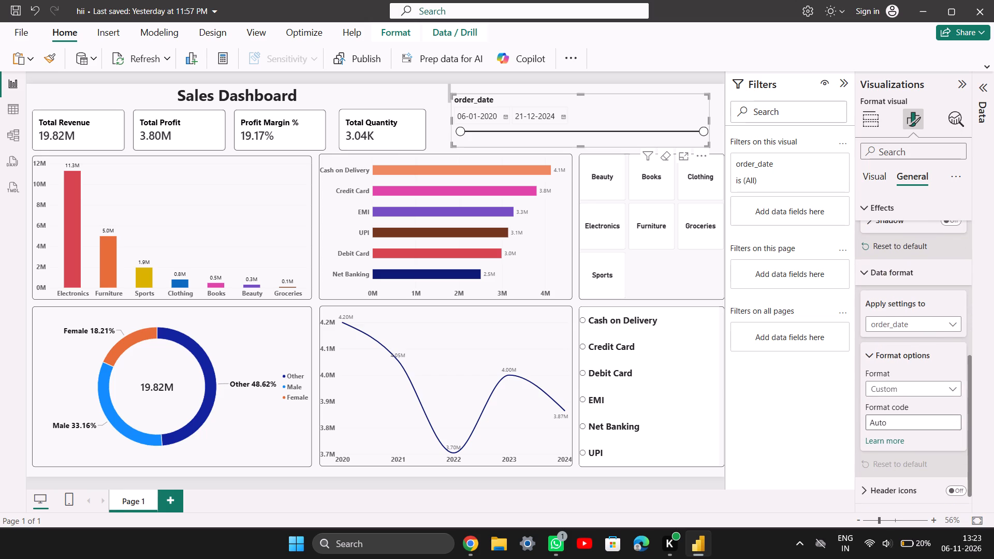
scroll(892, 428, down, 1)
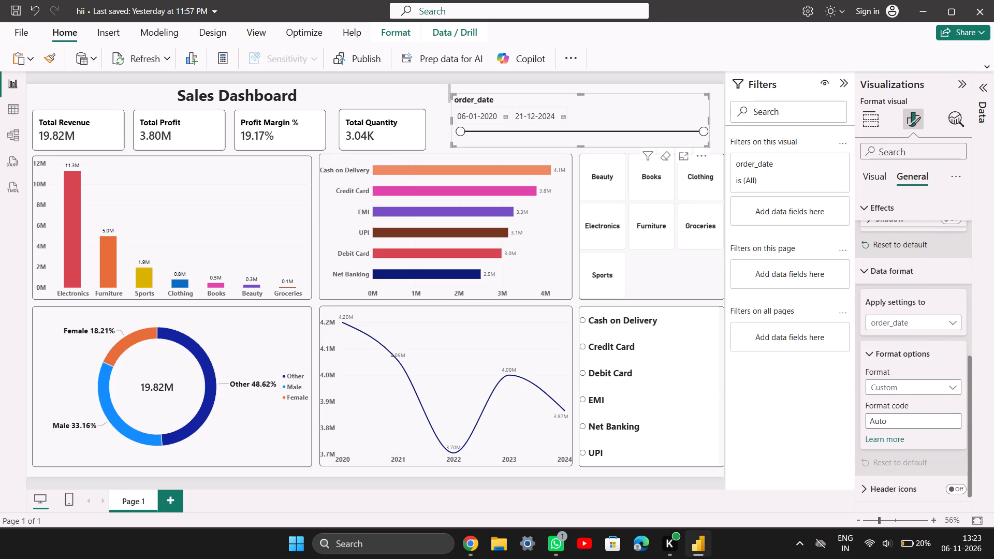
Turn the ORDER DATE title of the order_date slicer back on.
scroll(901, 426, down, 1)
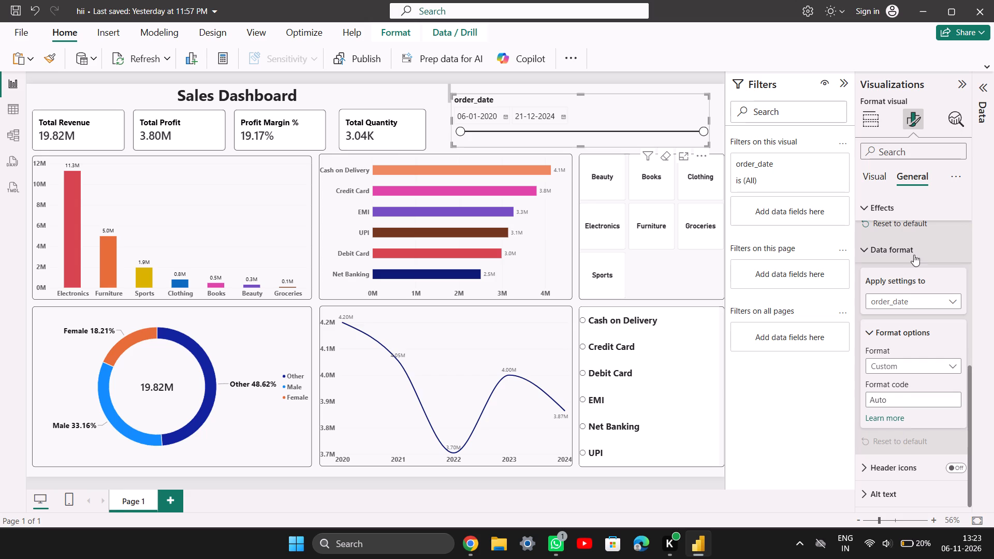
scroll(918, 252, up, 4)
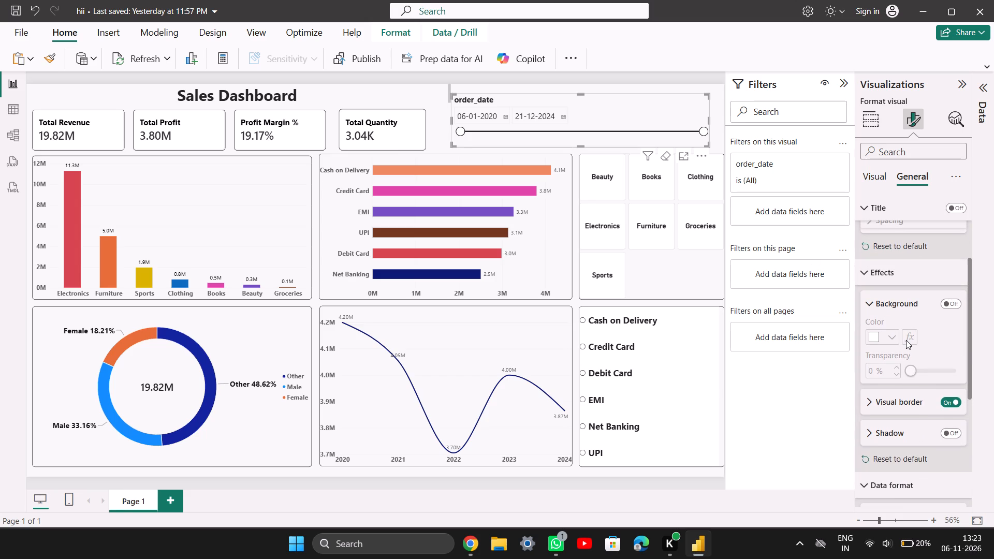
scroll(896, 319, up, 1)
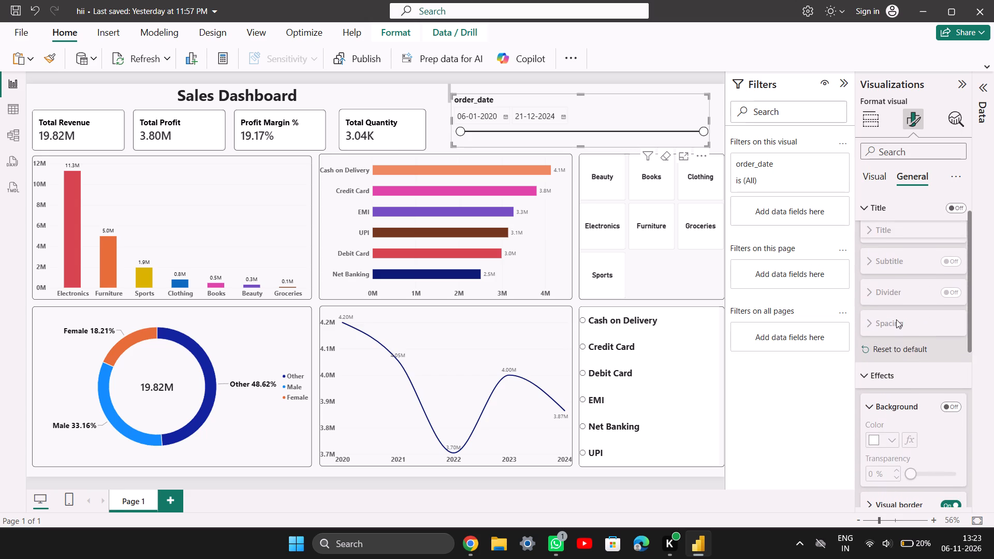
scroll(896, 319, up, 2)
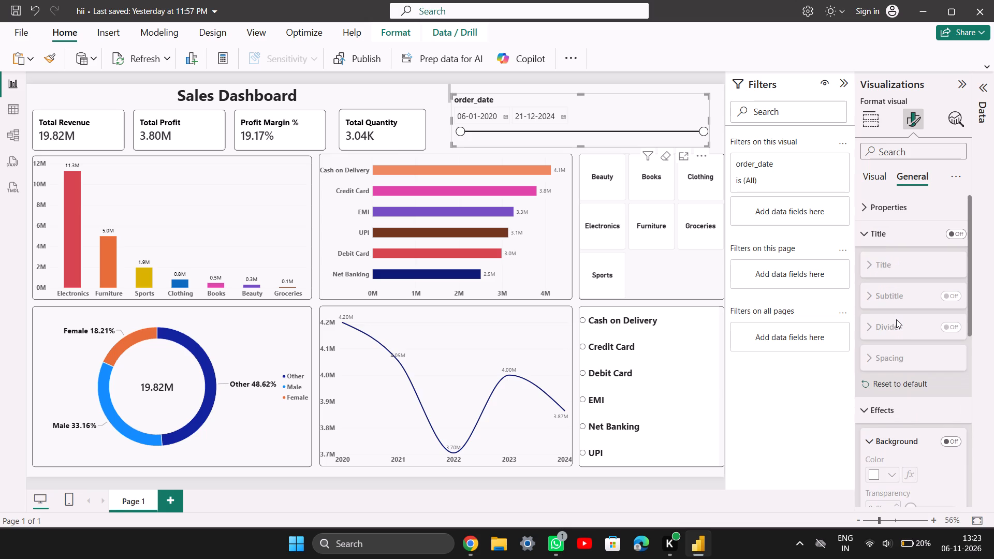
scroll(896, 319, up, 1)
click(954, 237)
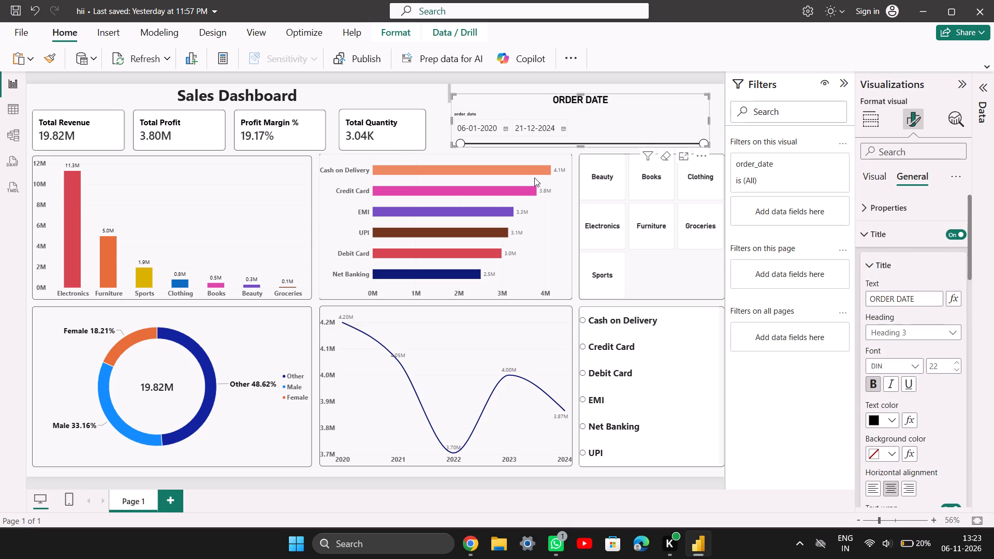
Make the order_date slicer taller by extending its lower edge slightly past the top of the visuals below, then deselect it.
drag(580, 146, 572, 262)
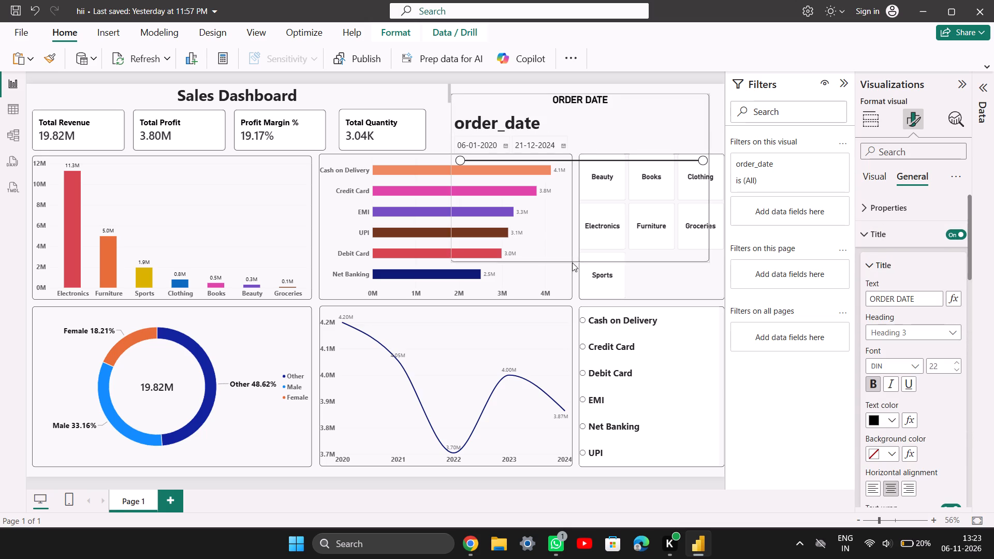
drag(572, 262, 580, 180)
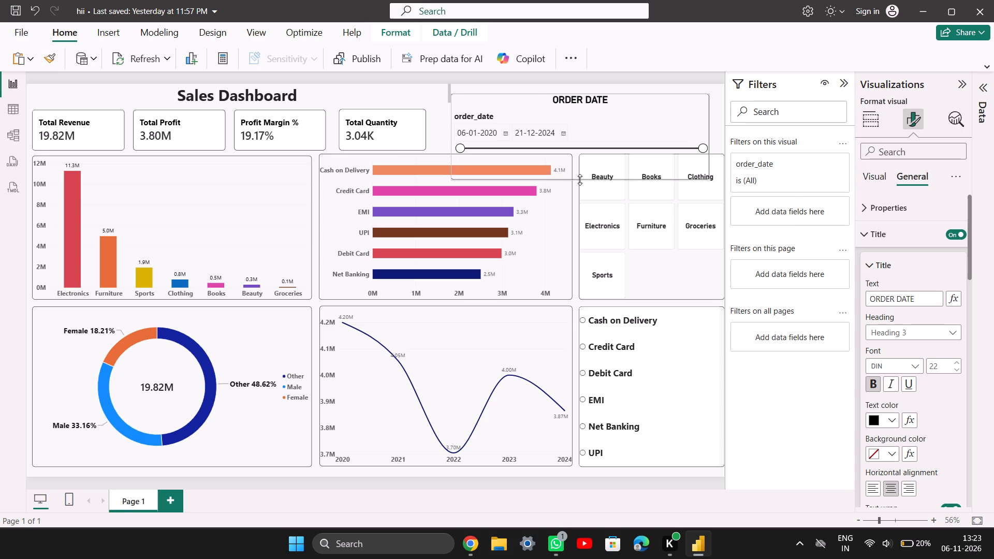
click(438, 134)
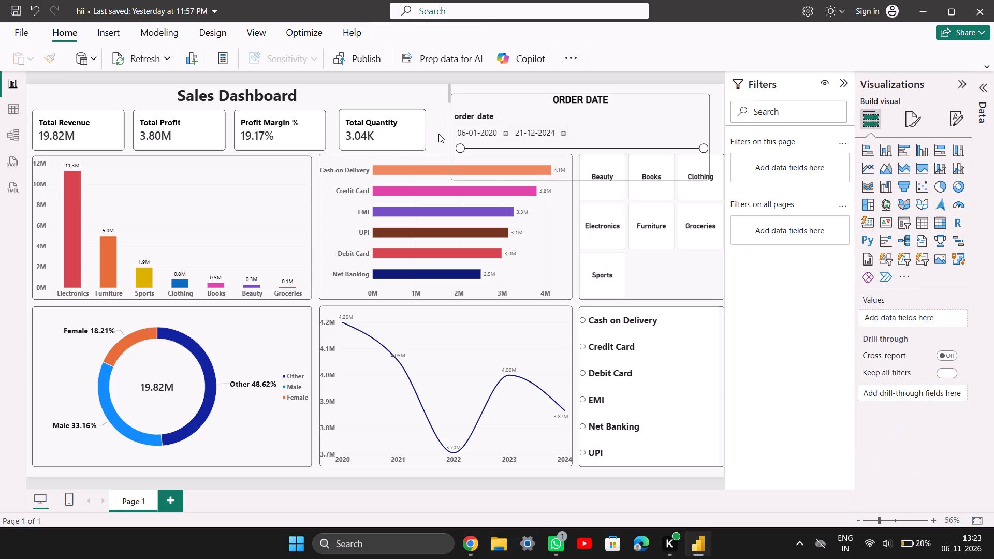
key(Delete)
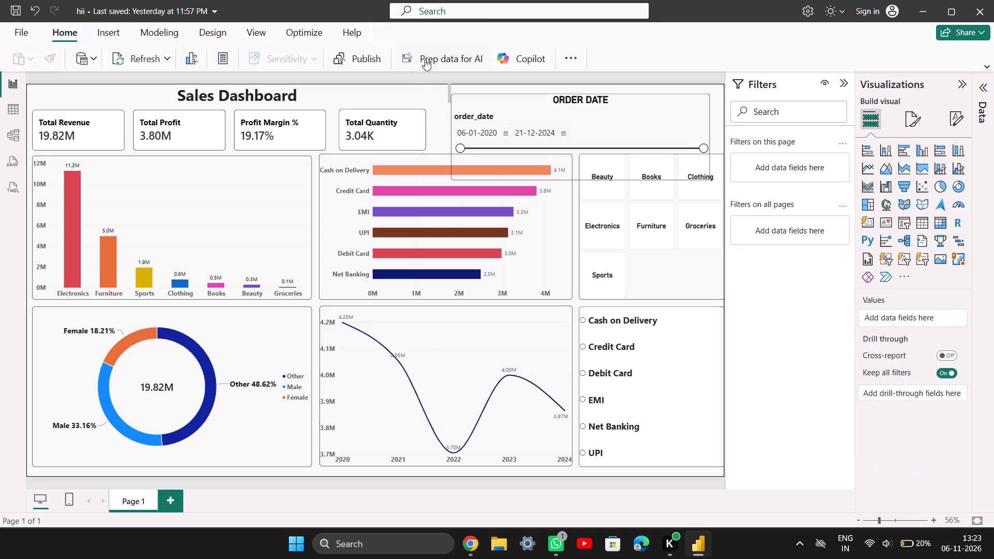
drag(418, 77, 520, 102)
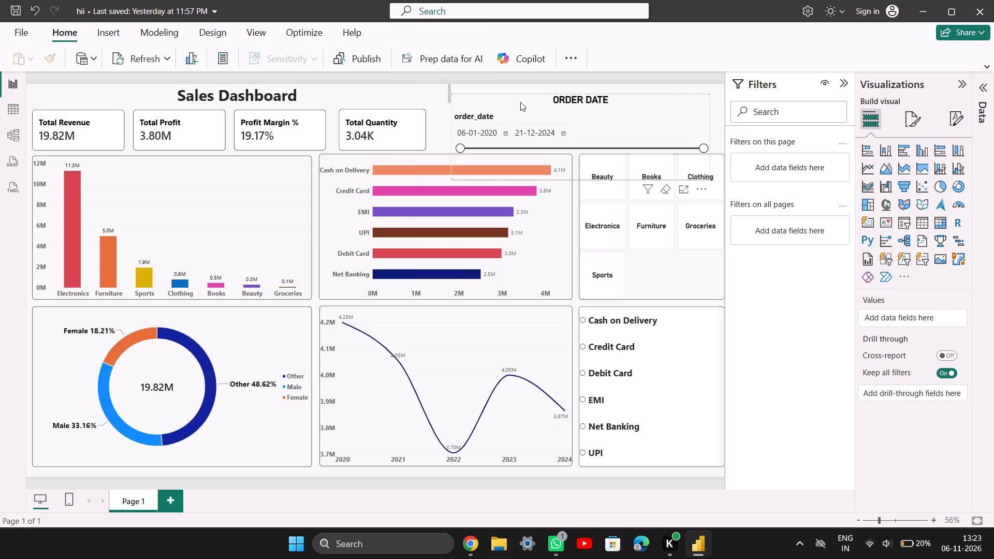
Capture a screen snip of the dashboard area containing the order_date slicer with its title and header.
key(Print)
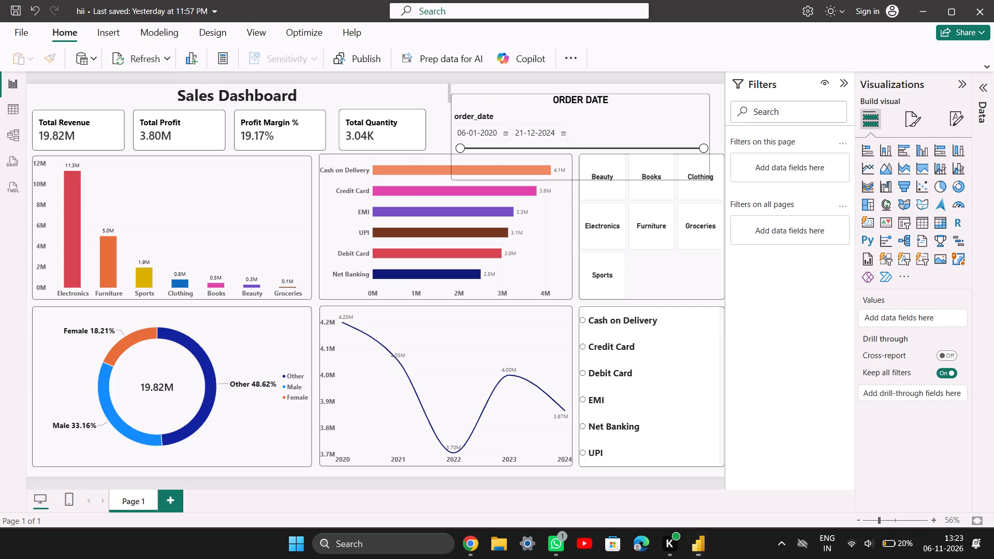
drag(211, 73, 808, 329)
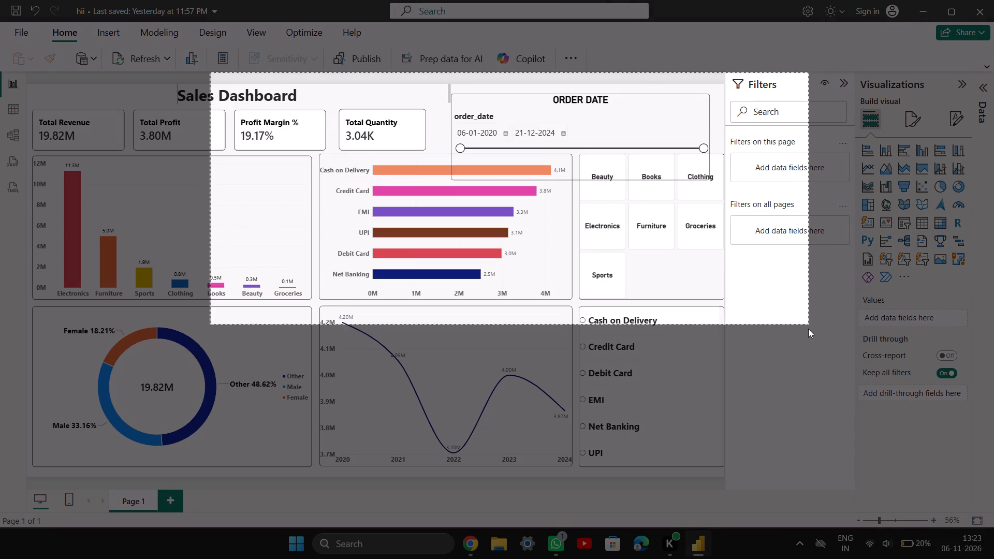
drag(808, 329, 754, 256)
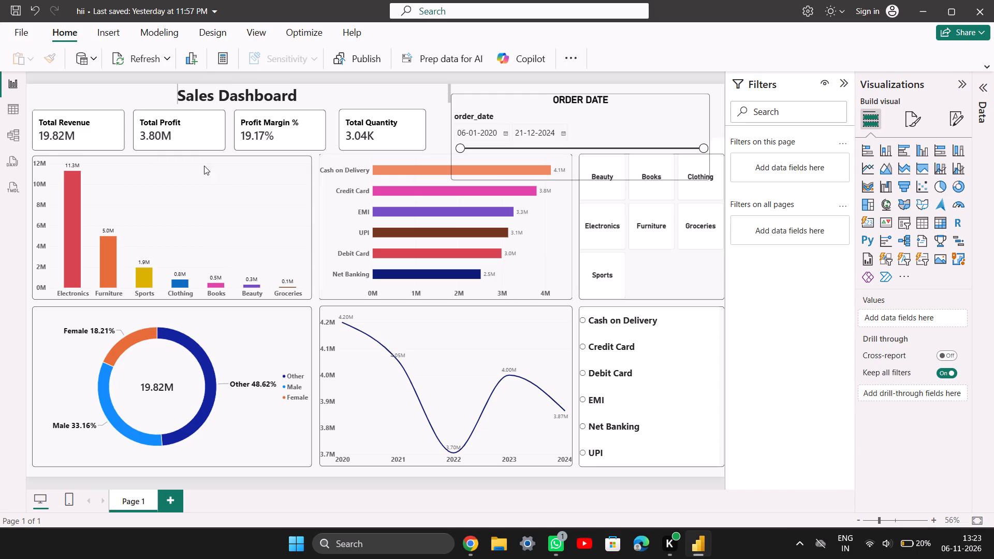
Switch to Chrome and ask Google's AI "how to remove order_date" with the dashboard snip attached.
click(479, 549)
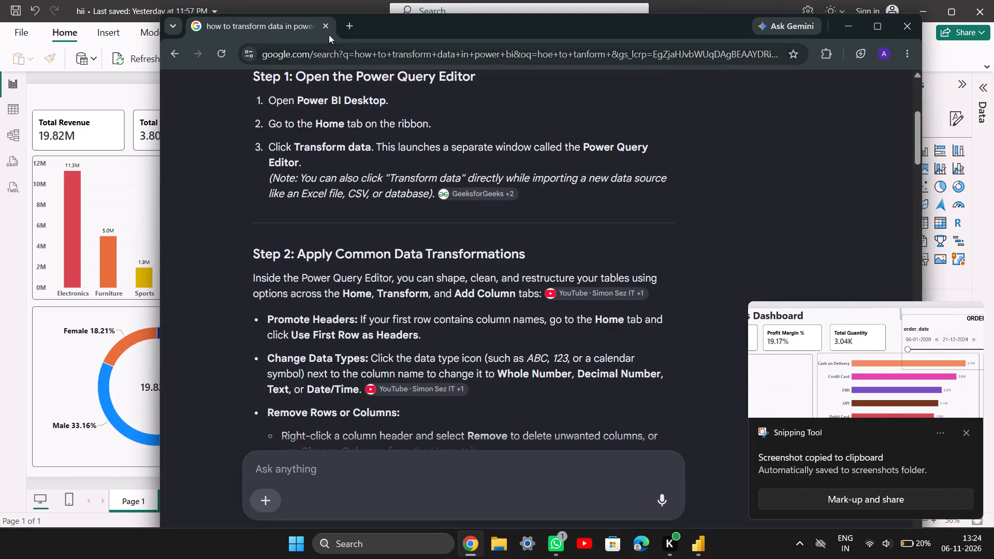
scroll(381, 220, up, 10)
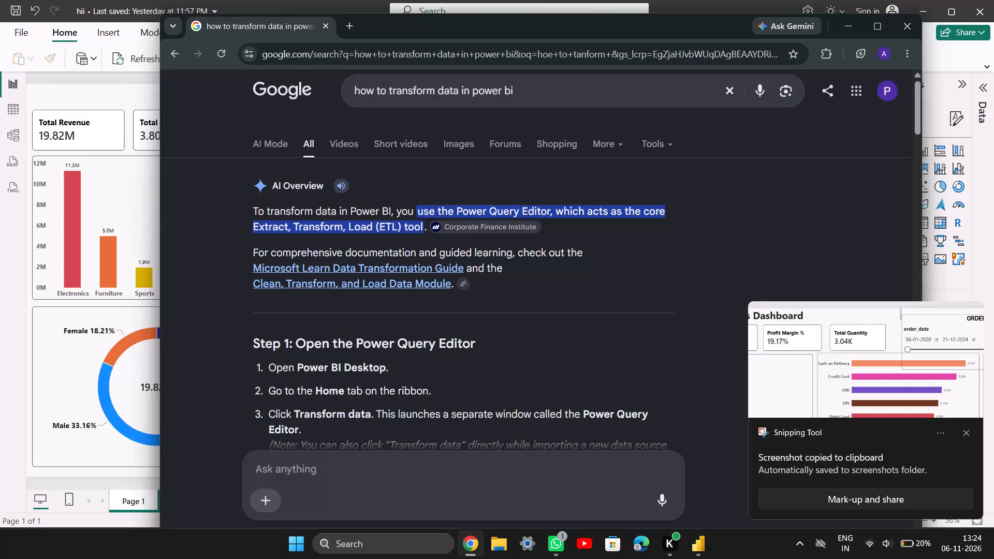
click(287, 469)
key(ctrl+v)
text(how to remove)
key(space)
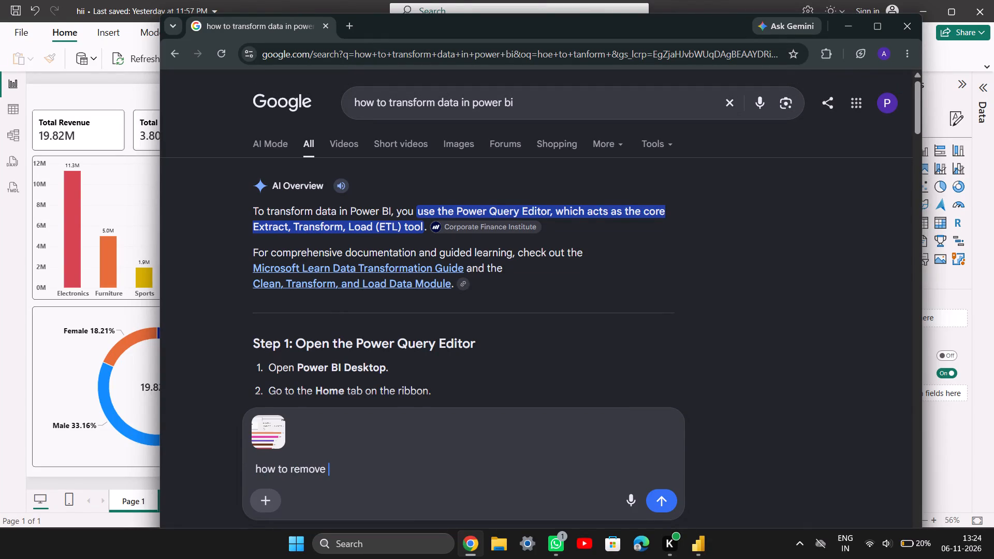
text(order)
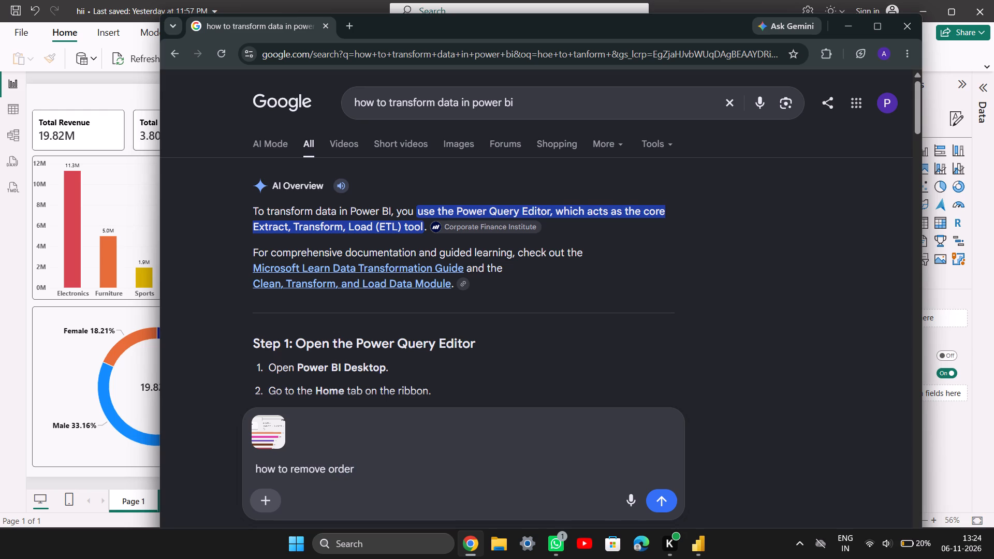
key(shift+underscore)
text(date)
click(669, 499)
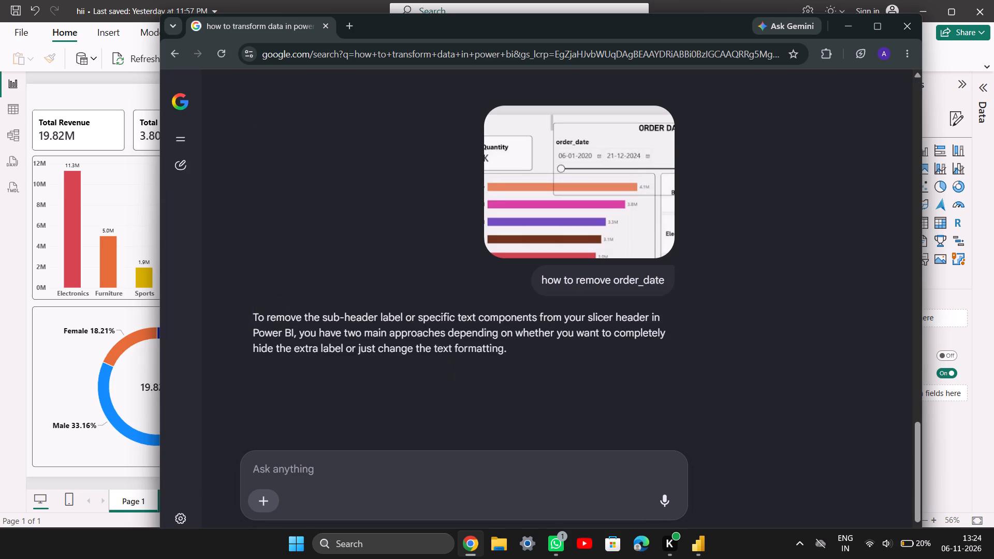
Connect all offered Google apps to Search services and close the connection dialog.
scroll(463, 311, down, 1)
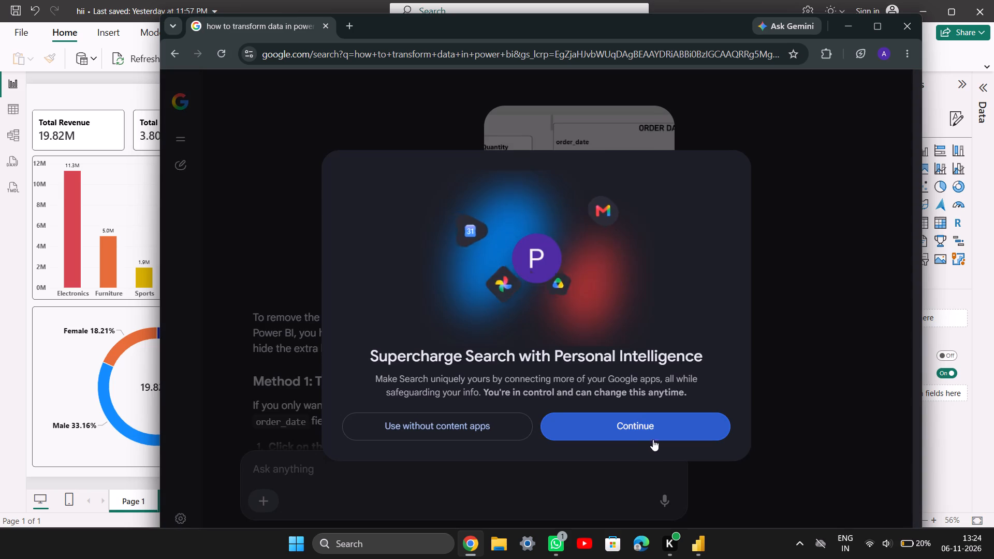
click(655, 434)
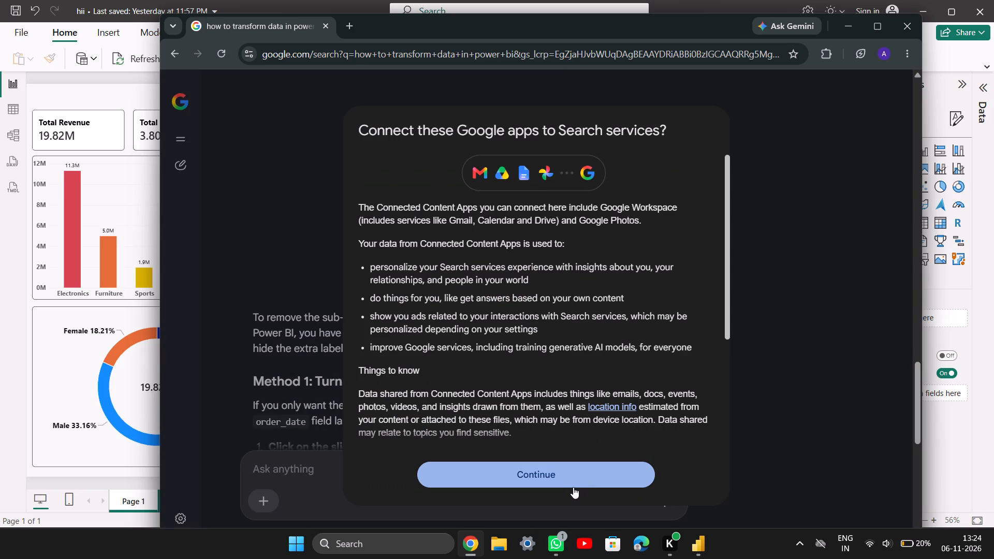
click(573, 487)
click(580, 475)
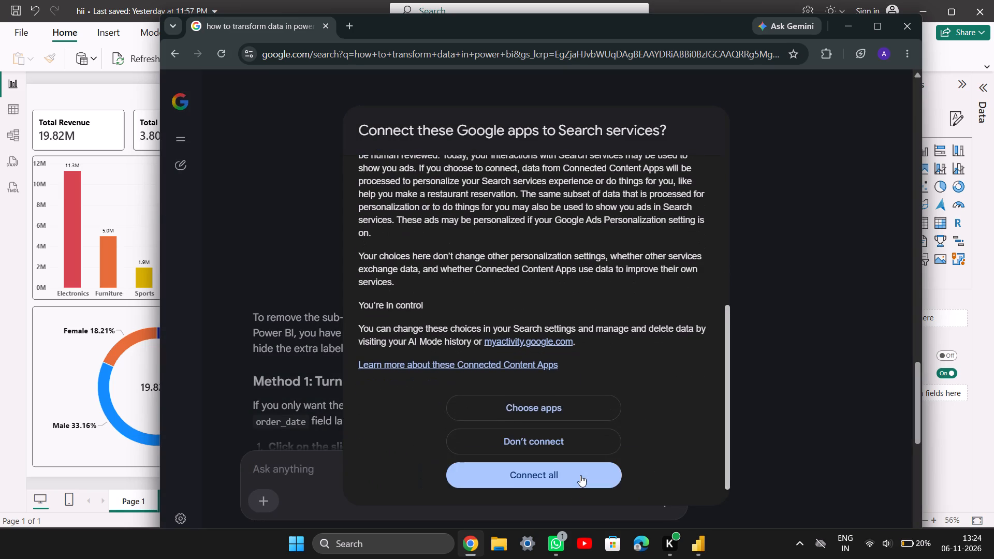
click(580, 475)
click(778, 163)
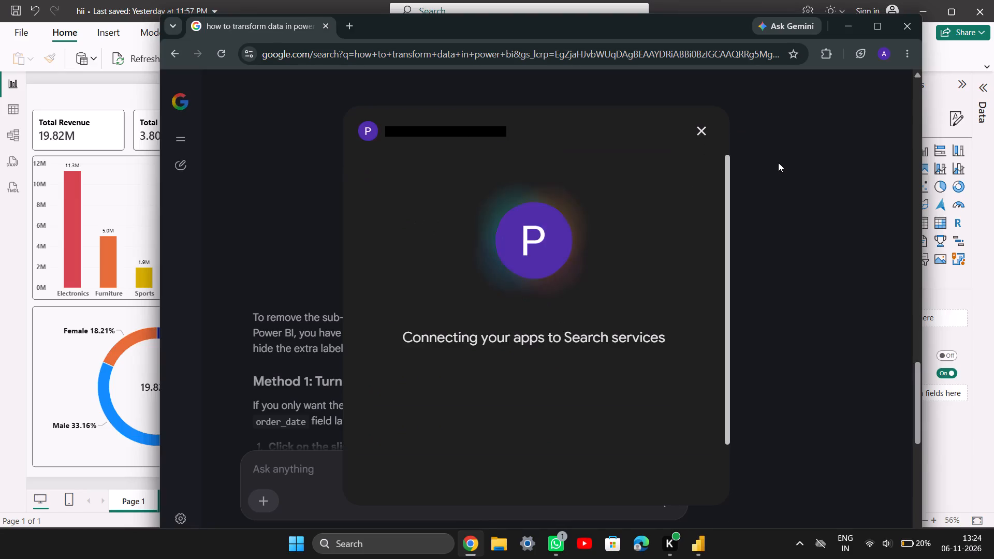
click(704, 131)
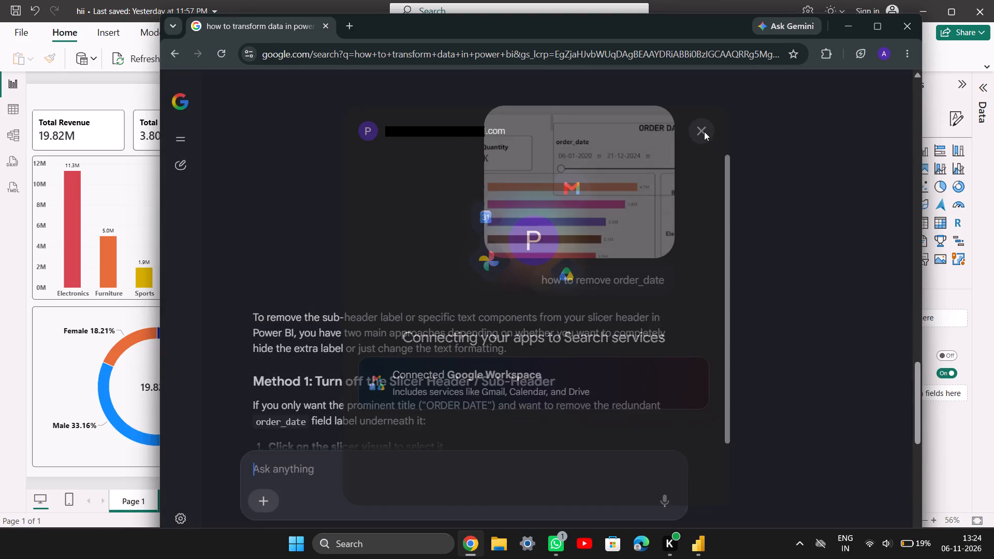
Read both suggested methods for removing the order_date label in an enlarged browser window, then return to Power BI.
scroll(449, 356, down, 2)
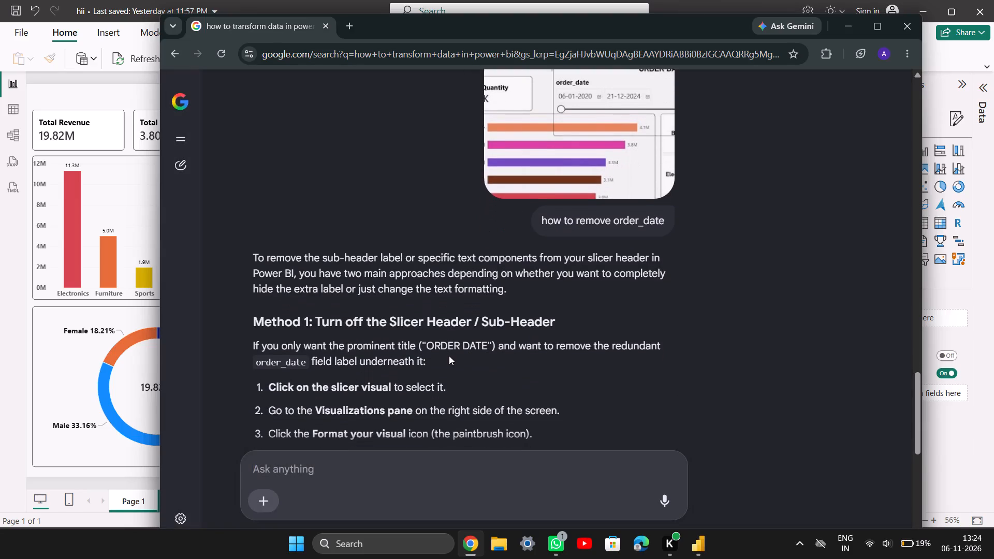
scroll(467, 351, down, 1)
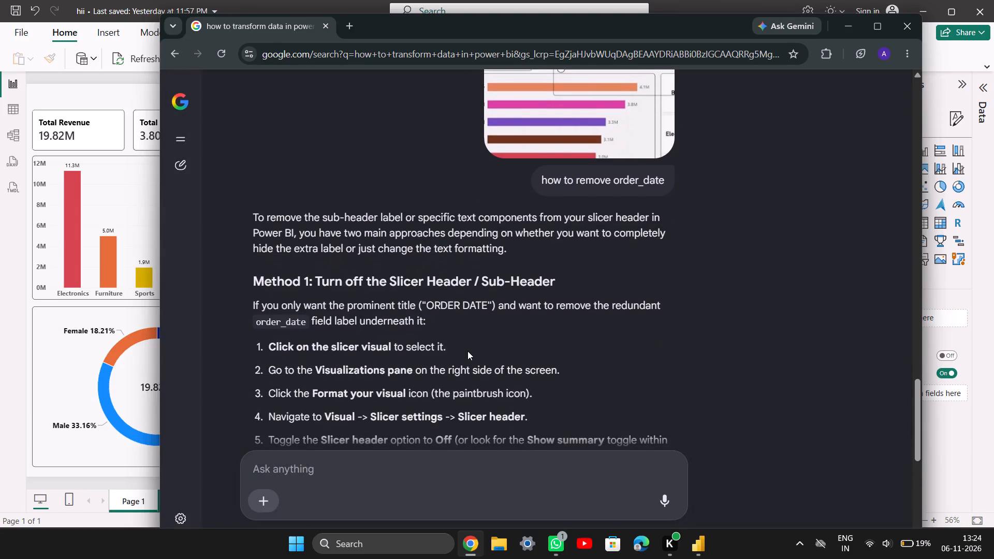
scroll(467, 351, down, 1)
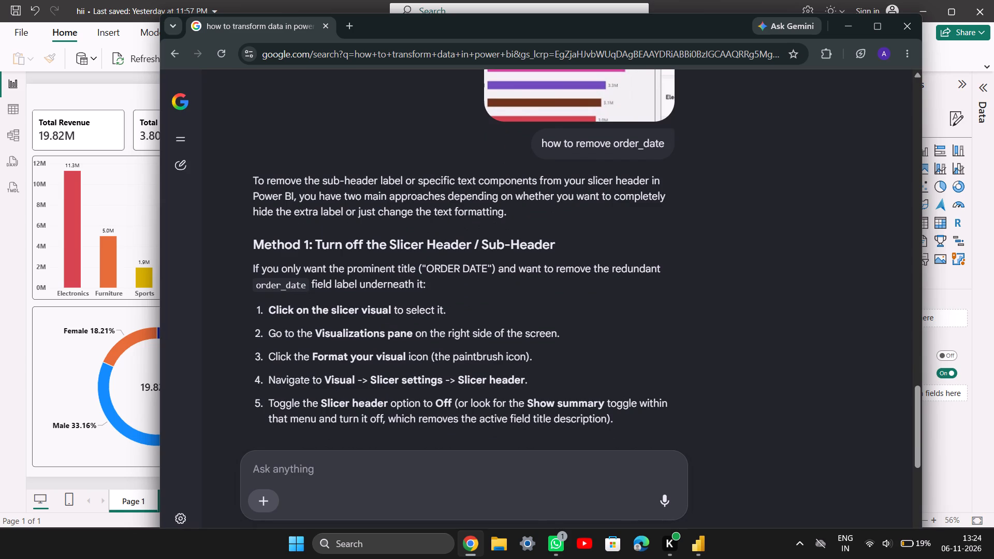
drag(425, 28, 309, 35)
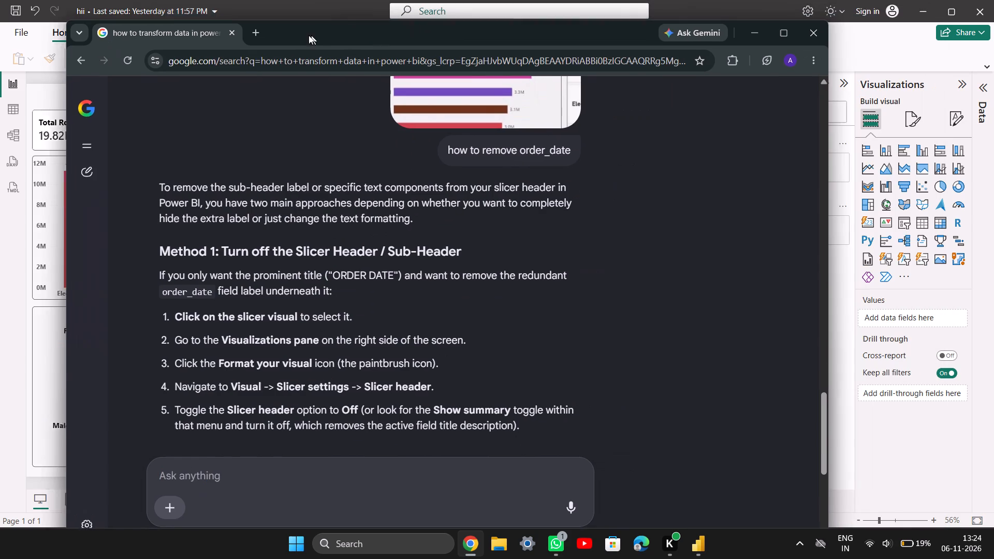
drag(309, 35, 289, 0)
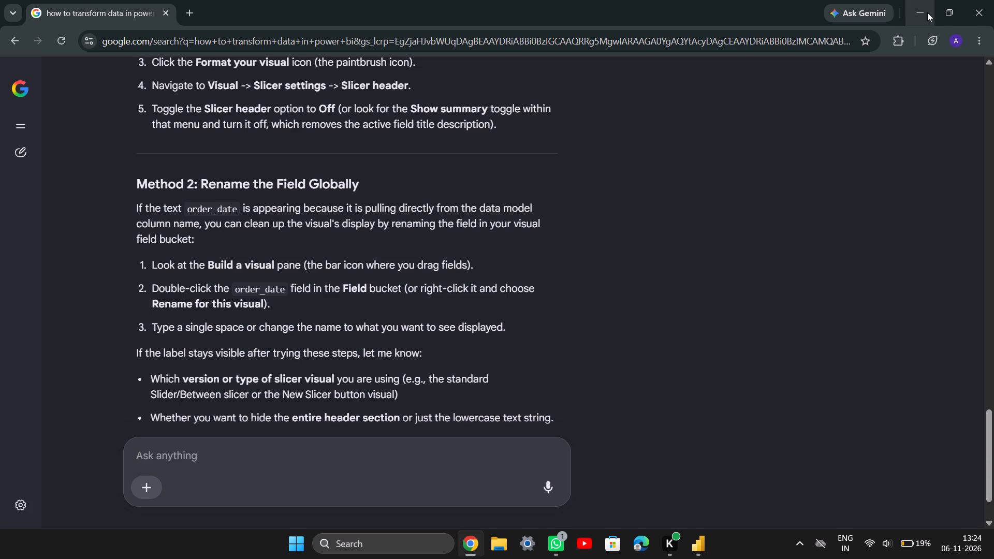
scroll(624, 83, up, 1)
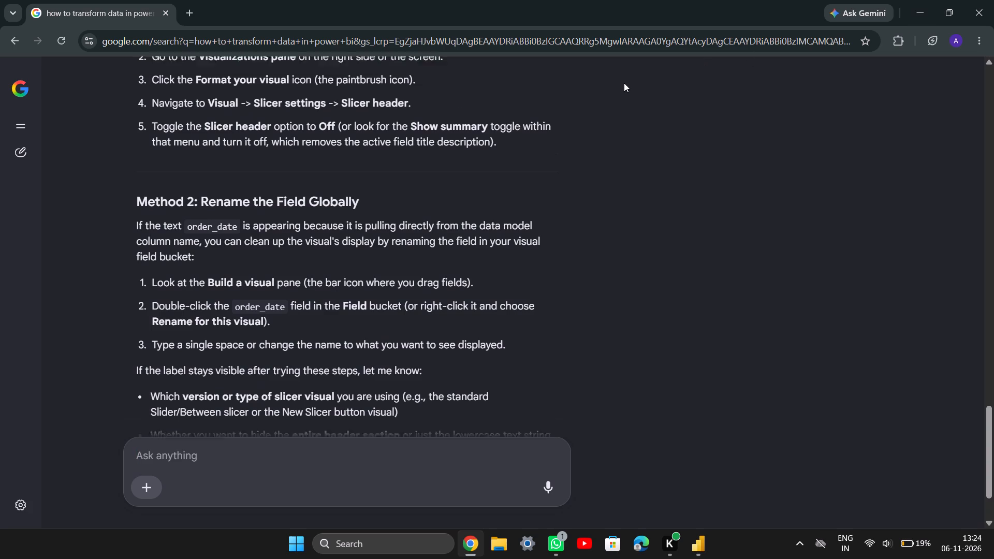
scroll(624, 83, up, 2)
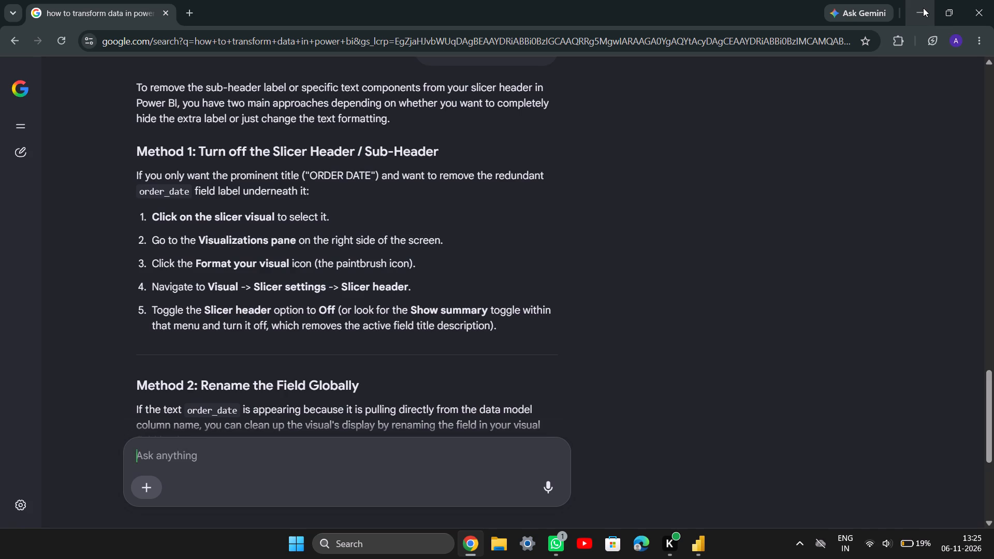
click(923, 8)
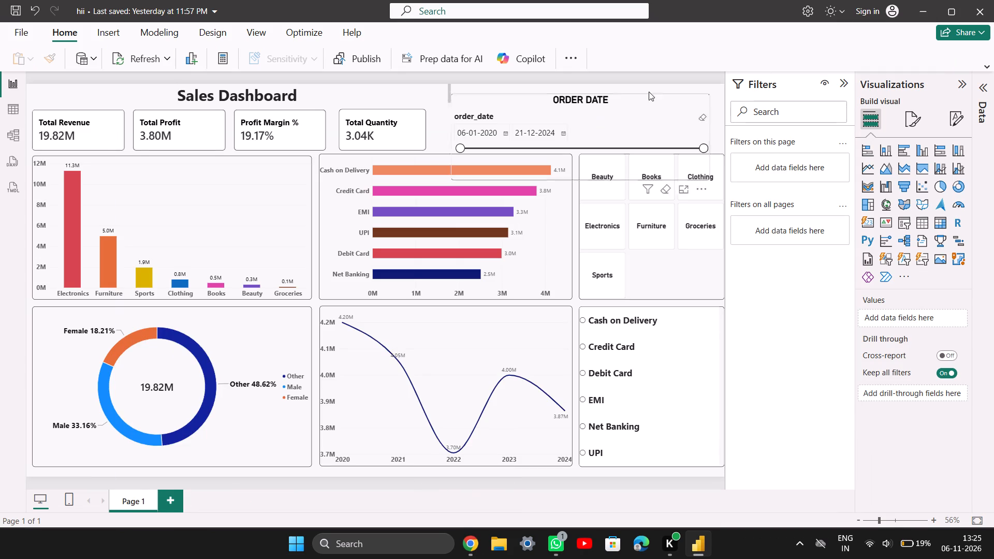
Following Method 1 from the Chrome answer, turn off the slicer header on the order date slicer.
click(907, 113)
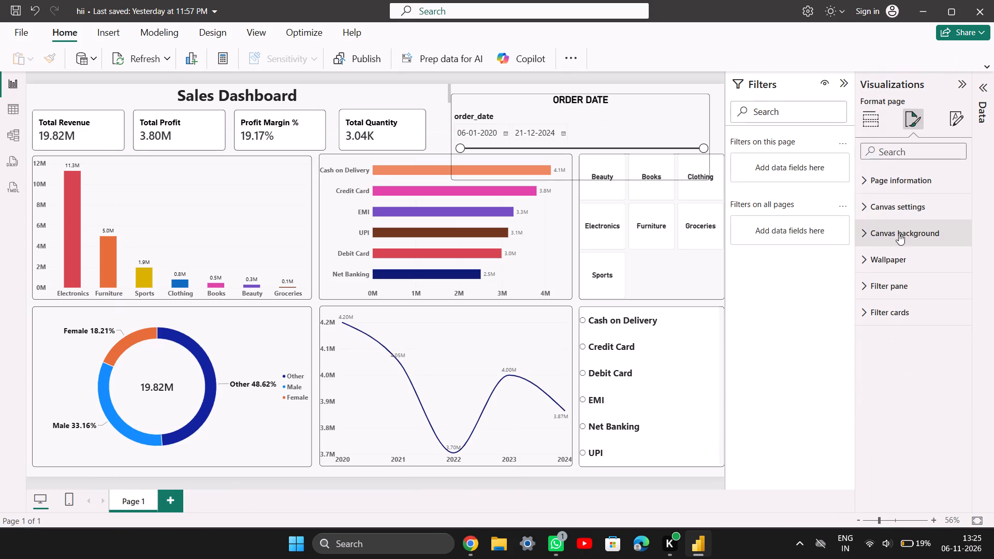
click(631, 123)
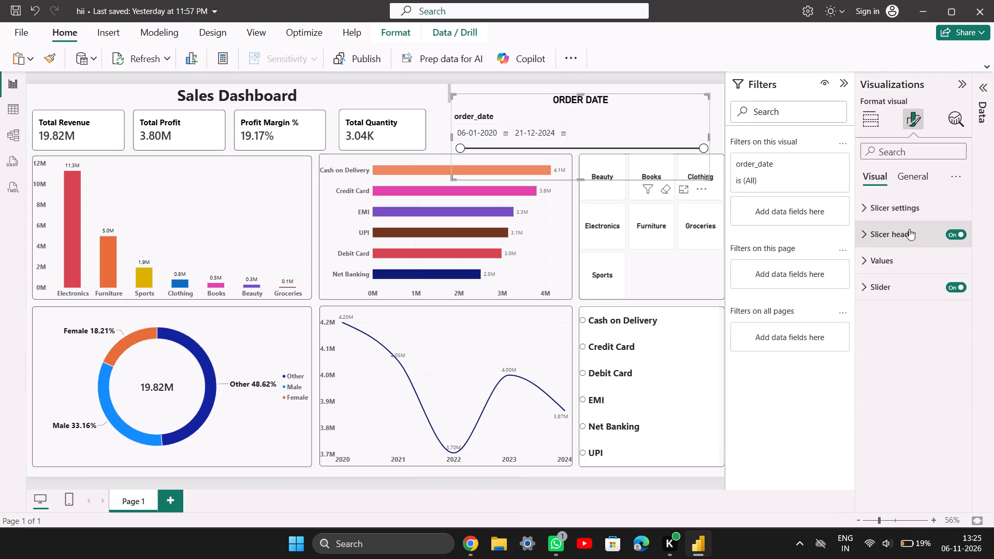
click(475, 538)
click(475, 538)
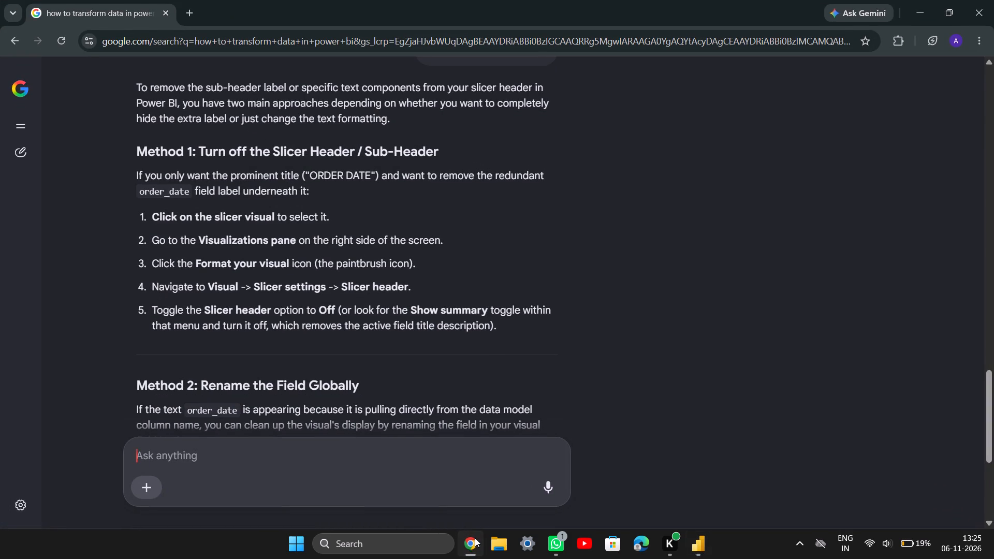
click(930, 204)
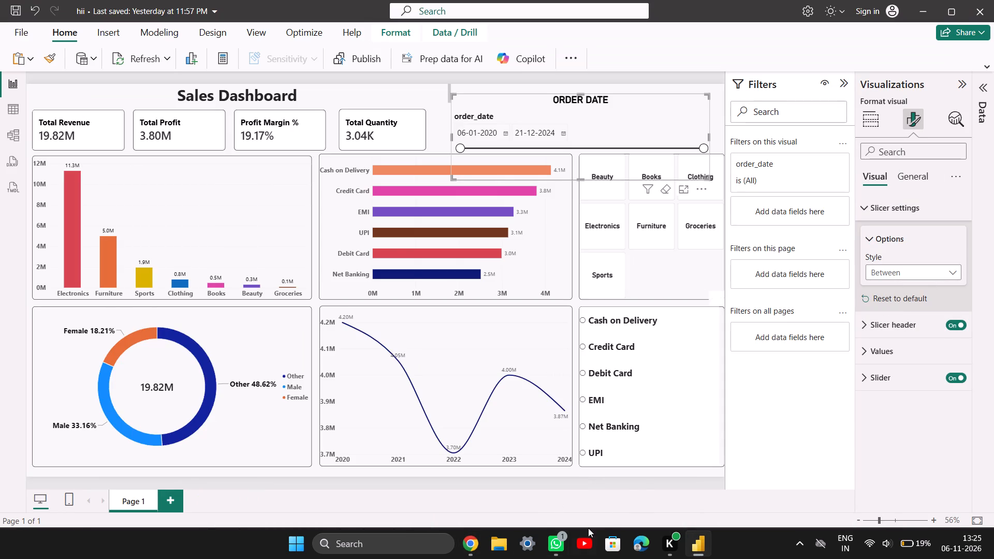
click(462, 552)
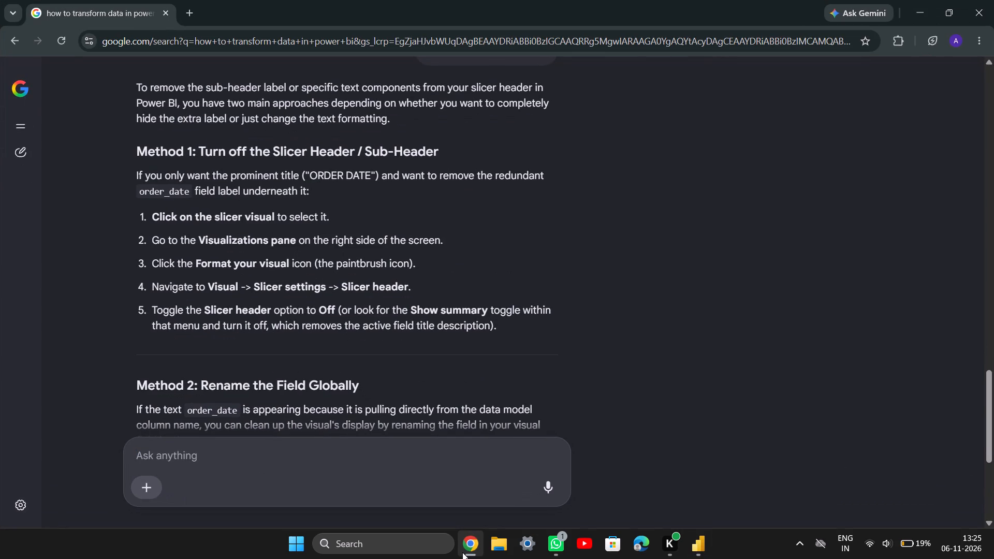
click(462, 552)
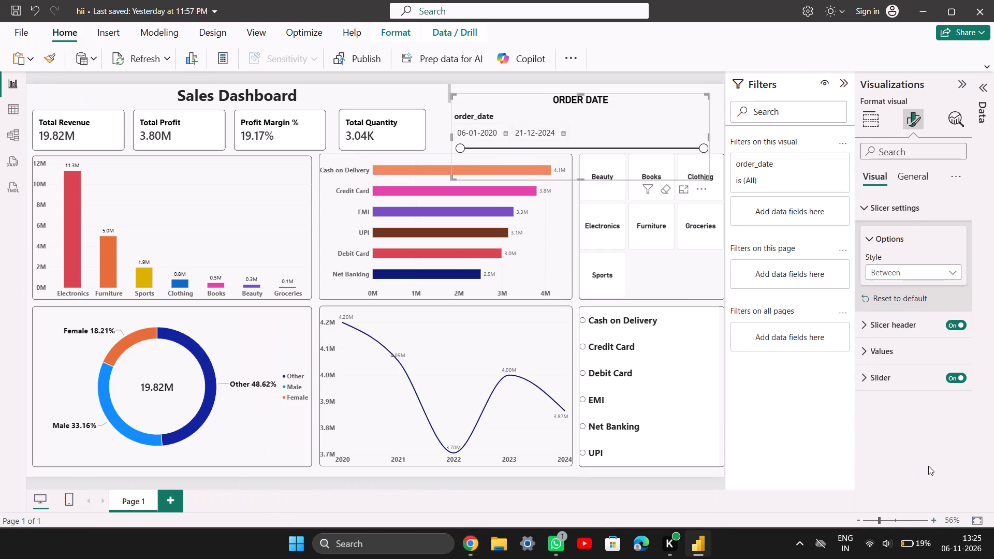
click(951, 325)
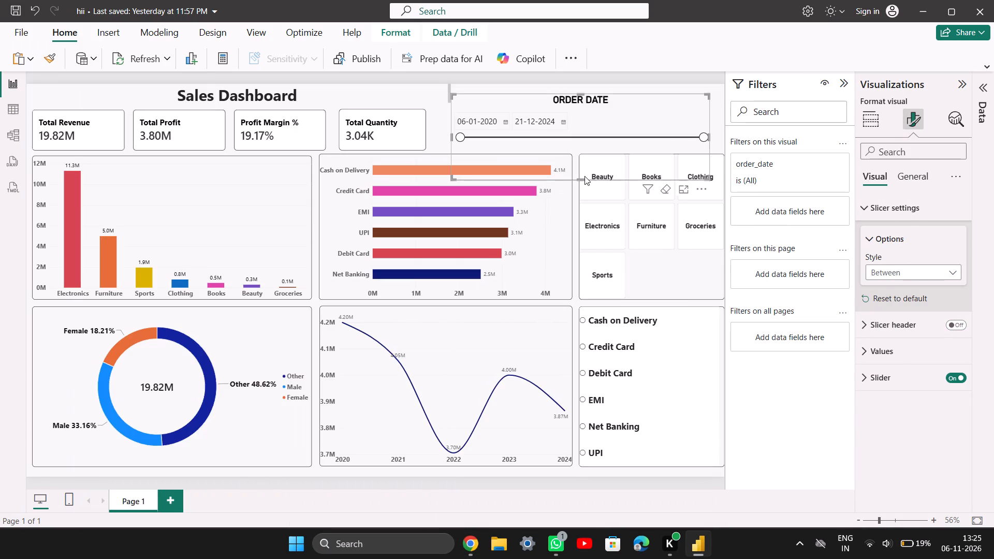
Shorten the order date slicer from its lower edge so it ends just above the payment chart and category slicer.
drag(579, 178, 594, 138)
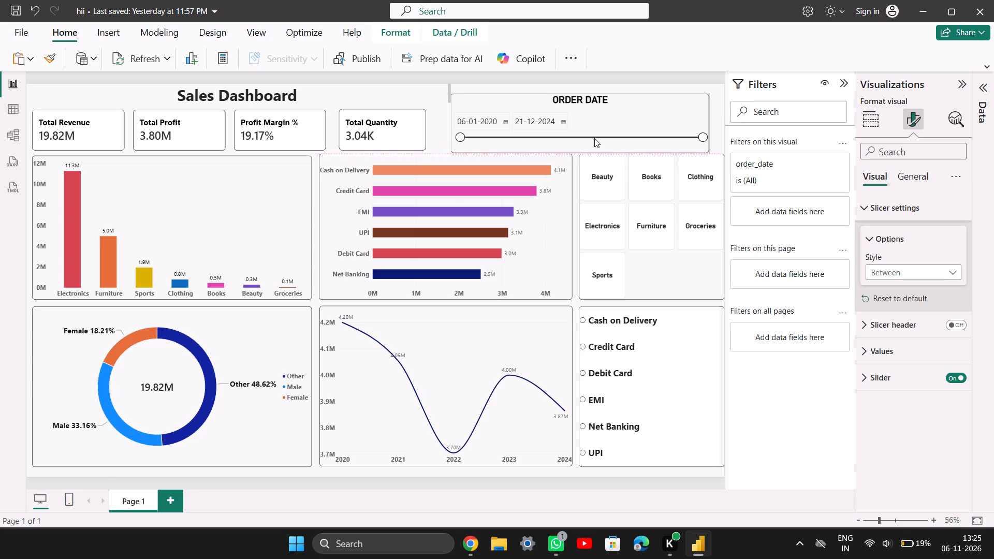
drag(594, 138, 594, 147)
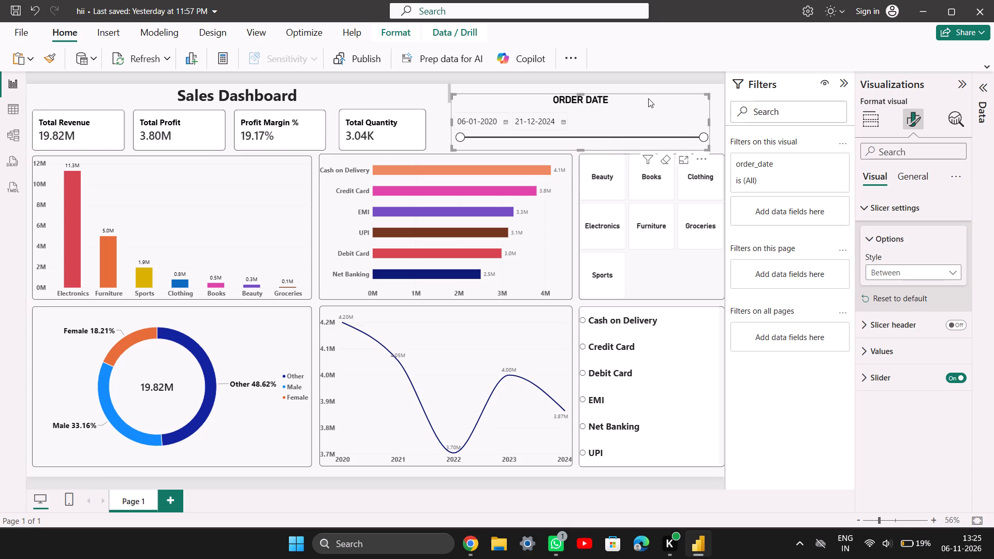
click(649, 98)
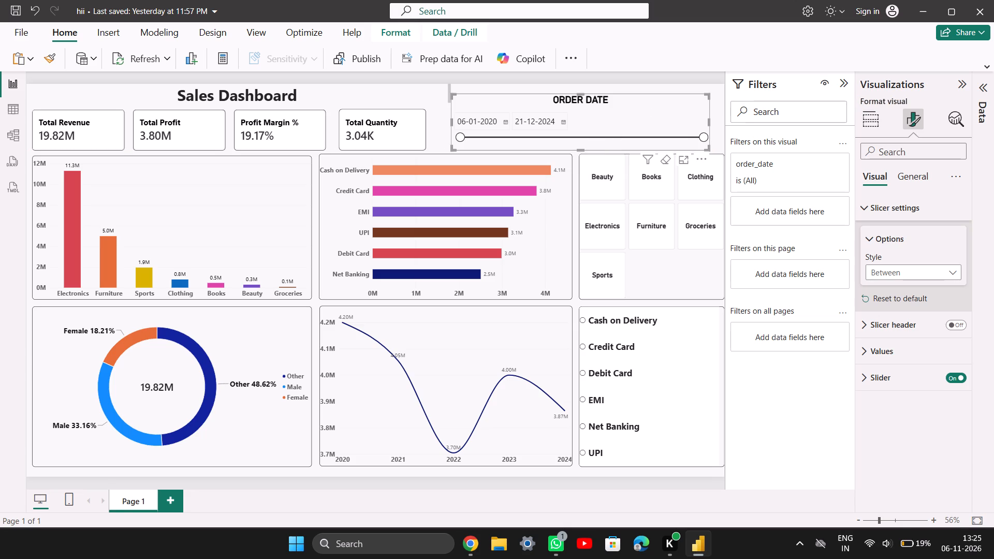
Make the order date slicer's date values bold and set their font size to 17.
click(491, 120)
click(881, 332)
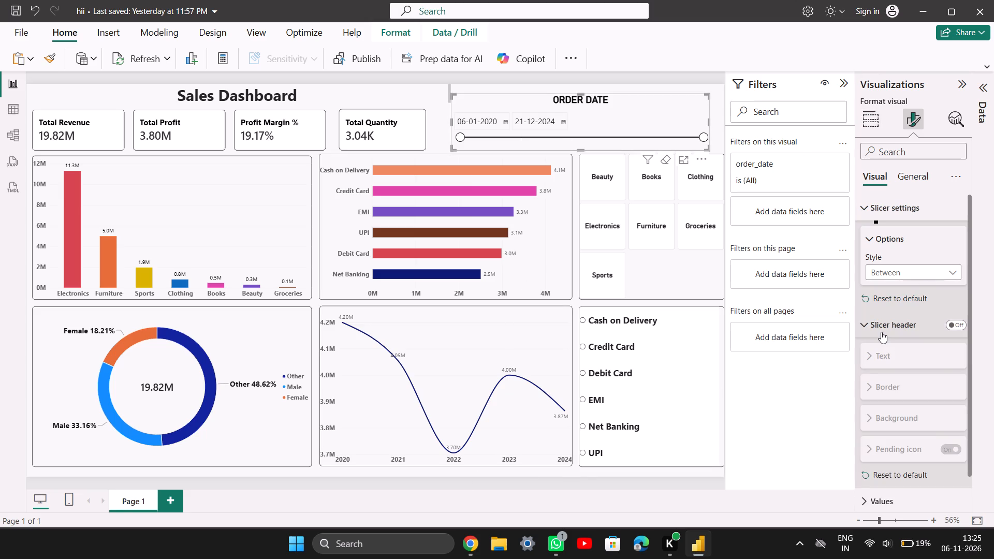
click(881, 332)
click(883, 360)
scroll(883, 360, down, 1)
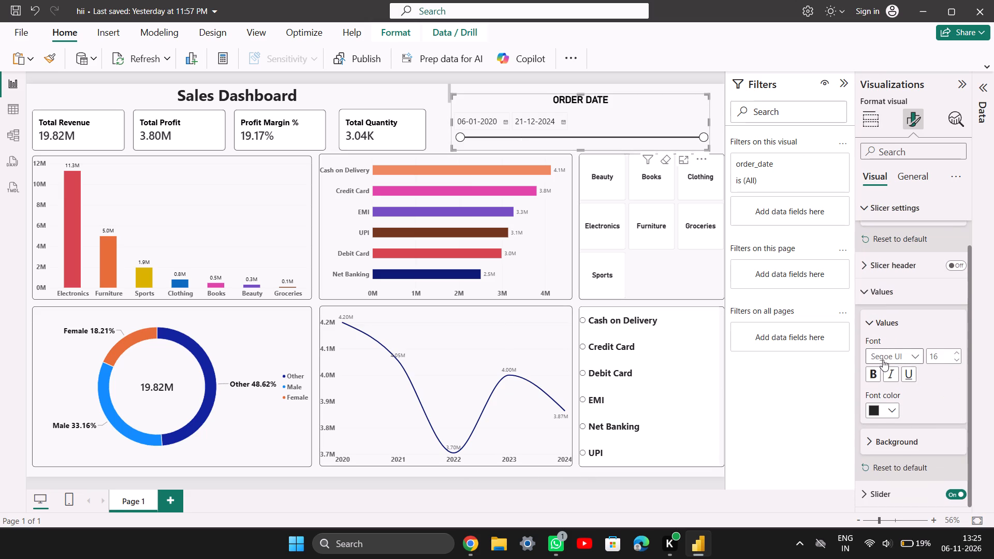
click(873, 377)
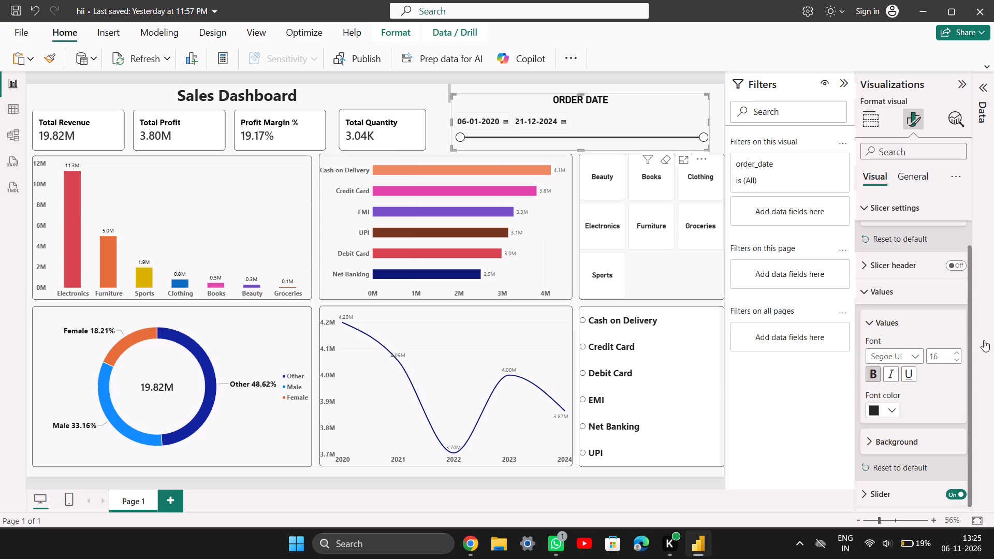
click(958, 351)
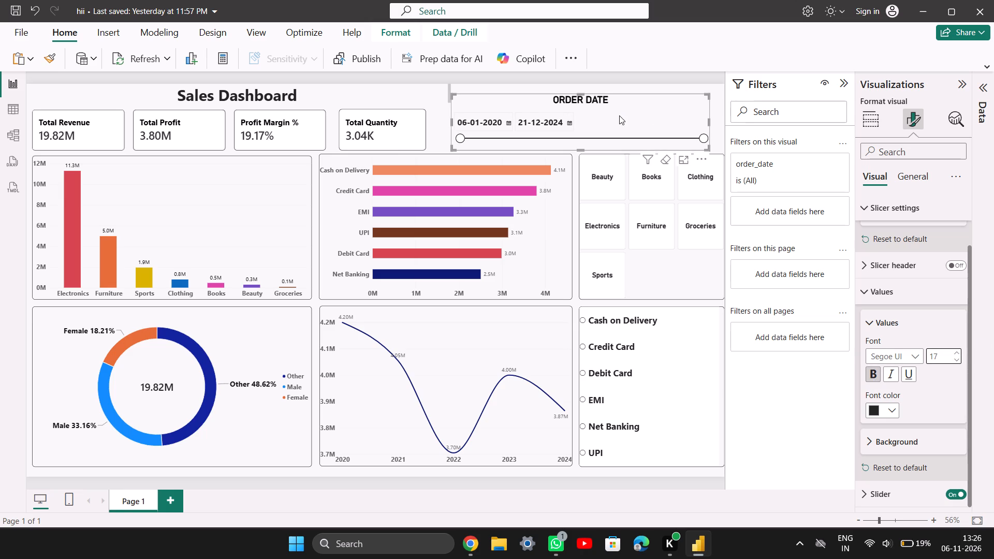
Move the order date slicer slightly up and enlarge it to fill the space between the Total Quantity card and the page edge.
drag(619, 115, 618, 110)
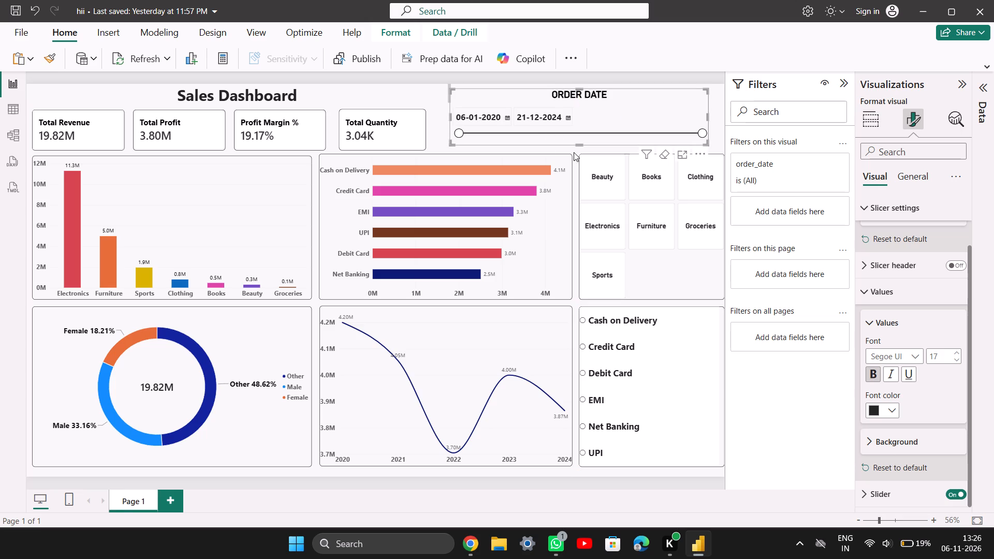
click(580, 143)
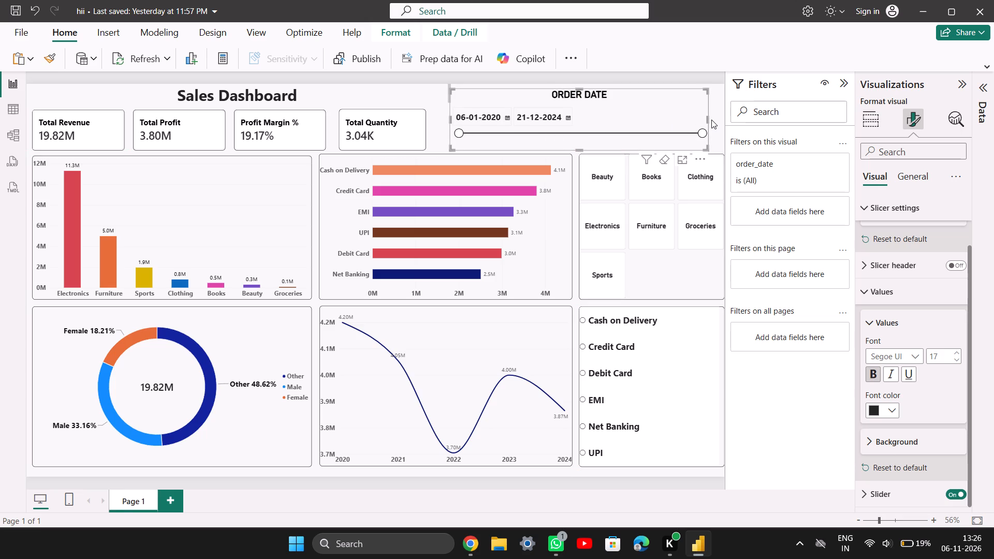
drag(708, 118, 714, 117)
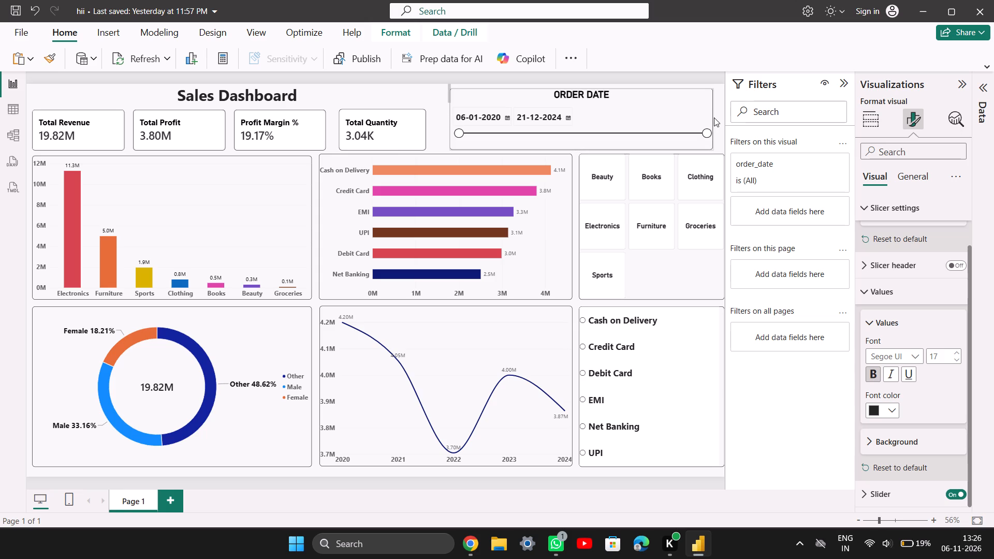
drag(714, 117, 722, 112)
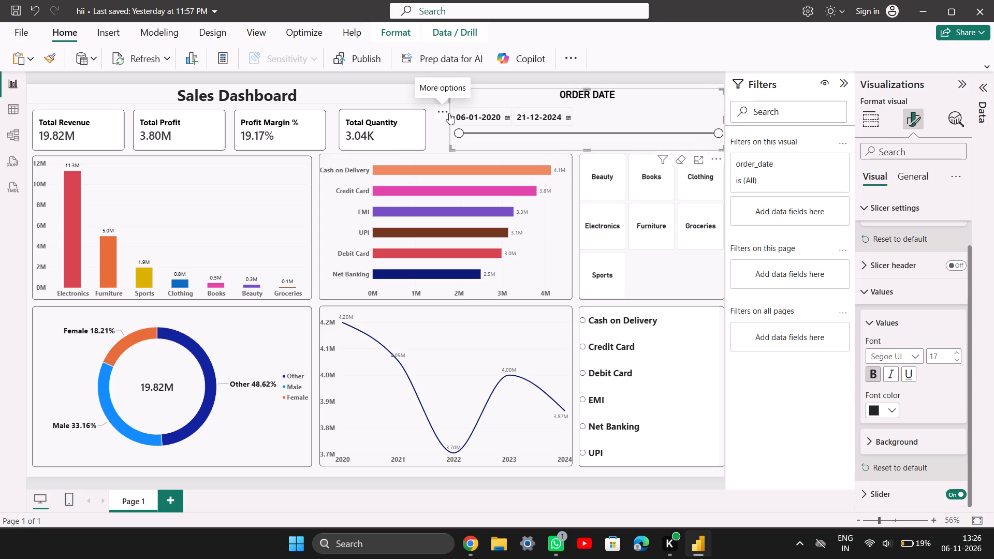
right_drag(450, 116, 443, 115)
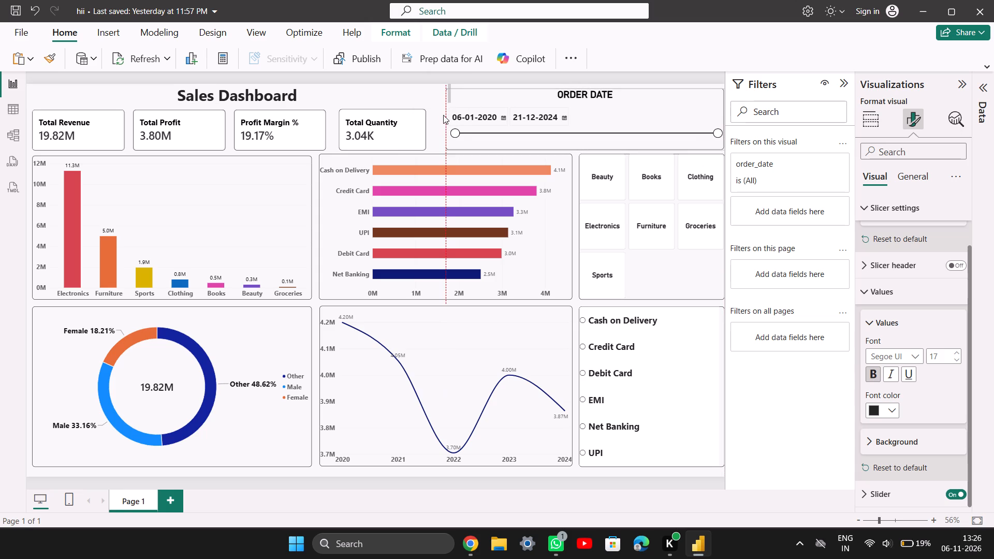
right_drag(443, 115, 435, 117)
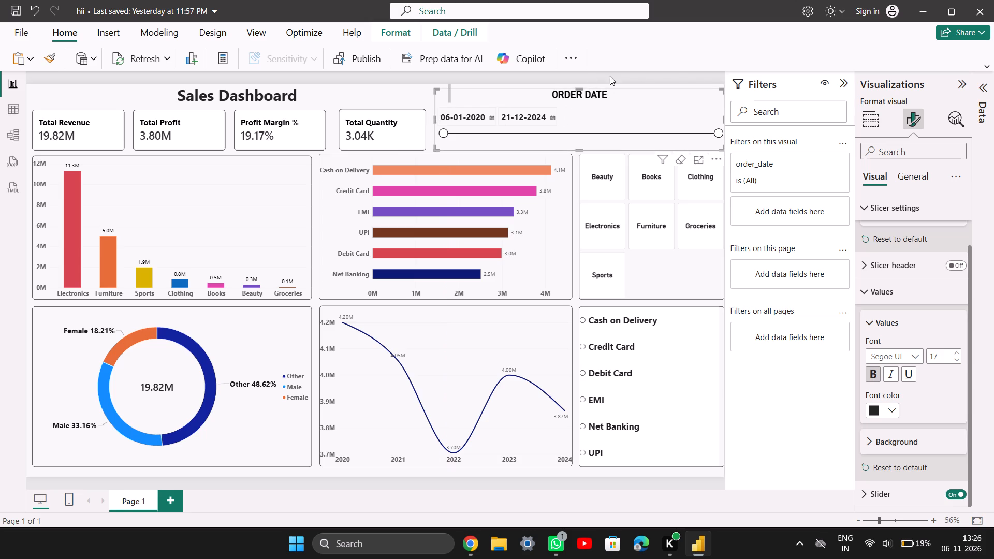
click(703, 55)
click(6, 297)
click(315, 301)
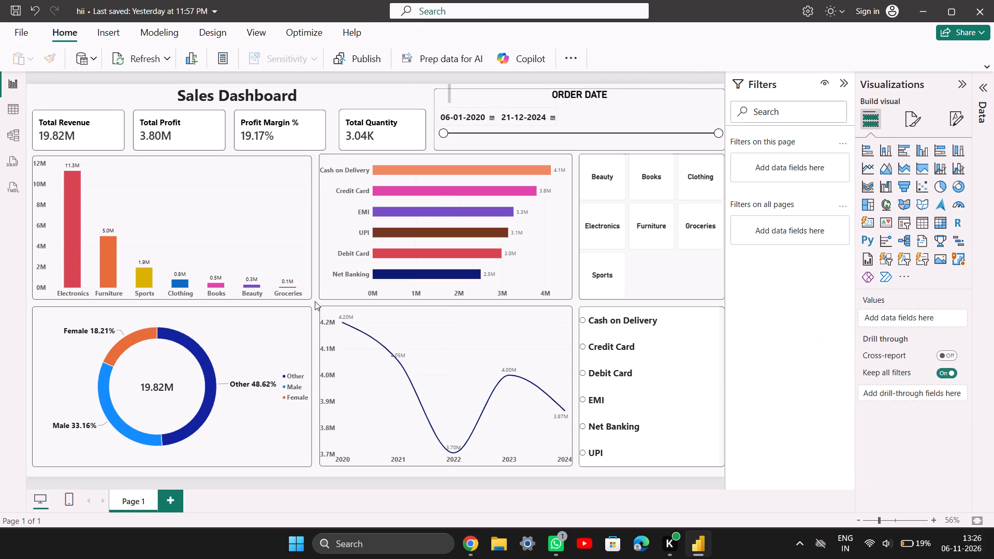
Collapse the Visualizations and Filters panes to give the dashboard canvas more room.
click(961, 81)
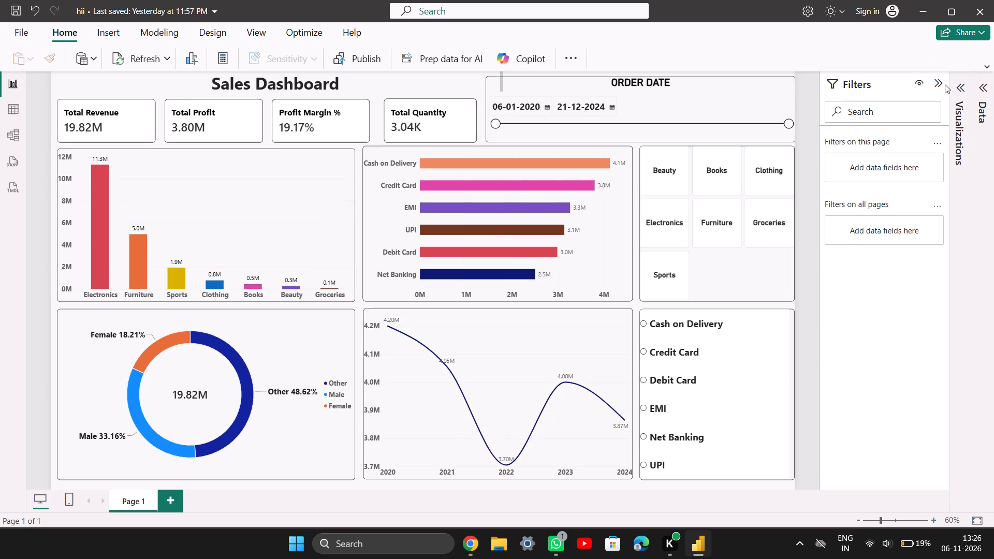
click(945, 84)
click(938, 83)
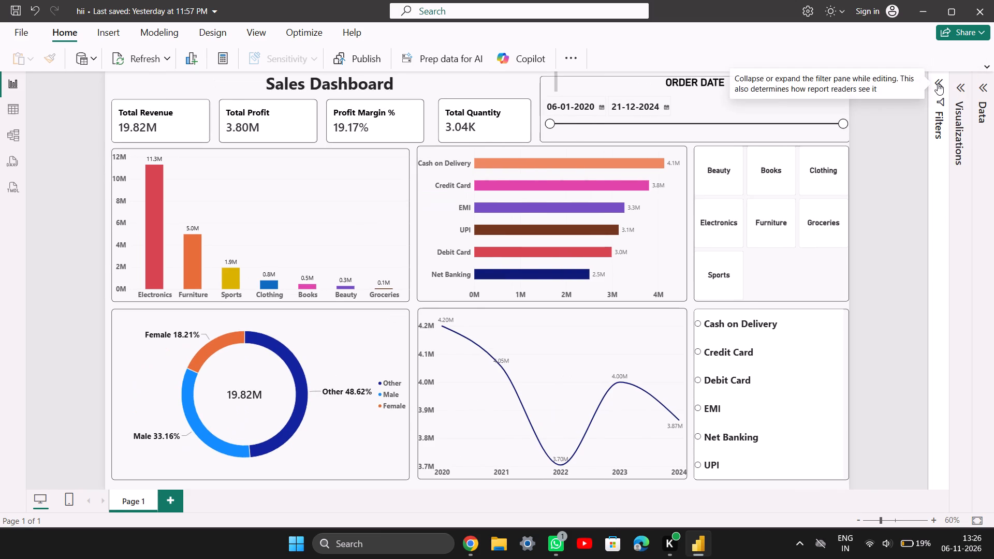
Turn on the title of the product category button slicer in its general formatting options.
click(815, 286)
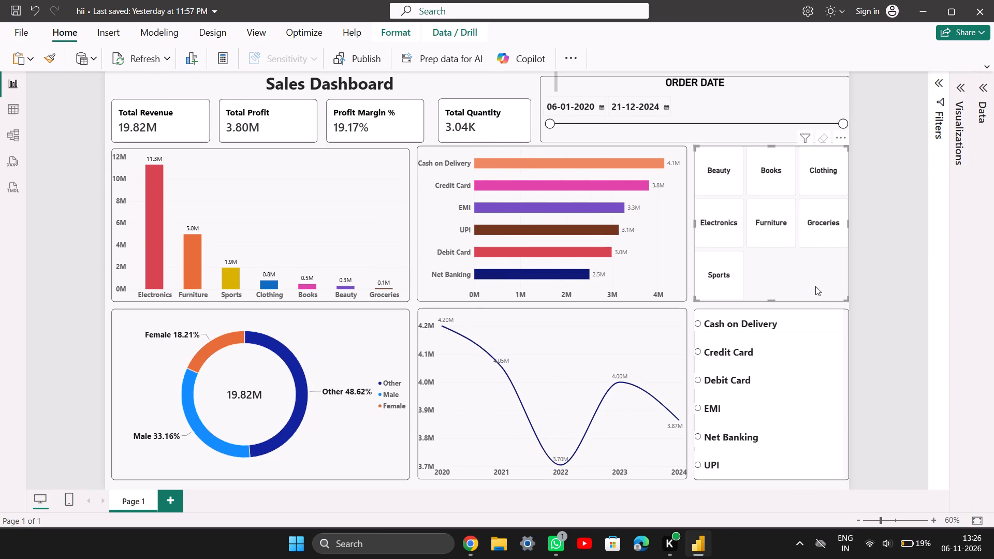
click(961, 91)
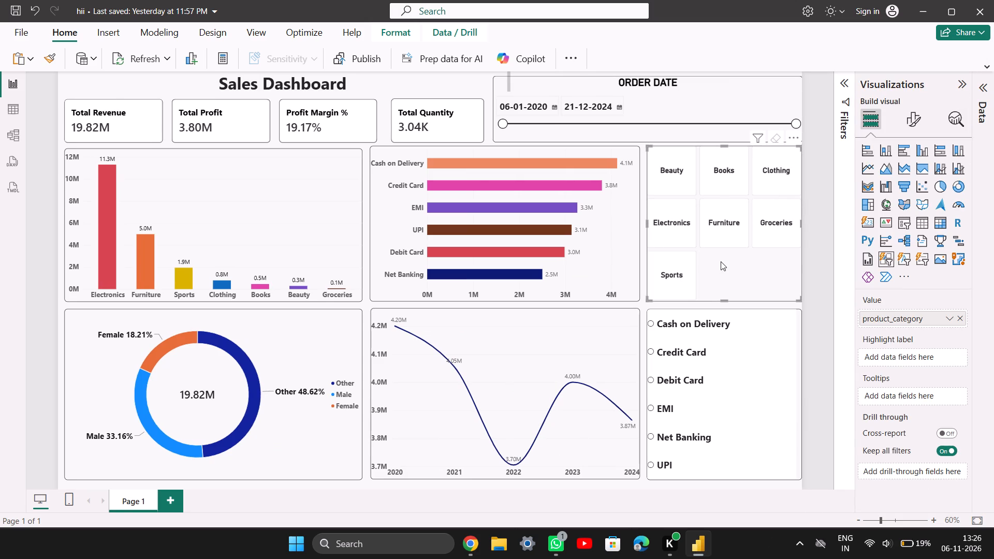
click(721, 261)
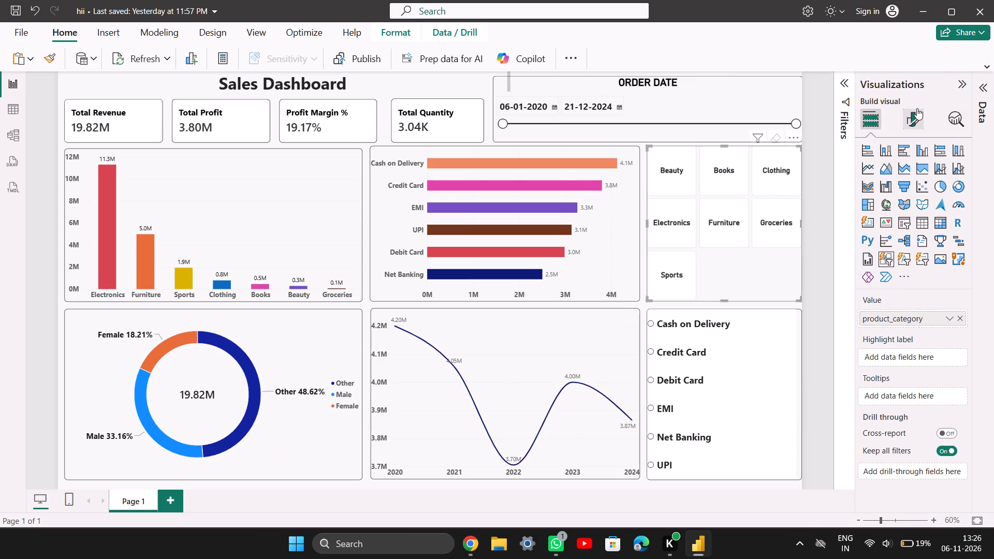
click(917, 108)
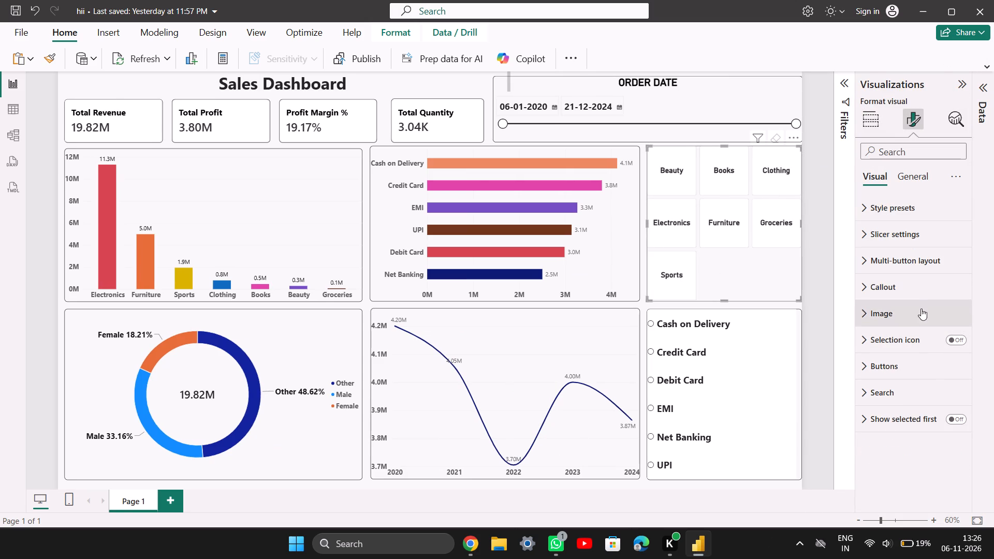
click(909, 176)
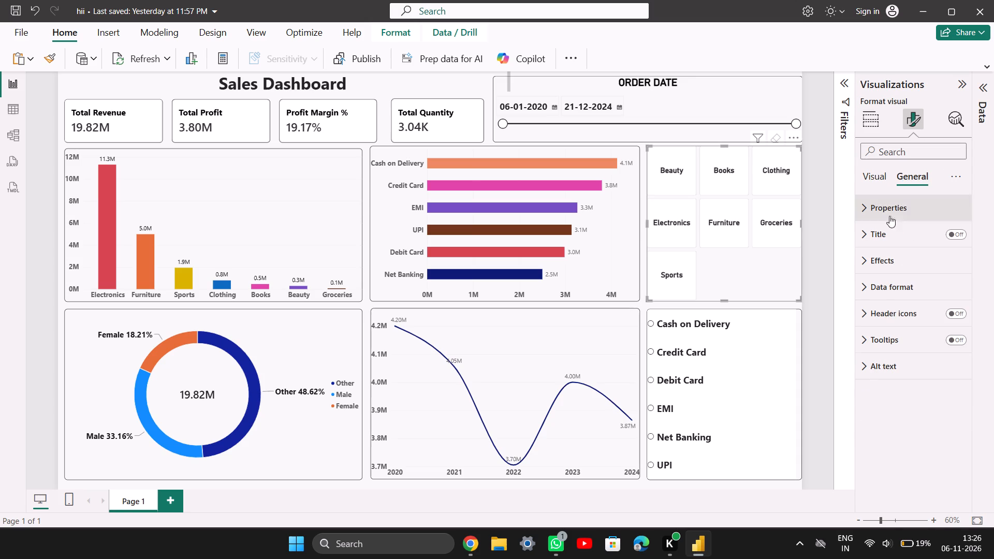
click(879, 243)
click(953, 236)
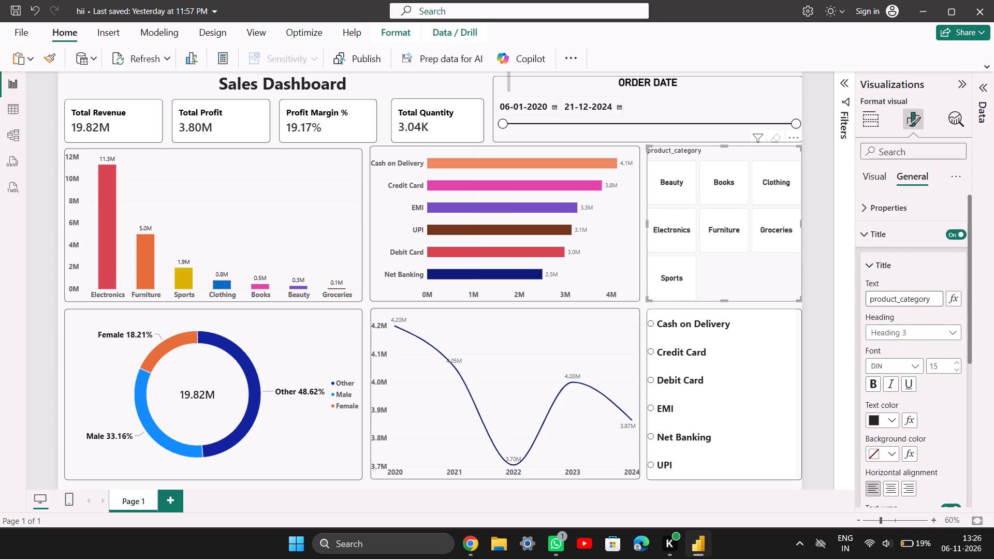
Replace the product category slicer's title text with CATEGORY.
click(932, 297)
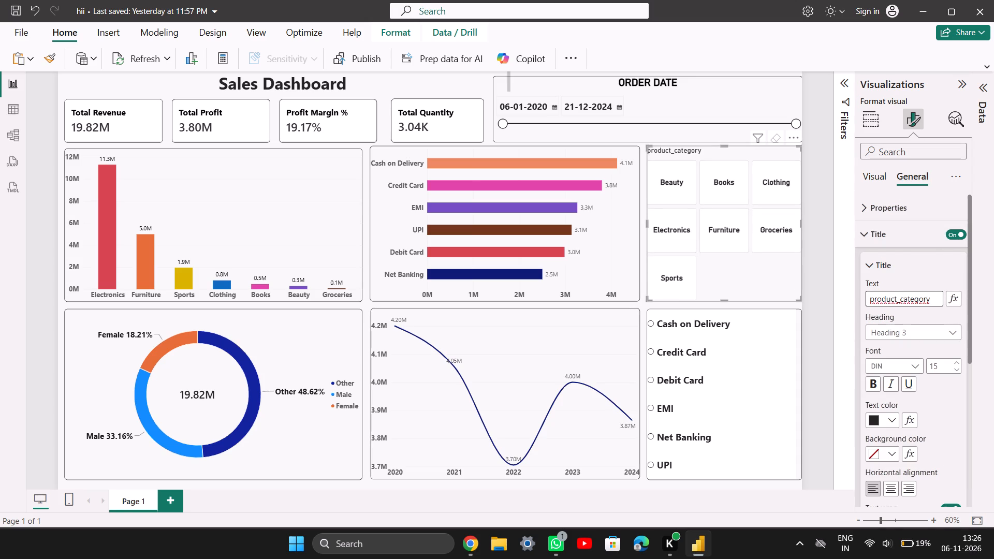
key(BackSpace)
key(BackSpace)
key(BackSpace)
key(BackSpace)
key(BackSpace)
key(BackSpace)
key(BackSpace)
key(BackSpace)
key(BackSpace)
key(BackSpace)
key(BackSpace)
key(BackSpace)
key(BackSpace)
key(BackSpace)
key(BackSpace)
key(BackSpace)
key(BackSpace)
key(BackSpace)
key(BackSpace)
key(BackSpace)
key(shift+c)
text(ATEGORY)
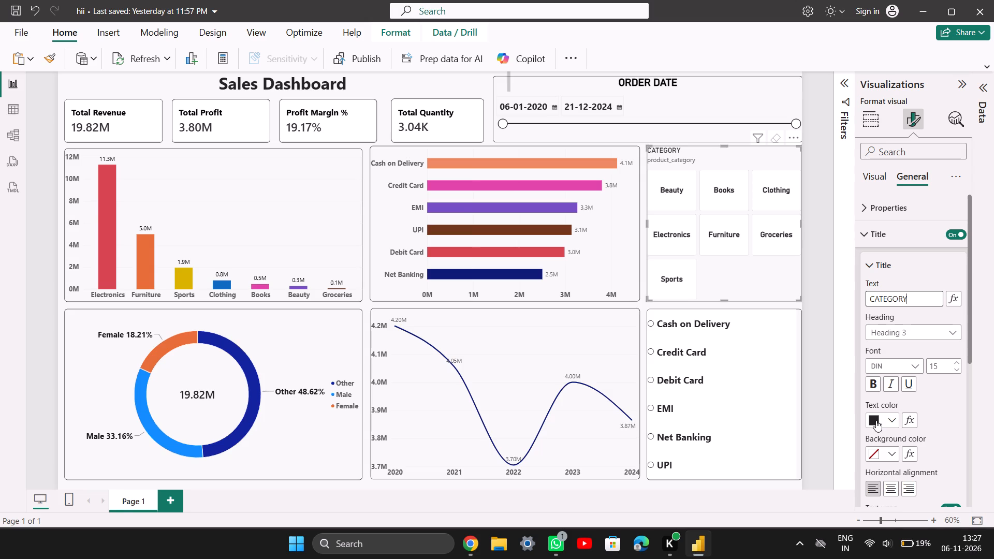
Make the category slicer's CATEGORY title bold, centre-aligned and 18 in font size.
click(875, 387)
scroll(875, 387, down, 1)
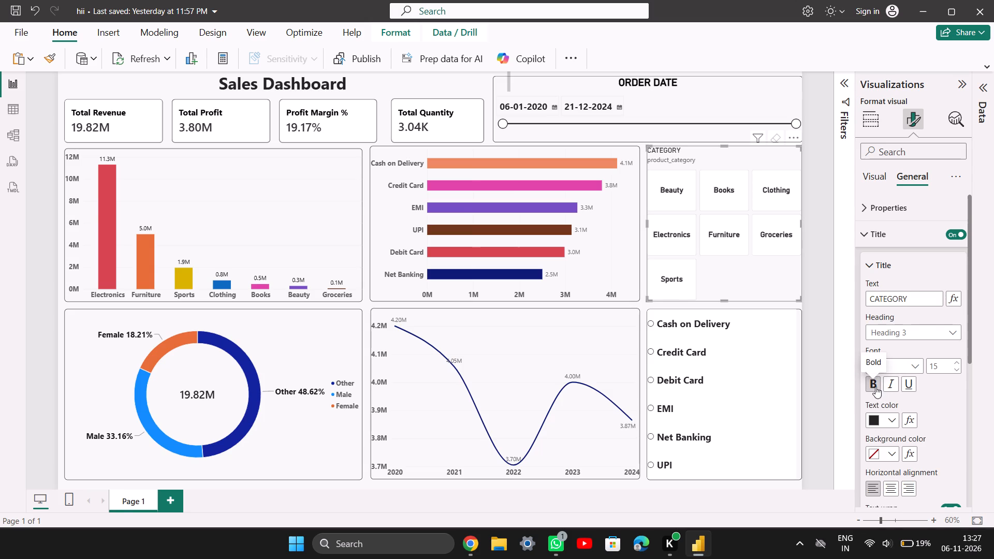
scroll(875, 387, down, 1)
click(895, 456)
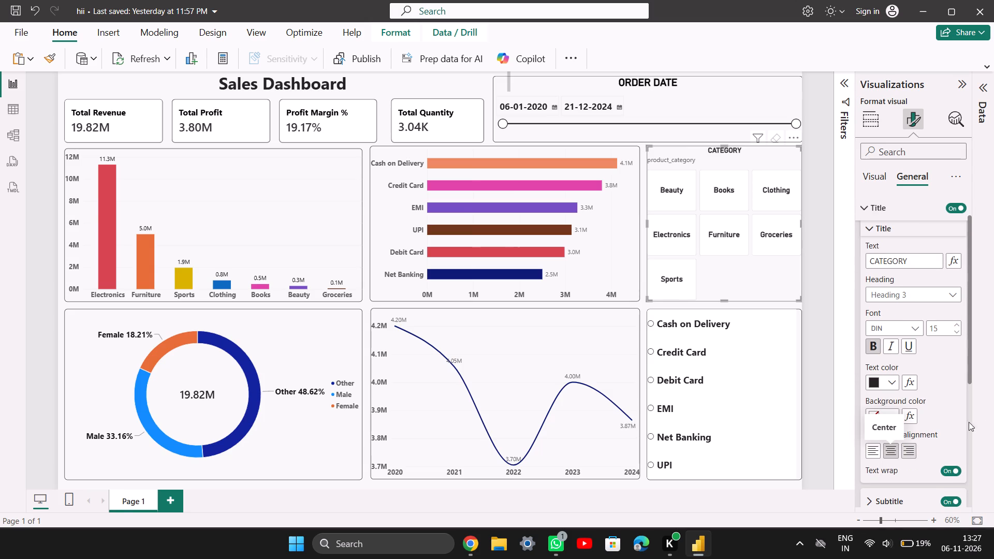
triple_click(955, 322)
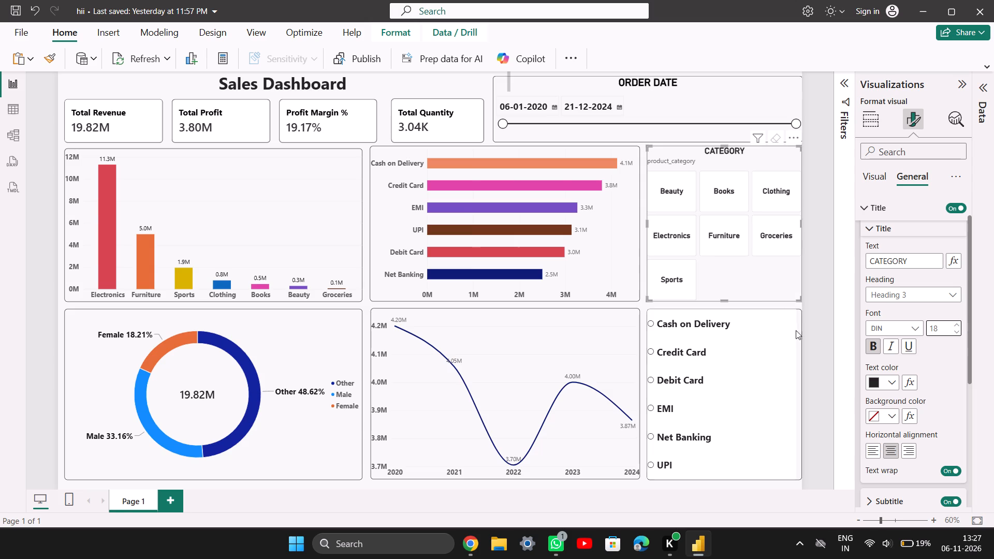
Examine the category slicer's visual slicer settings for an option that controls the product_category label.
click(880, 169)
click(876, 231)
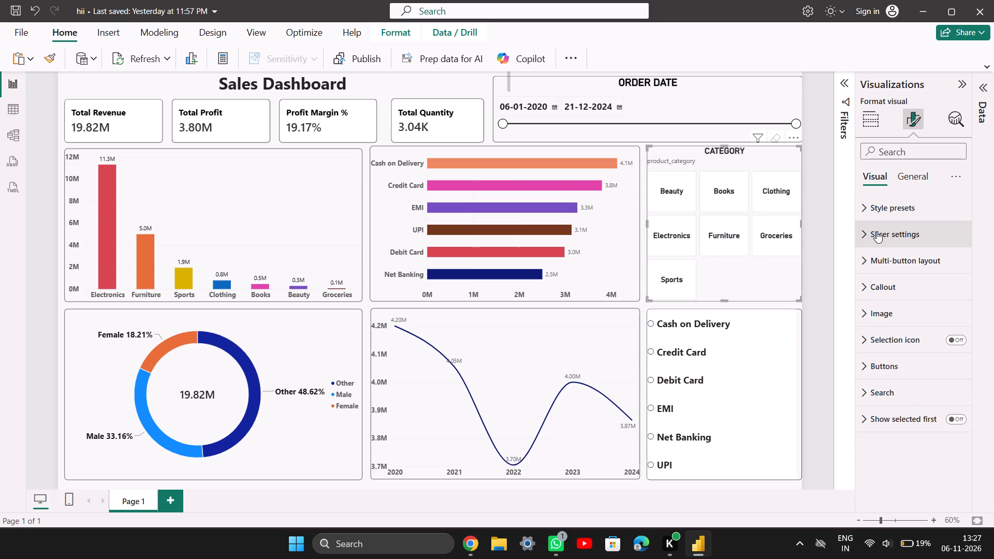
scroll(876, 231, down, 1)
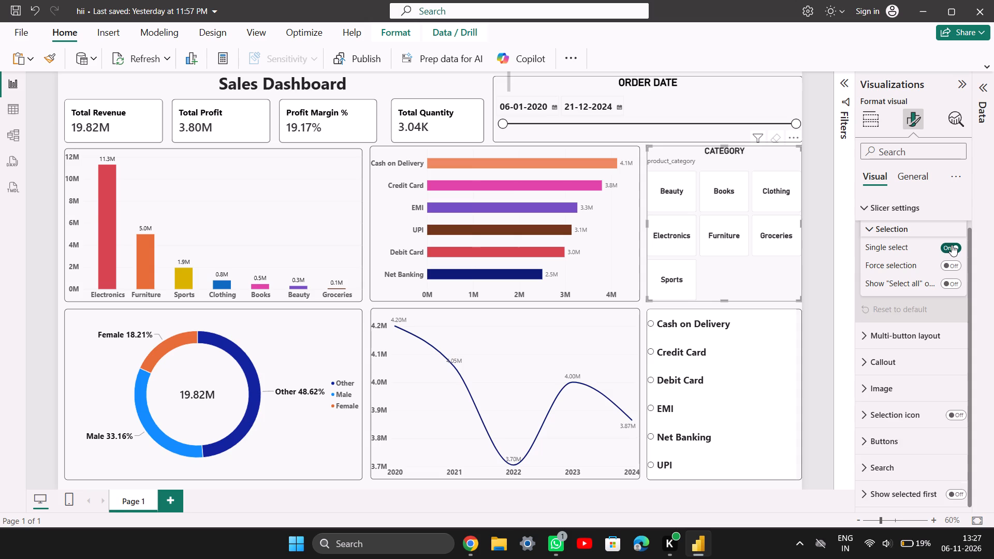
scroll(952, 245, up, 2)
scroll(895, 239, down, 1)
scroll(895, 239, up, 1)
click(878, 237)
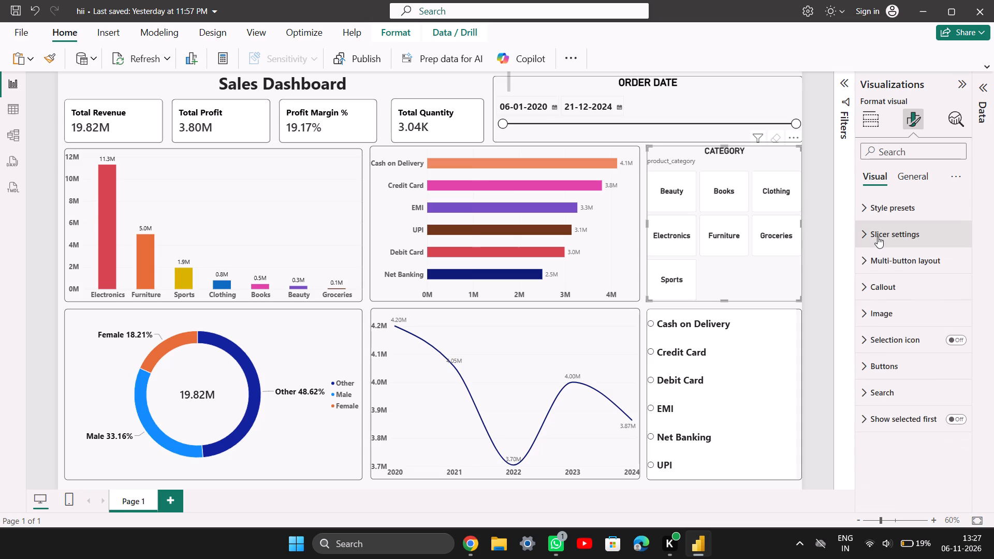
click(878, 237)
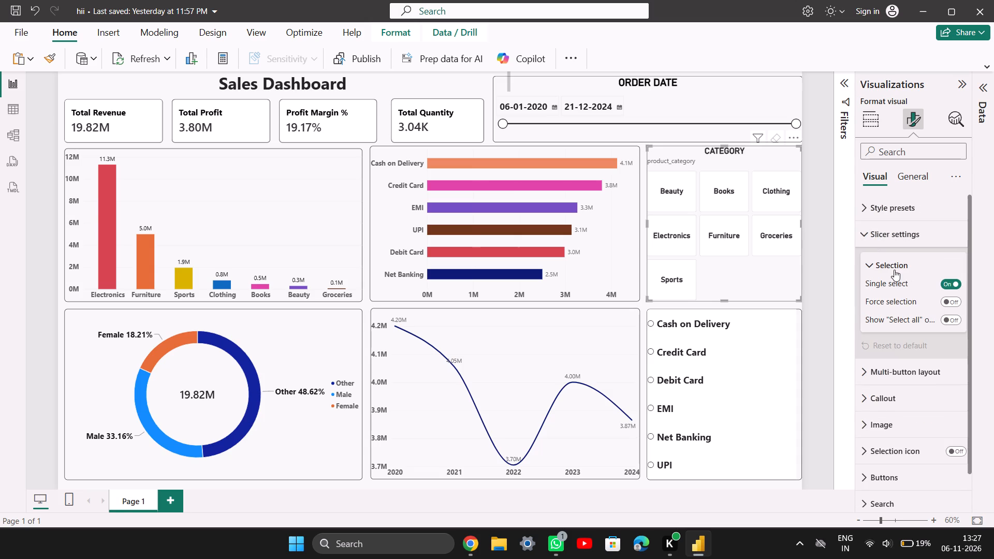
click(885, 266)
click(885, 266)
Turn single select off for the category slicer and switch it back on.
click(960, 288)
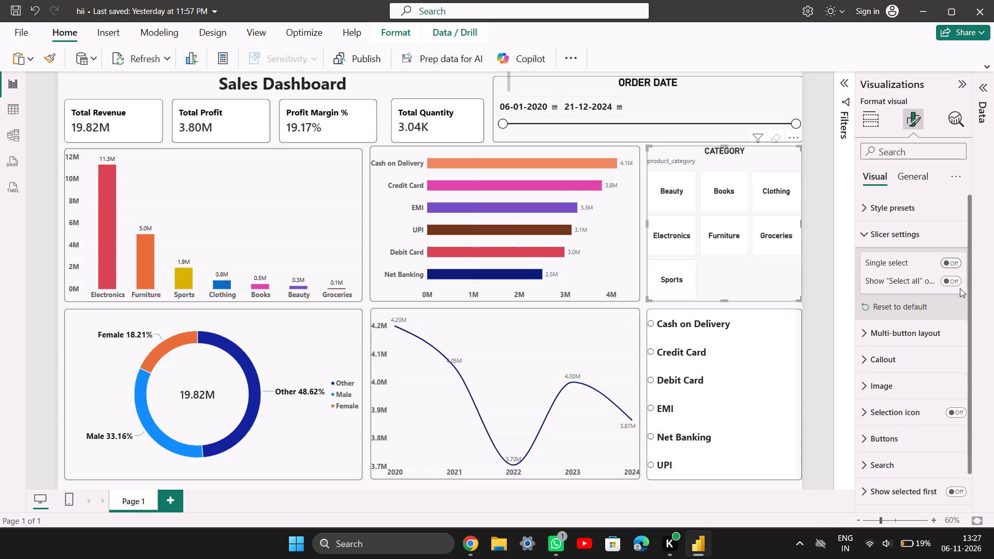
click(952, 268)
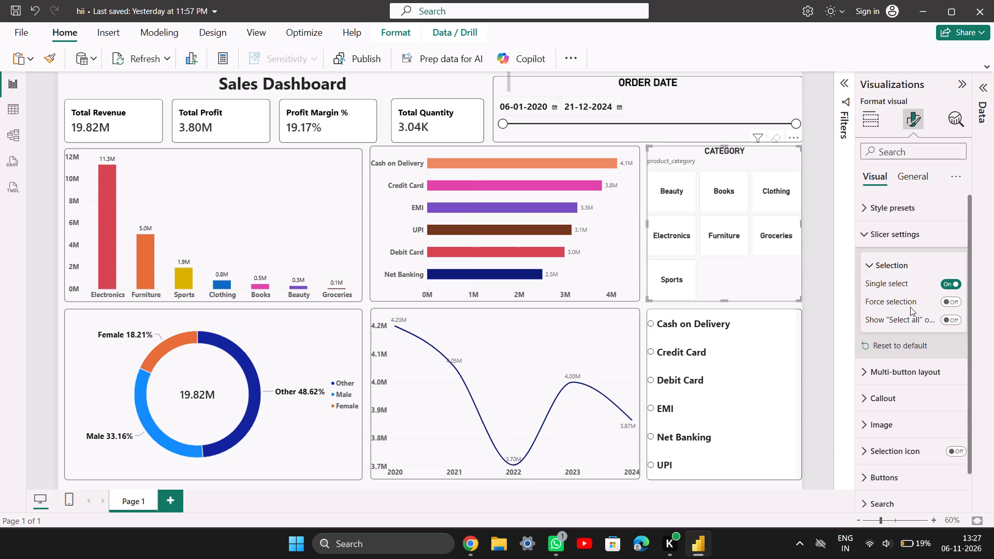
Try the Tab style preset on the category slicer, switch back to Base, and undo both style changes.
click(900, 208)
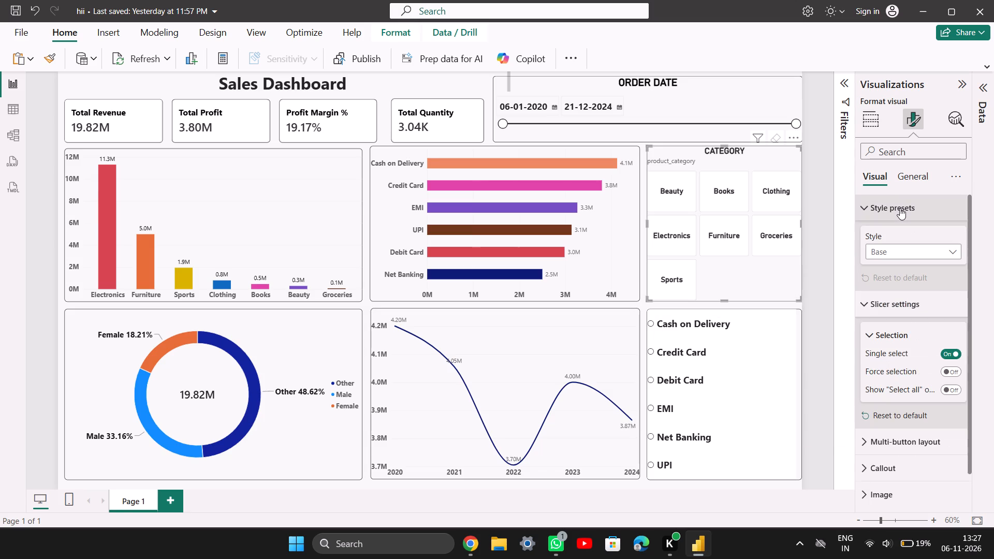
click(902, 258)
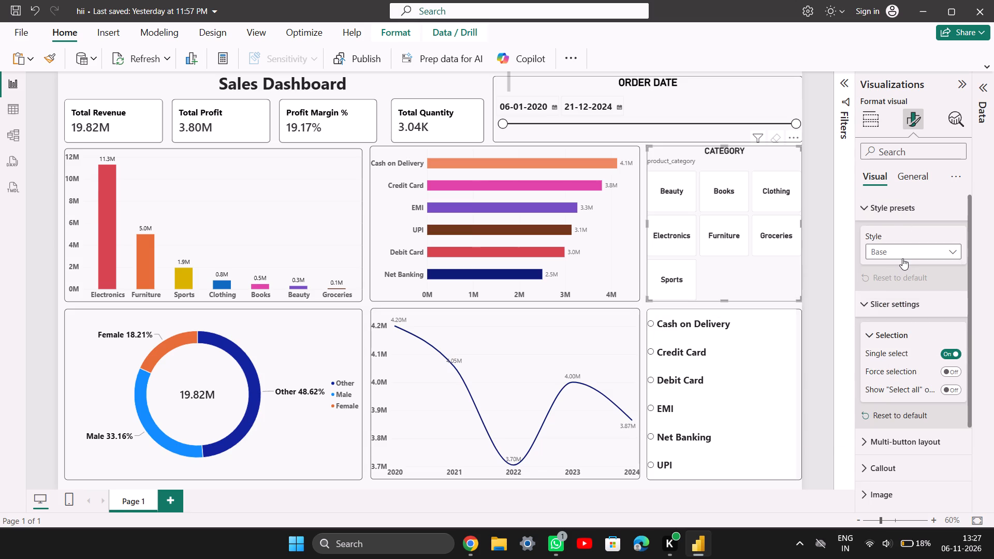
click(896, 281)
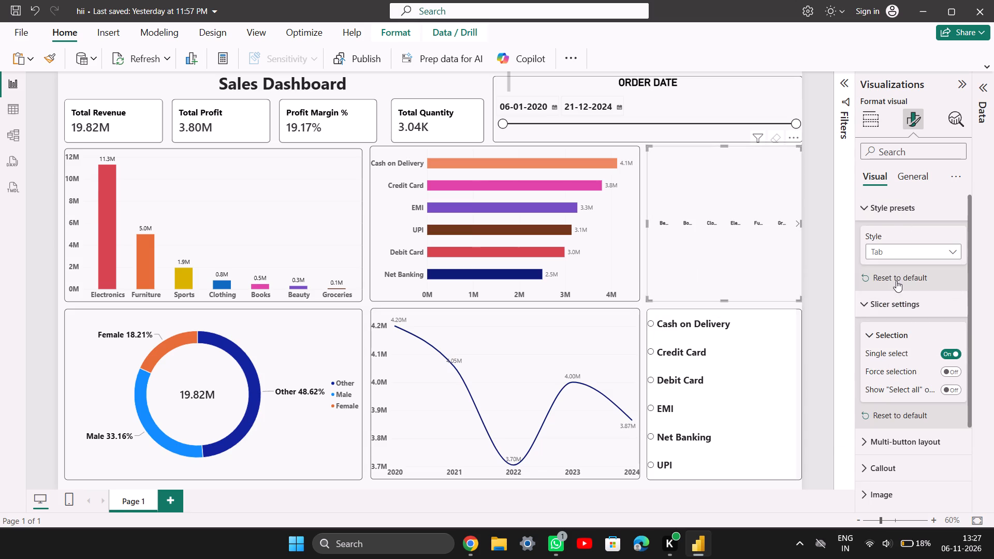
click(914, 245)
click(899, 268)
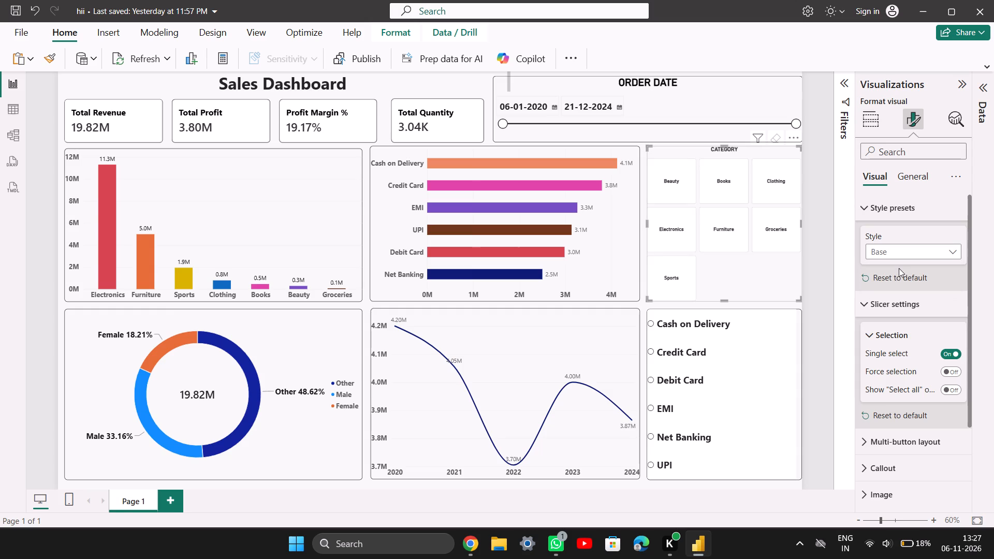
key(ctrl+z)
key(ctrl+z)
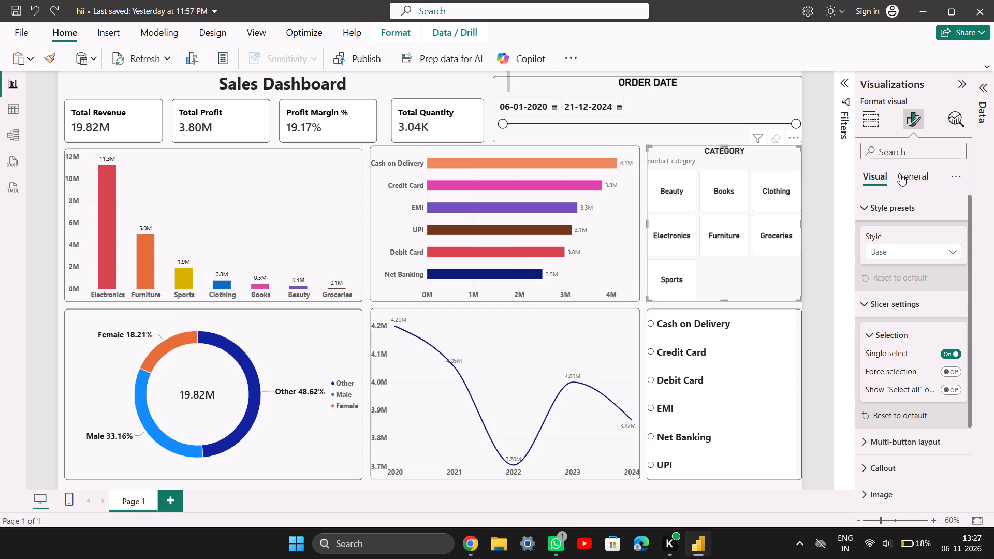
Check the category slicer's general title options and its slicer settings for a way to hide the product_category label.
click(899, 205)
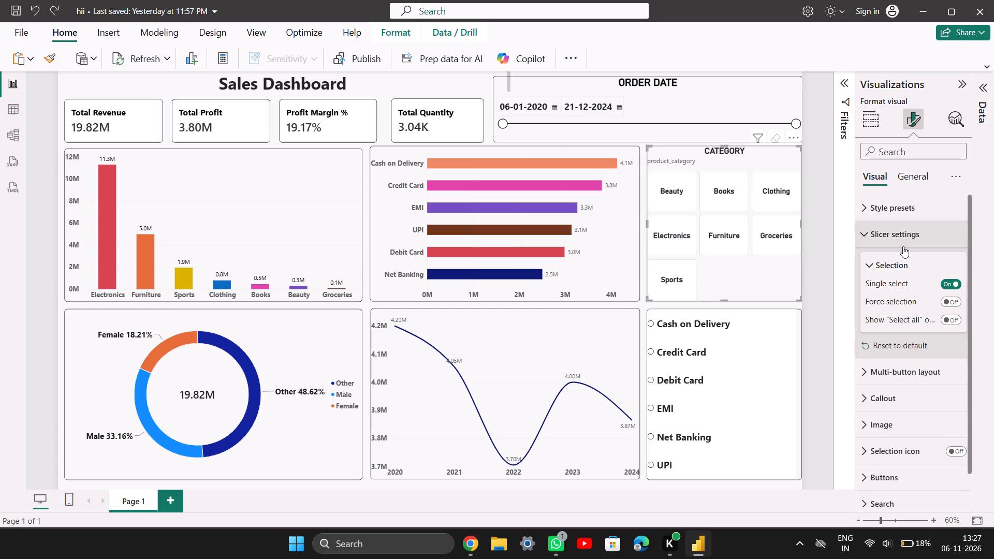
click(905, 241)
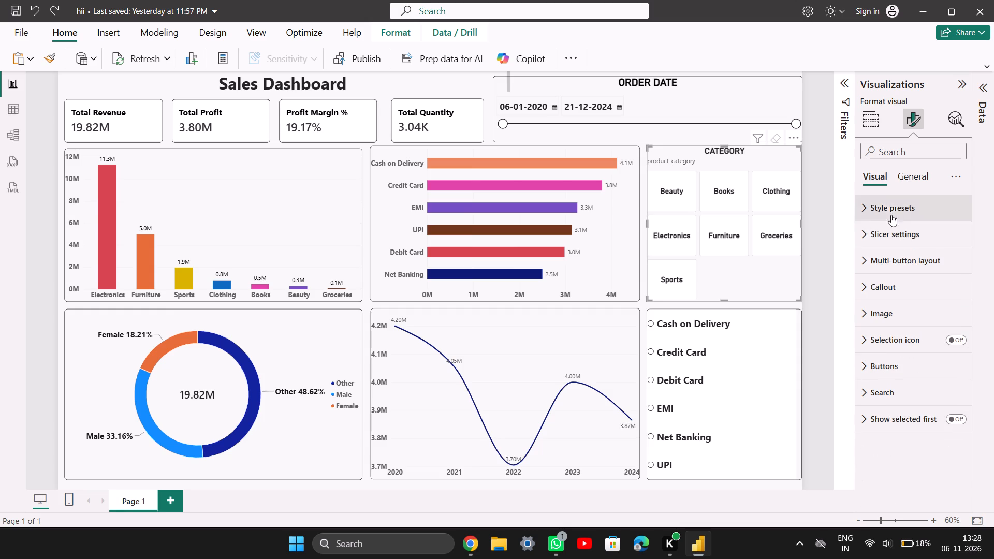
click(913, 167)
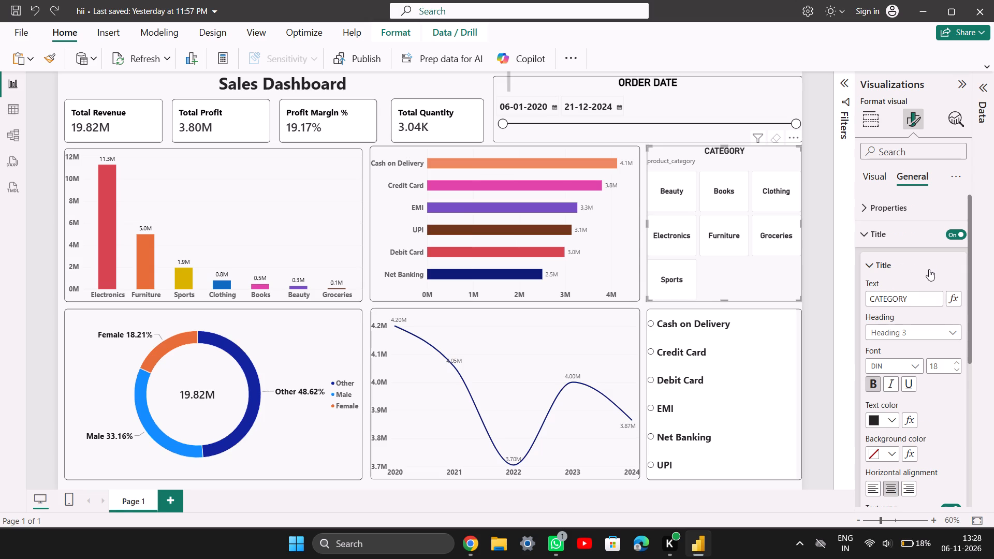
scroll(911, 261, down, 3)
scroll(911, 261, up, 4)
click(873, 179)
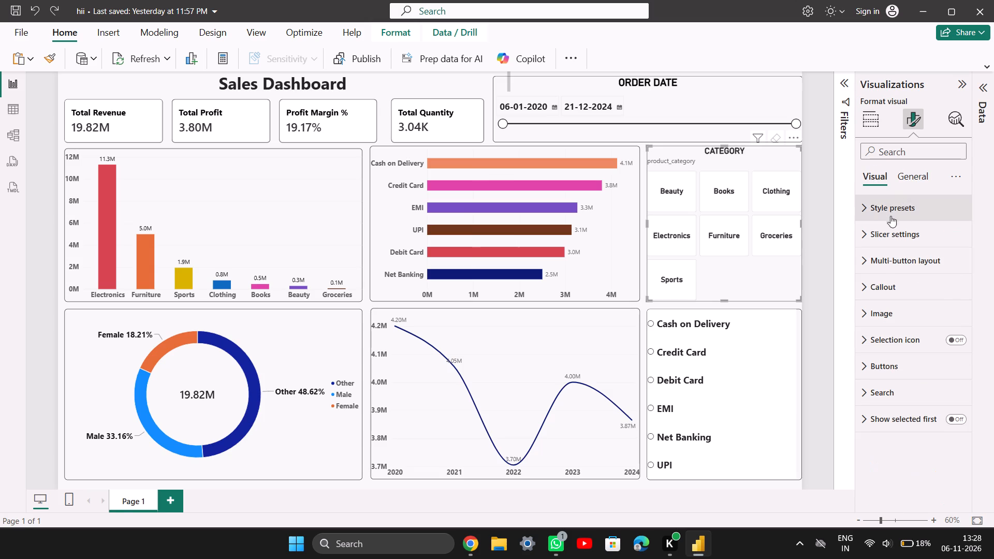
click(885, 227)
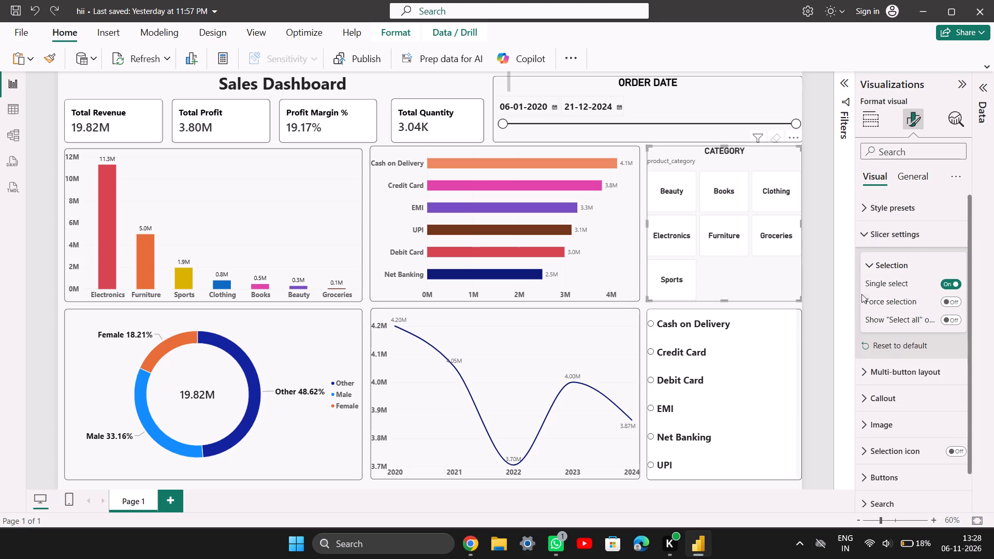
Capture a screenshot of the dashboard area covering the order date slicer, payment method bar chart and category slicer.
key(BackSpace)
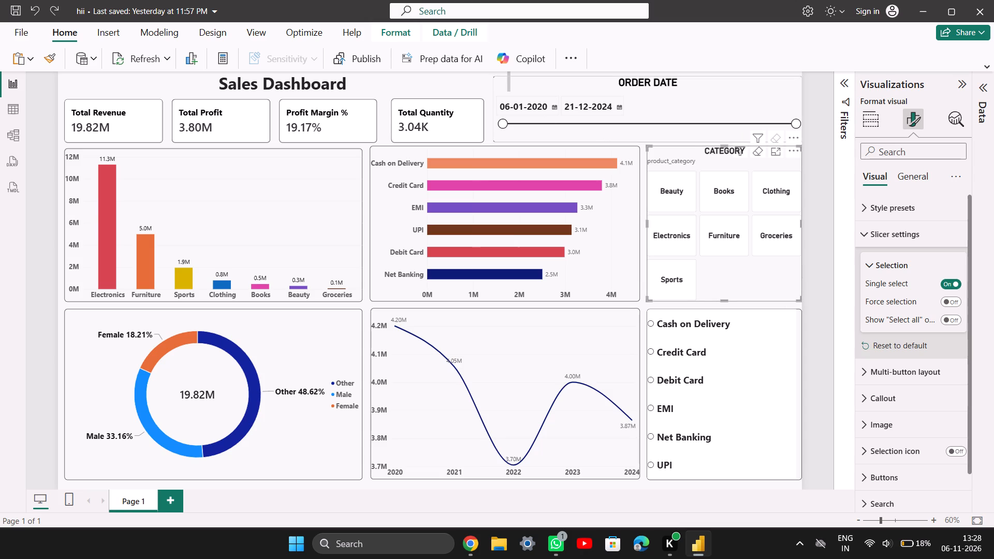
key(equal)
key(Print)
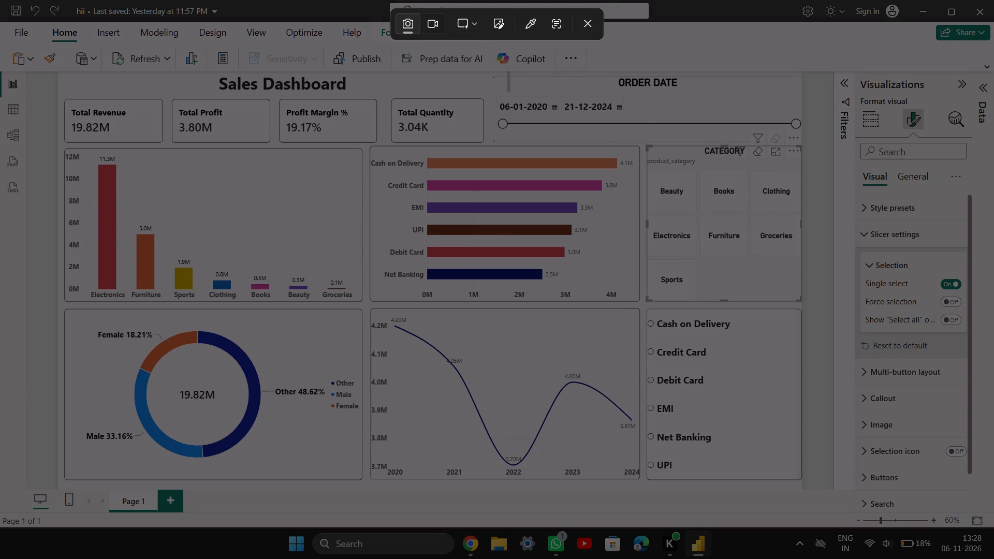
drag(461, 77, 833, 331)
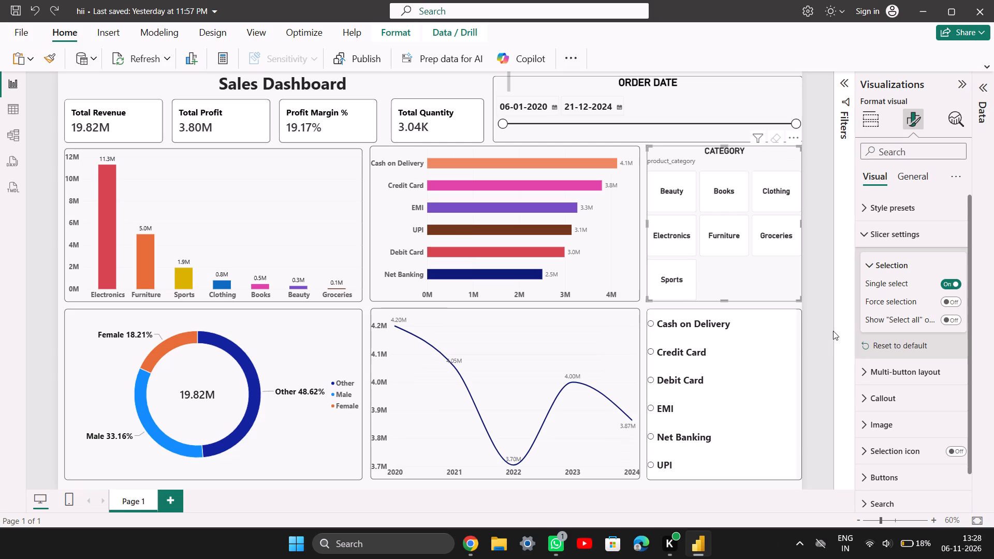
In Chrome, paste the screenshot into the Google AI chat, ask "how to remove product_category" and read the instructions.
click(474, 539)
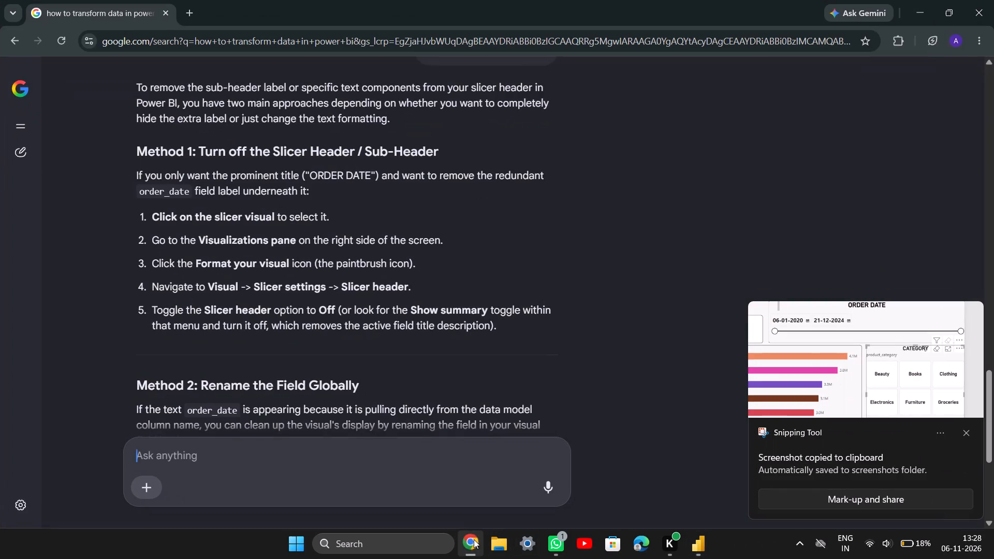
key(ctrl+v)
text(how to remove pro)
text(duct)
key(space)
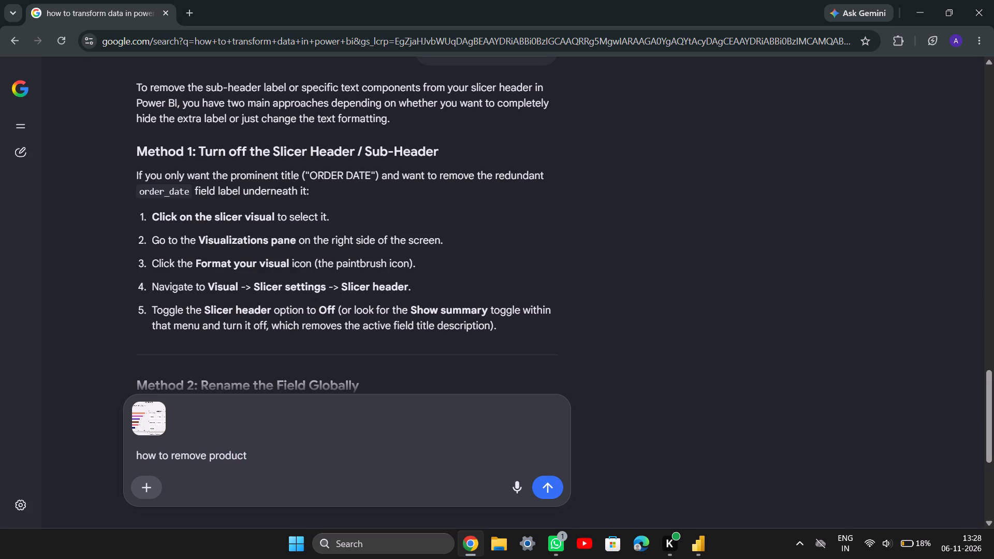
key(BackSpace)
text(_category)
click(557, 492)
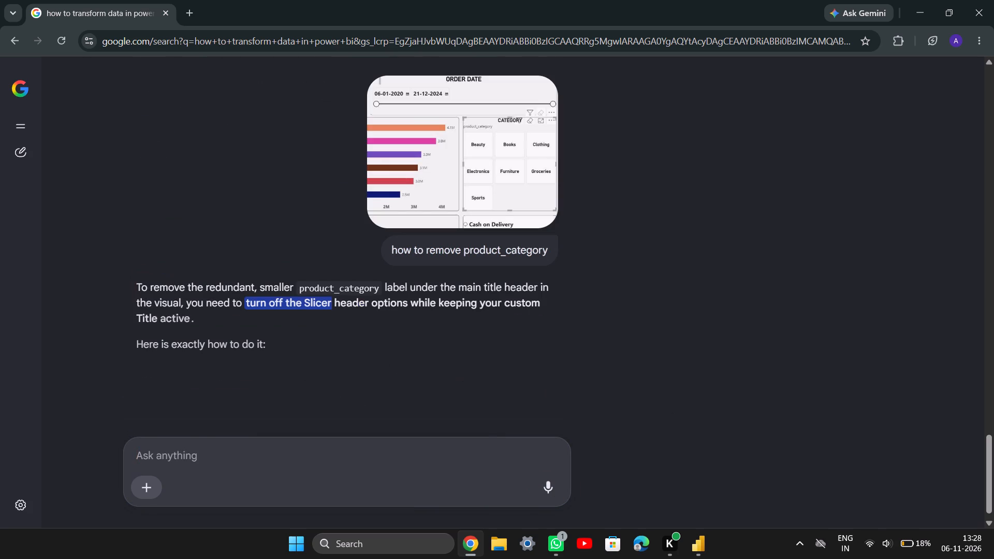
scroll(358, 303, down, 2)
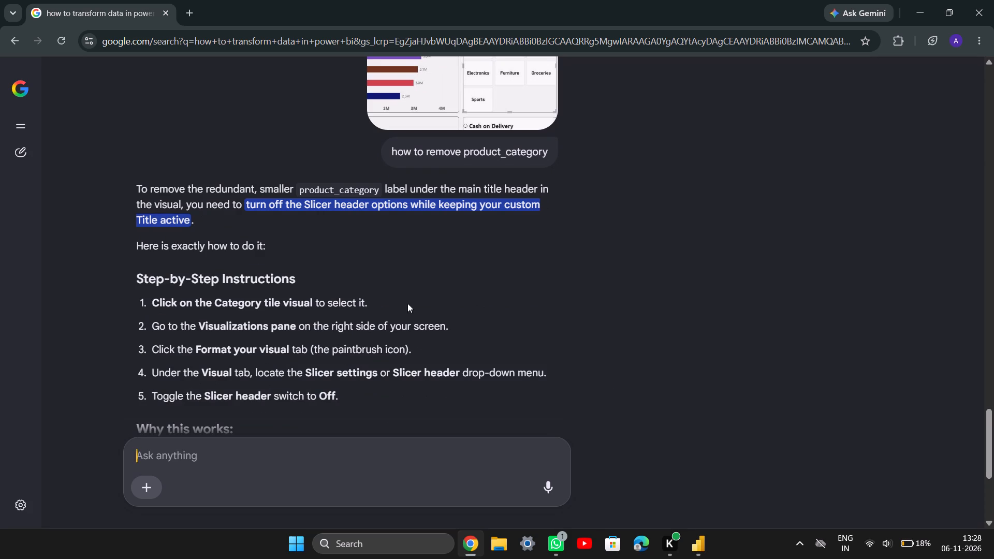
In Power BI, reset the category slicer's Slicer settings to default.
click(696, 546)
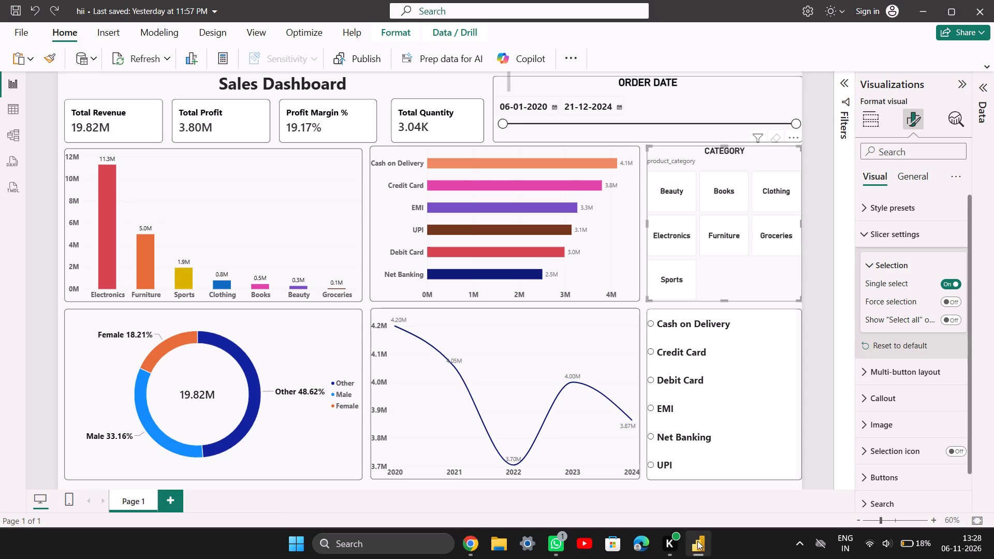
click(896, 236)
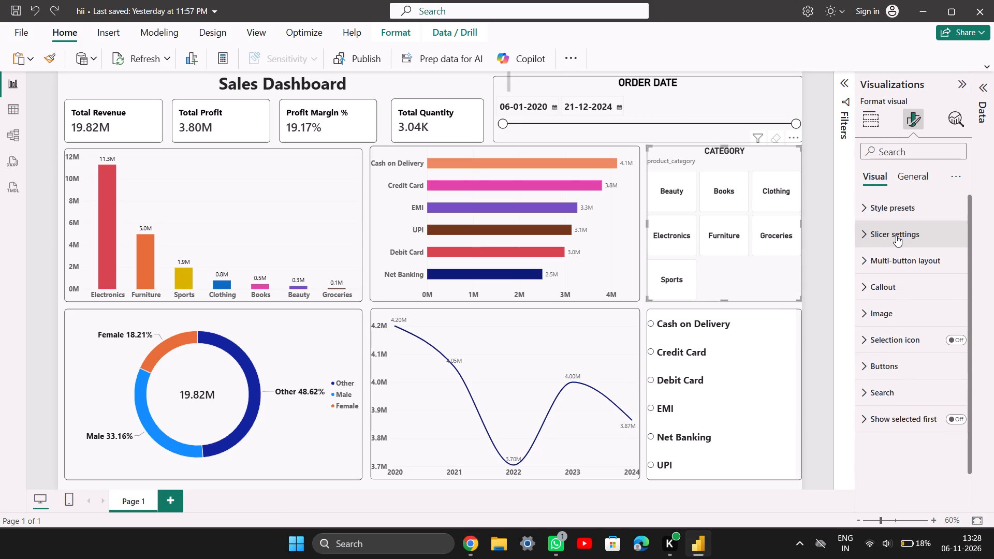
click(754, 258)
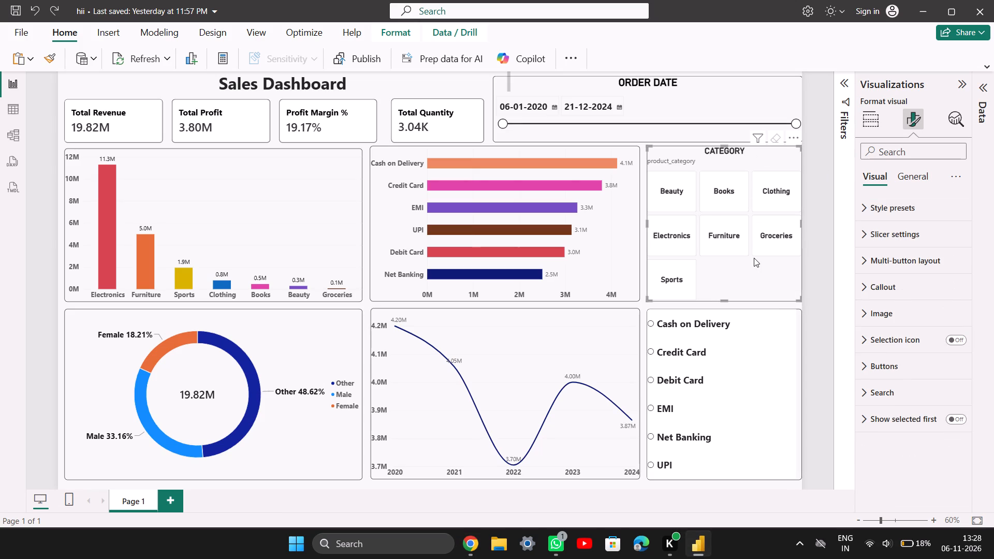
click(865, 229)
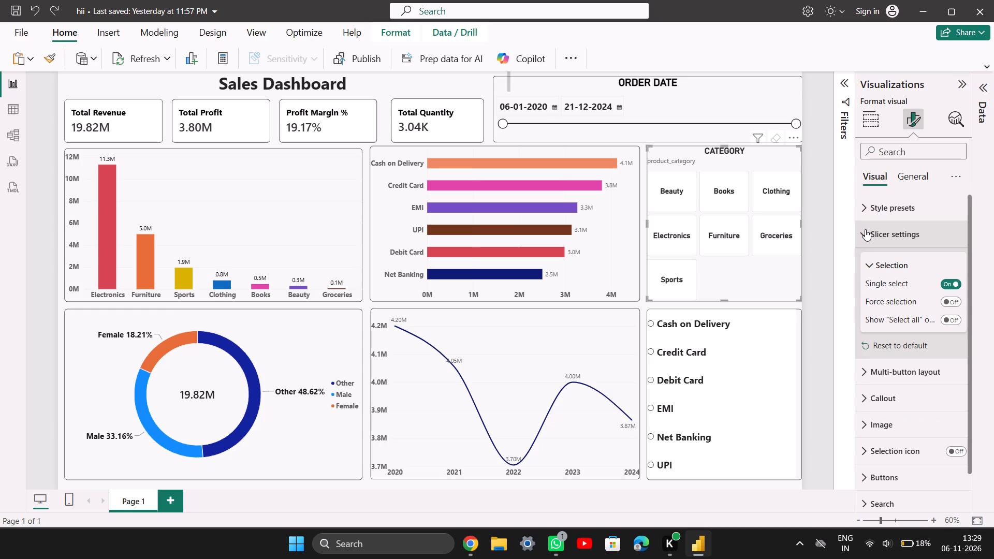
scroll(865, 229, down, 1)
click(873, 251)
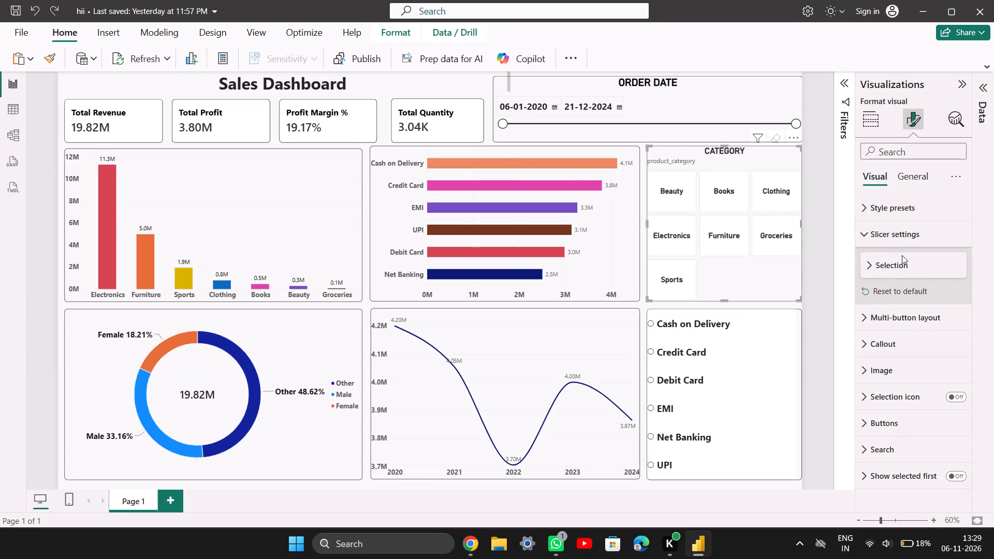
click(889, 288)
Look through the category slicer's visual format options for the Slicer header switch described in the chat instructions.
click(914, 237)
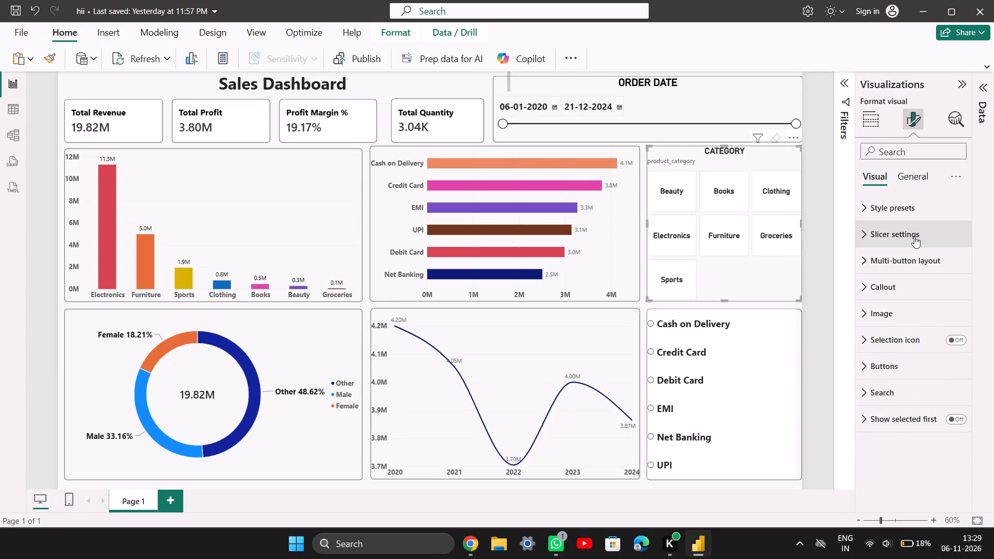
click(914, 237)
scroll(905, 307, down, 2)
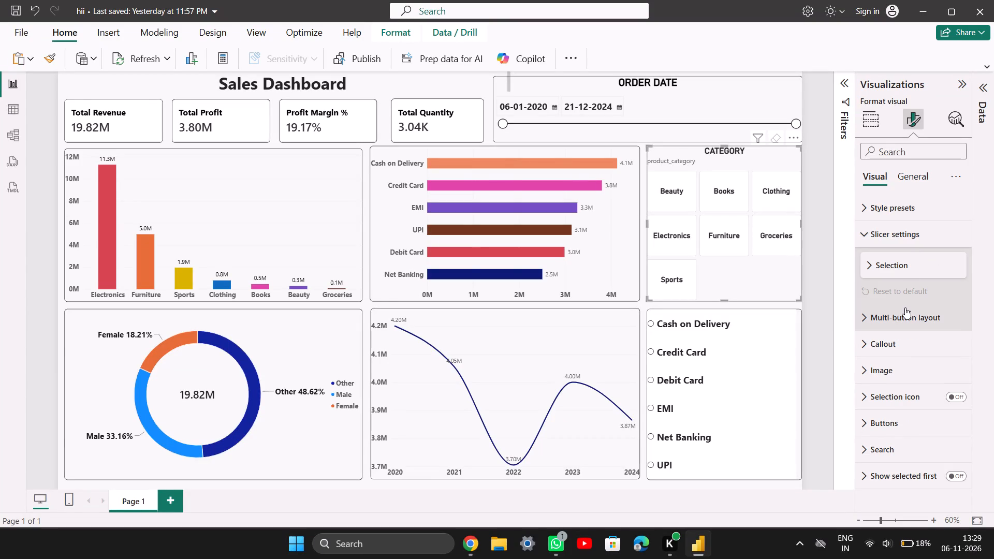
scroll(905, 307, right, 1)
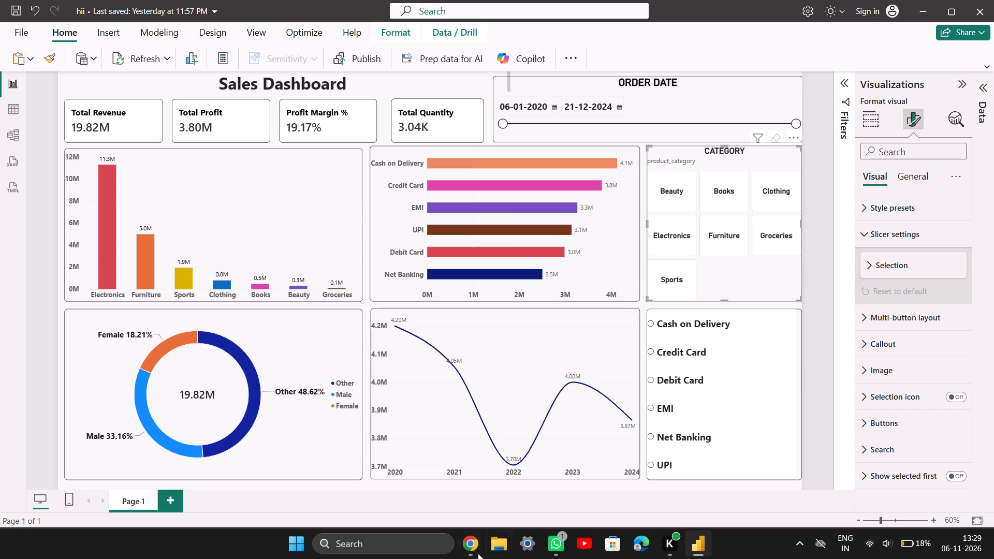
click(476, 558)
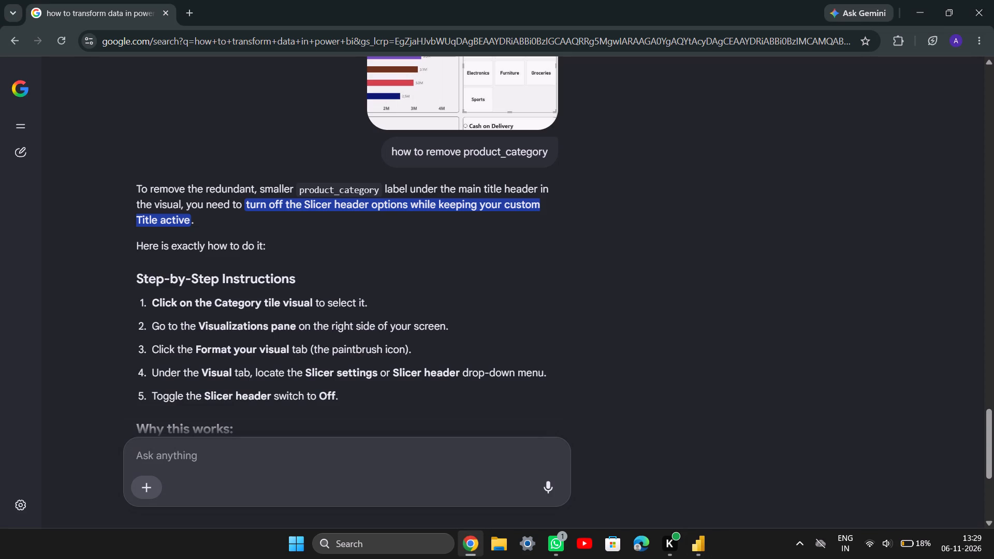
click(476, 558)
scroll(890, 327, down, 4)
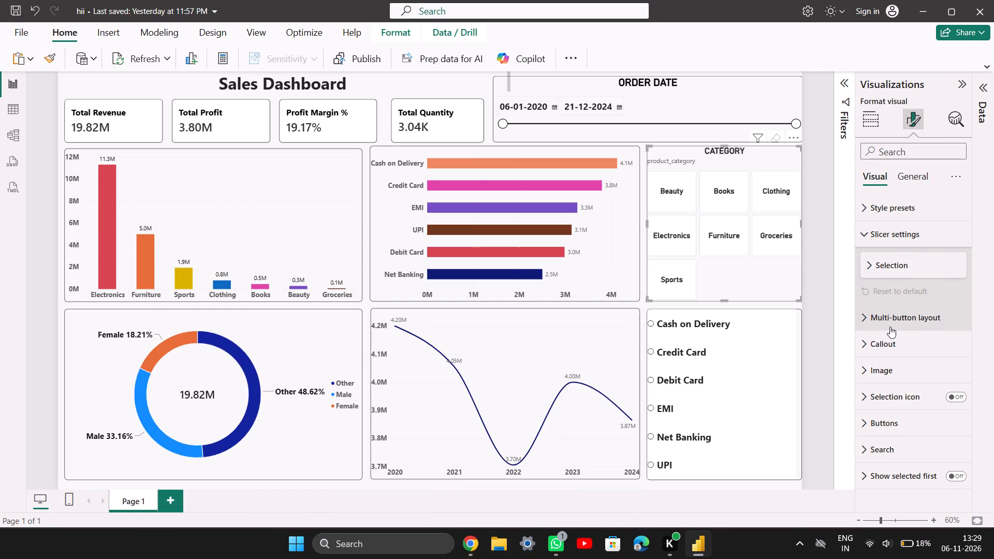
In Chrome, read the rest of the Google AI answer and reply "there is no slicer header option".
click(465, 540)
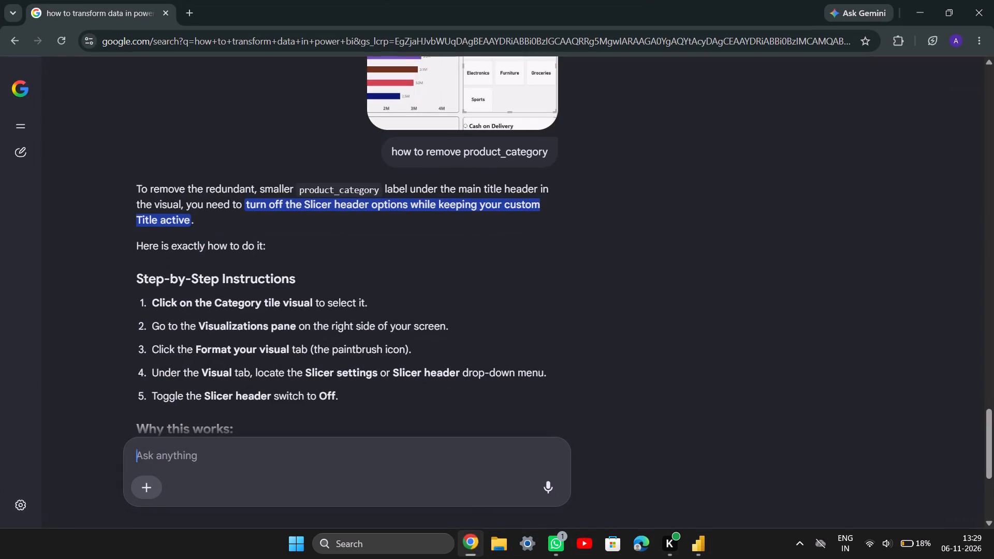
scroll(359, 466, down, 1)
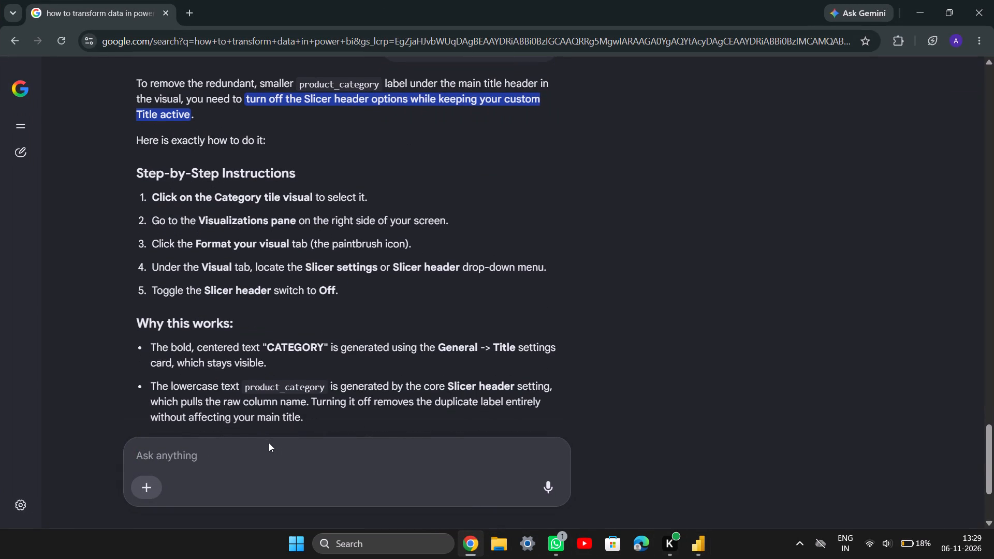
scroll(310, 351, down, 1)
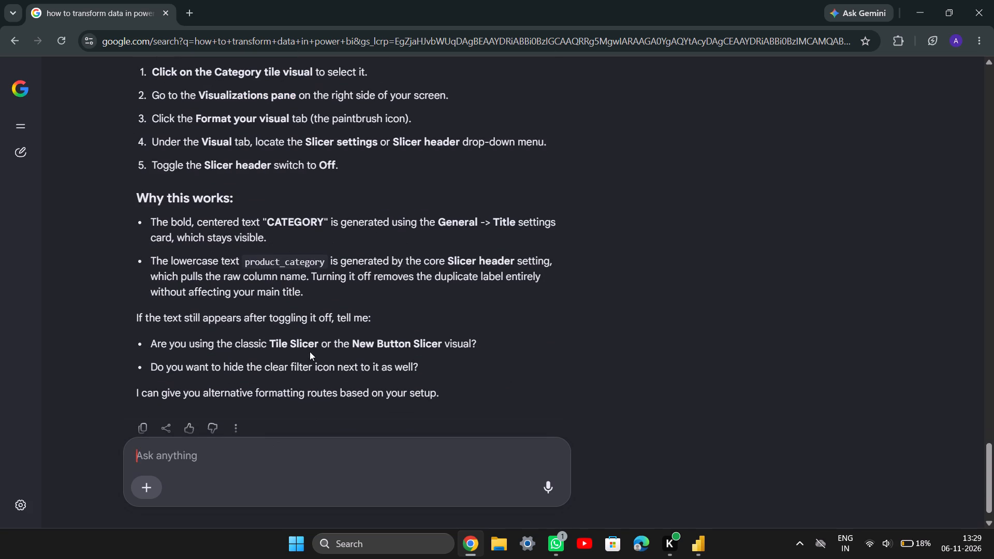
scroll(323, 309, down, 4)
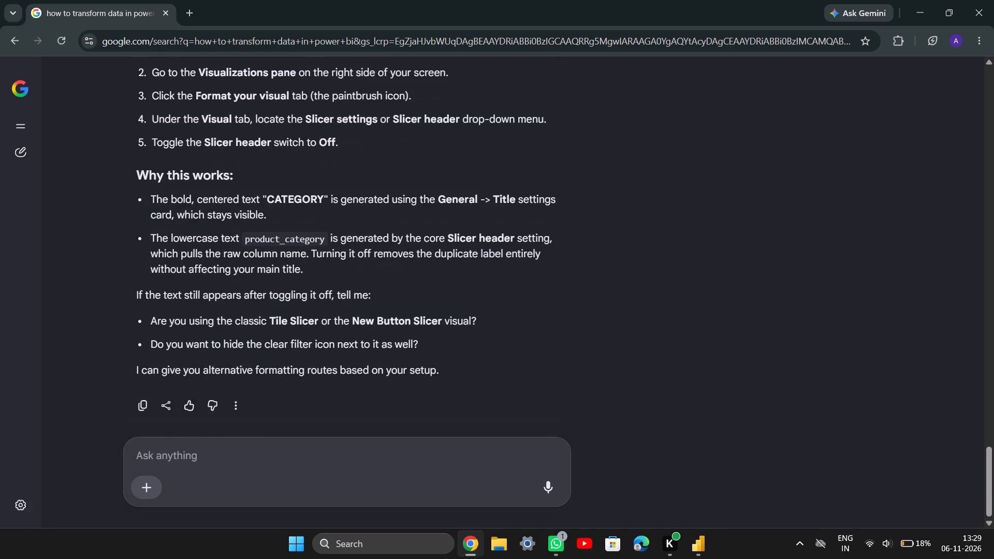
text(there is no slicer header)
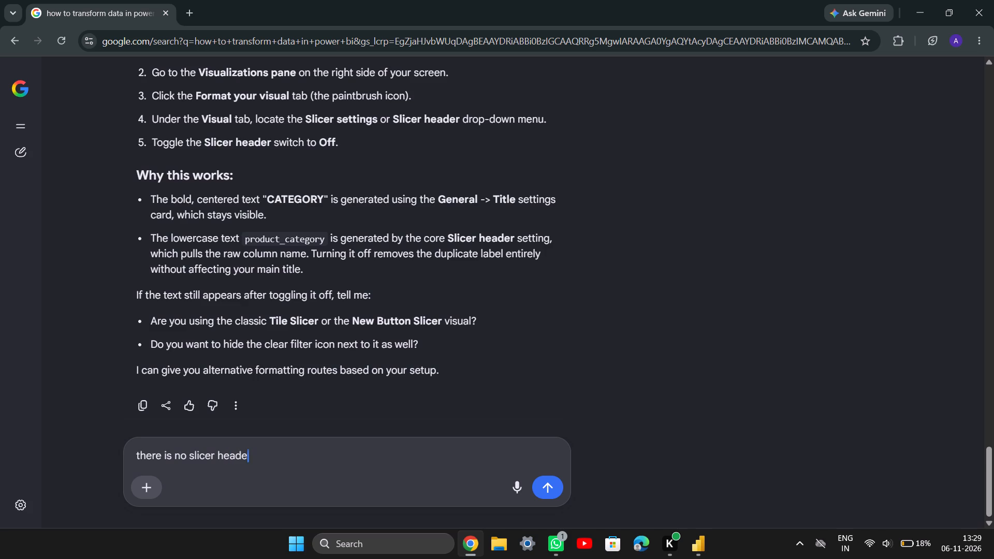
key(space)
text(option)
key(Return)
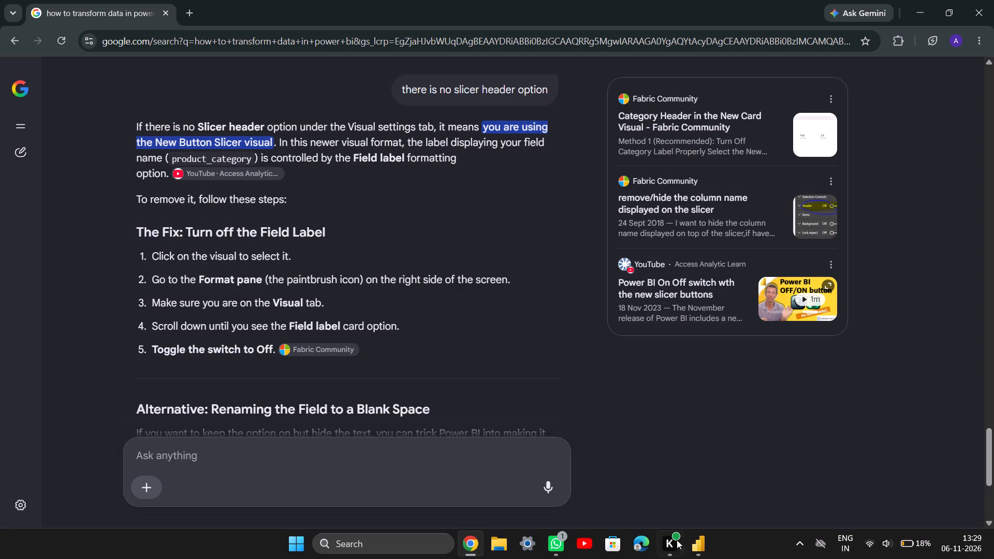
In Power BI, look through the category slicer's visual format options for the suggested Field label switch, rechecking the chat instructions.
click(695, 546)
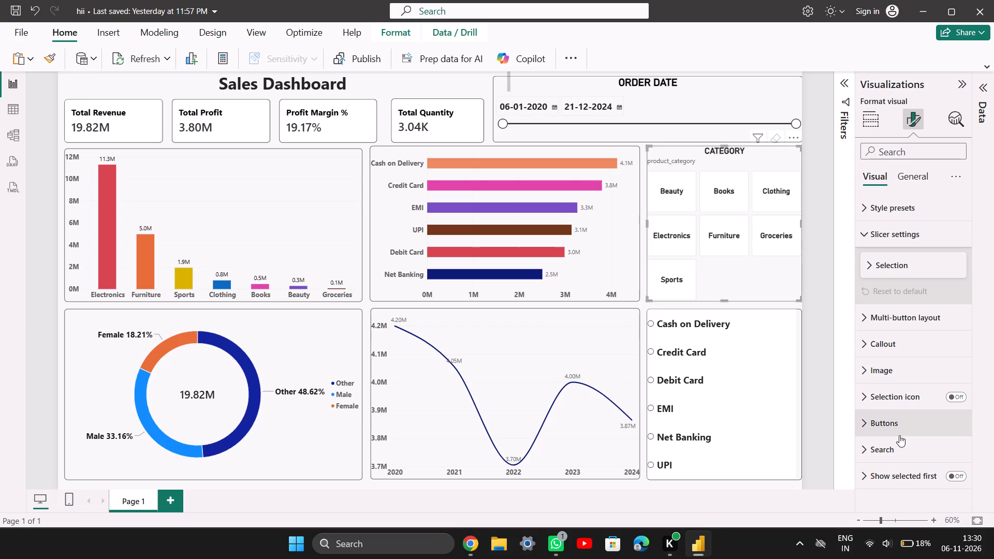
scroll(899, 435, down, 1)
click(891, 269)
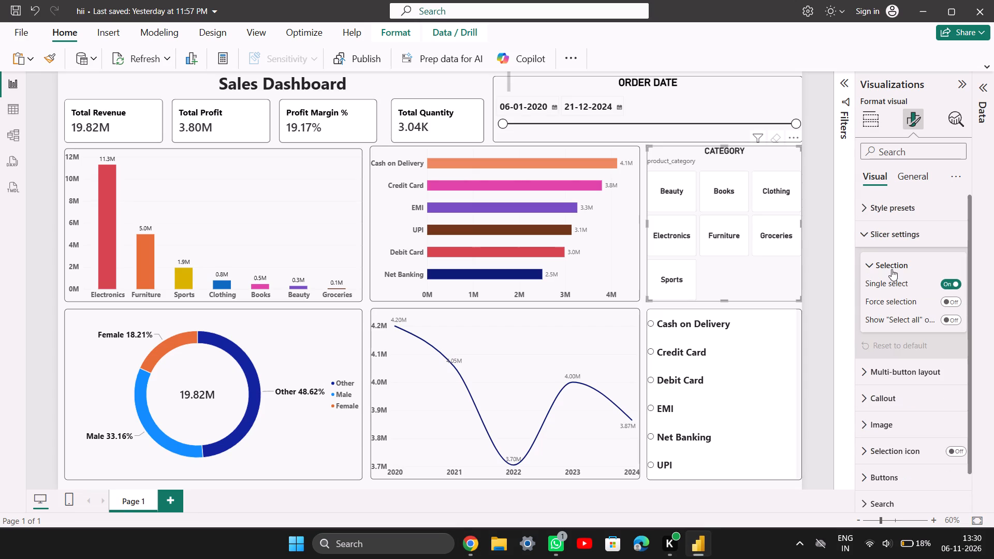
scroll(891, 269, down, 1)
scroll(927, 450, down, 4)
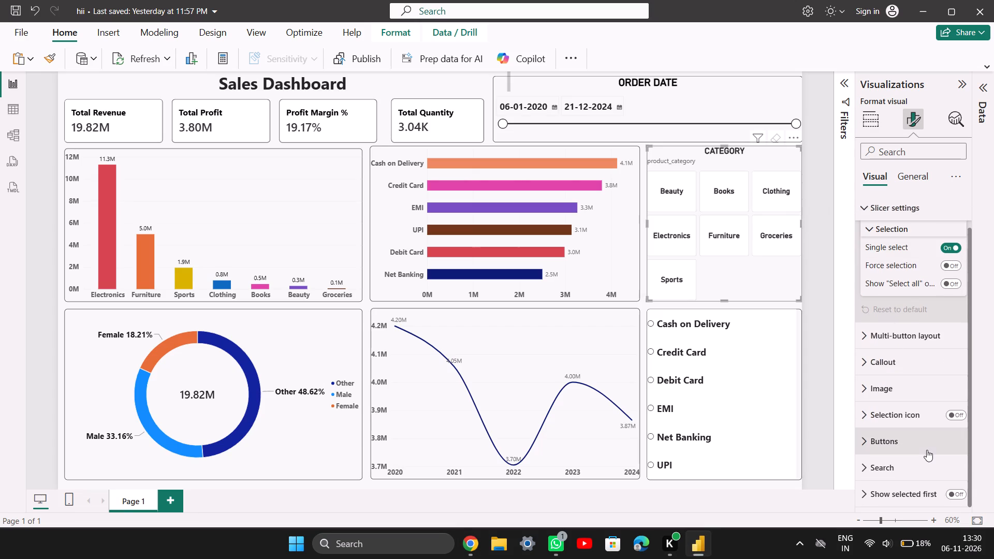
scroll(944, 350, up, 3)
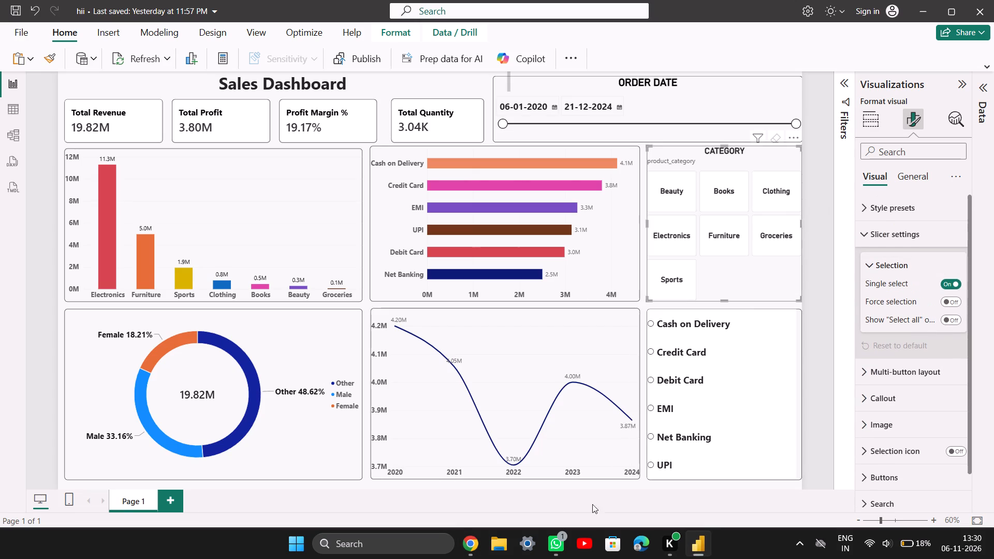
click(695, 554)
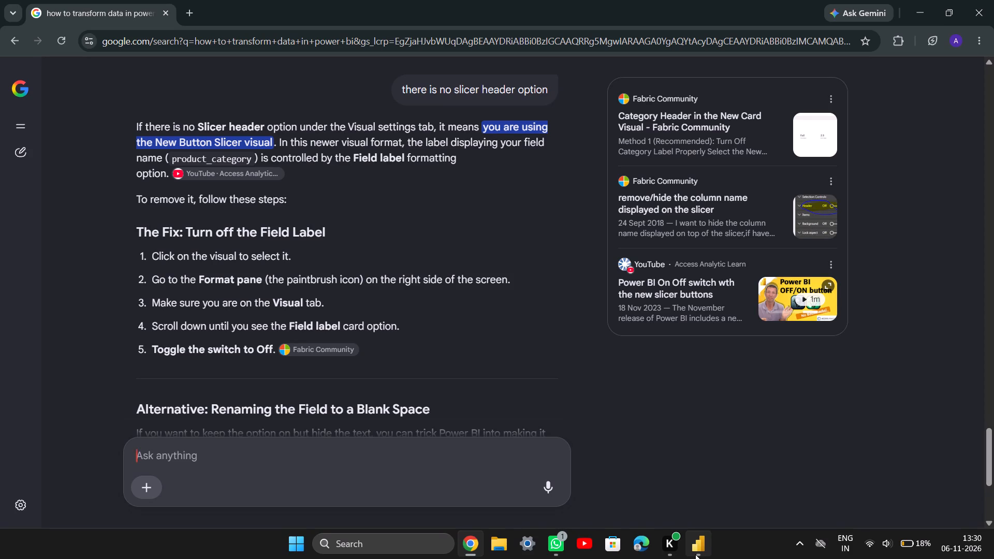
click(695, 554)
click(872, 231)
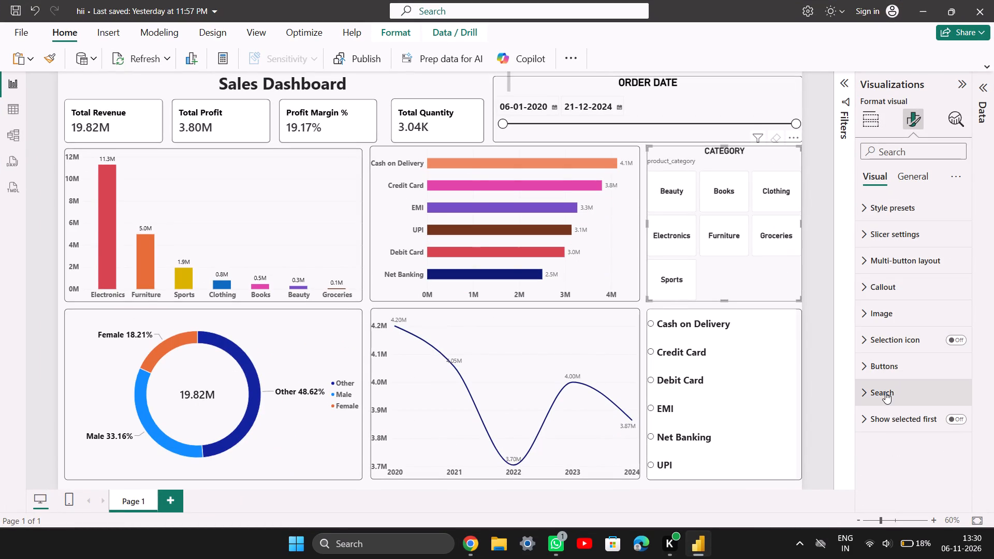
scroll(892, 287, up, 3)
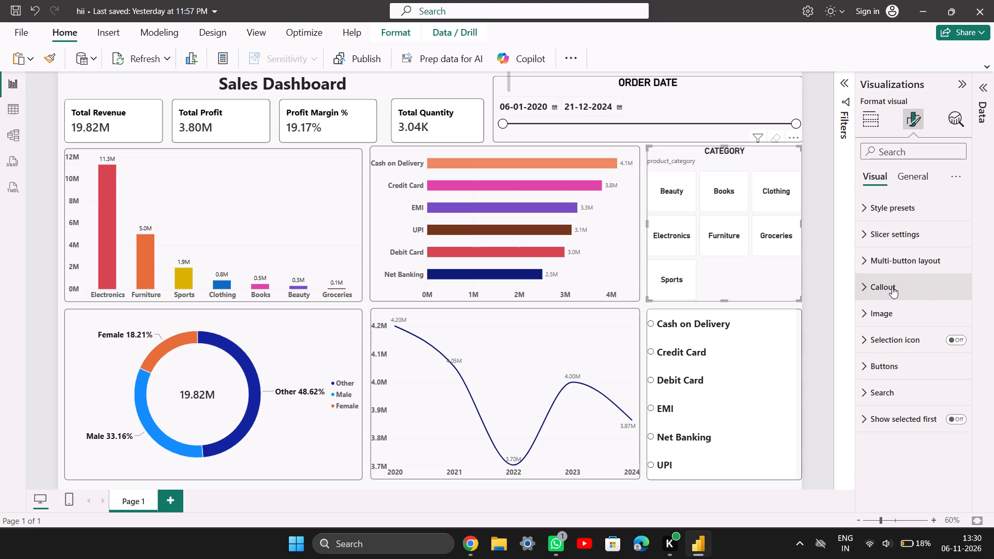
scroll(892, 287, up, 1)
scroll(892, 287, down, 2)
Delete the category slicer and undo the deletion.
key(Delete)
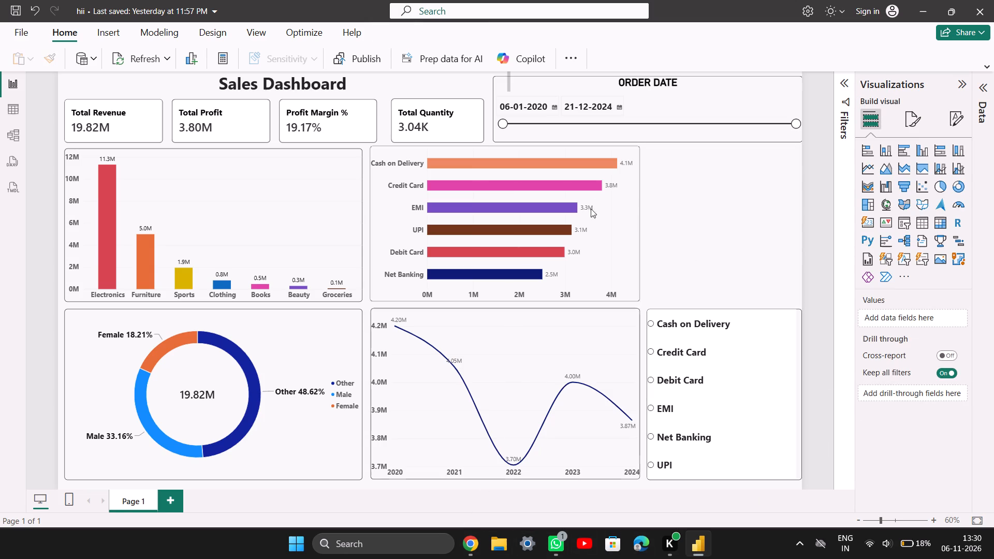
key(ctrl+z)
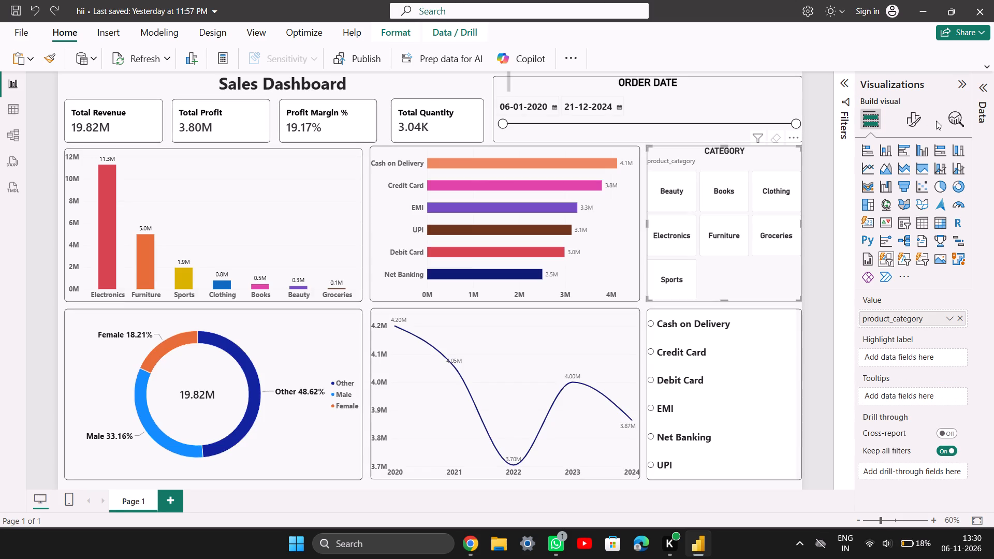
Capture a screenshot of the category slicer together with its list of visual format options.
click(915, 113)
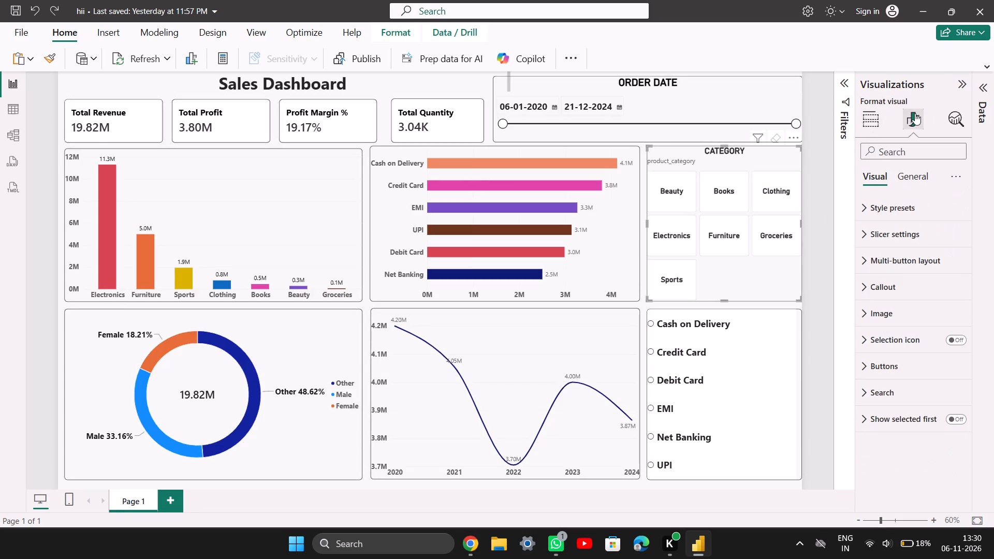
key(BackSpace)
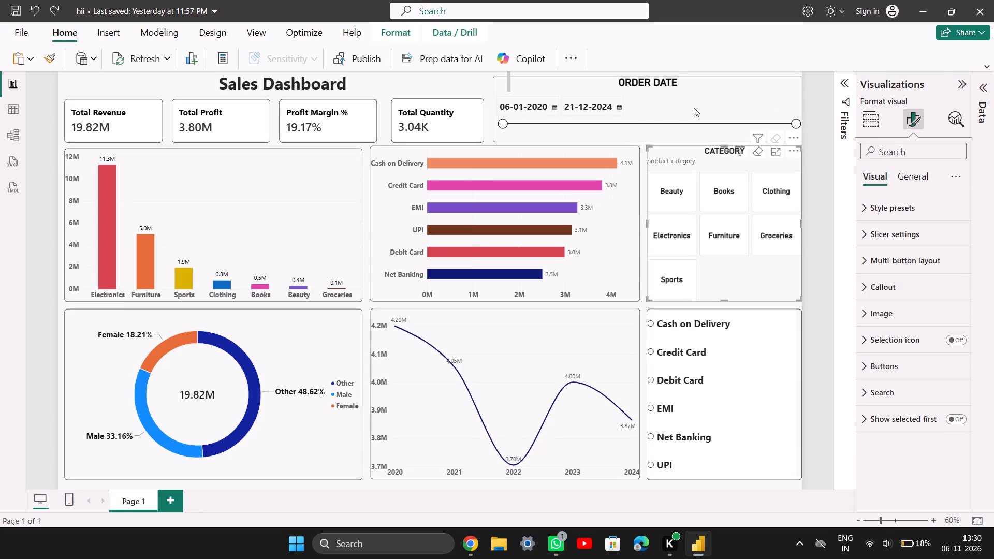
key(Print)
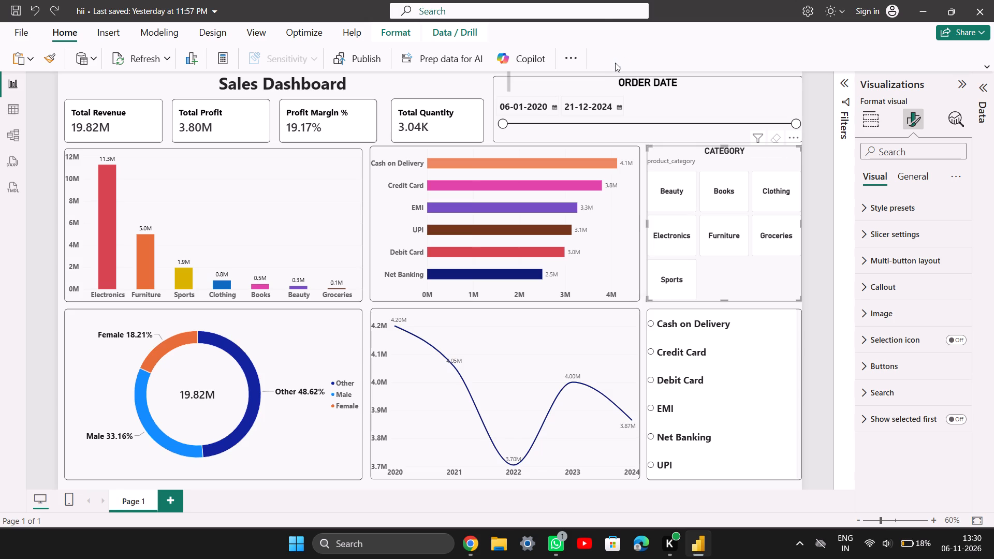
drag(629, 71, 973, 427)
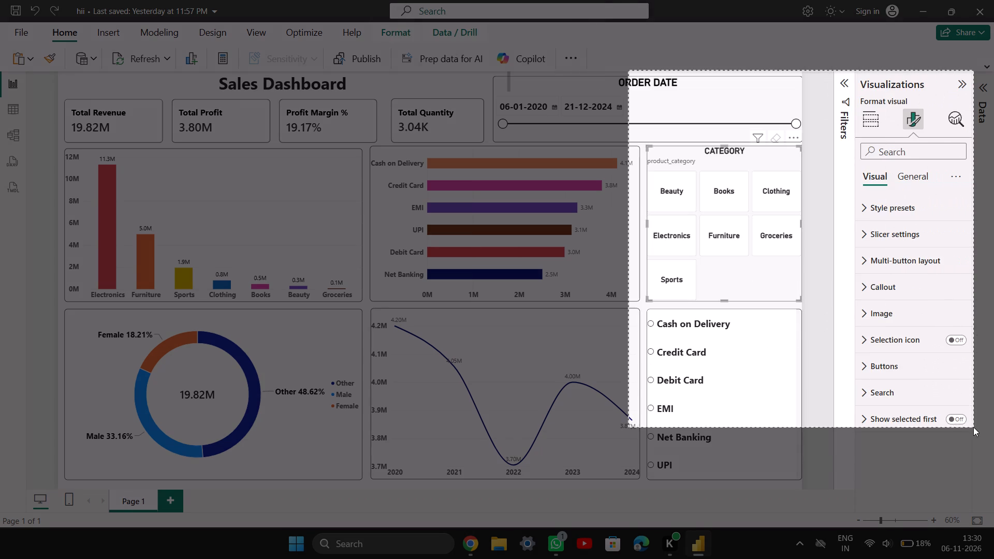
drag(973, 427, 987, 501)
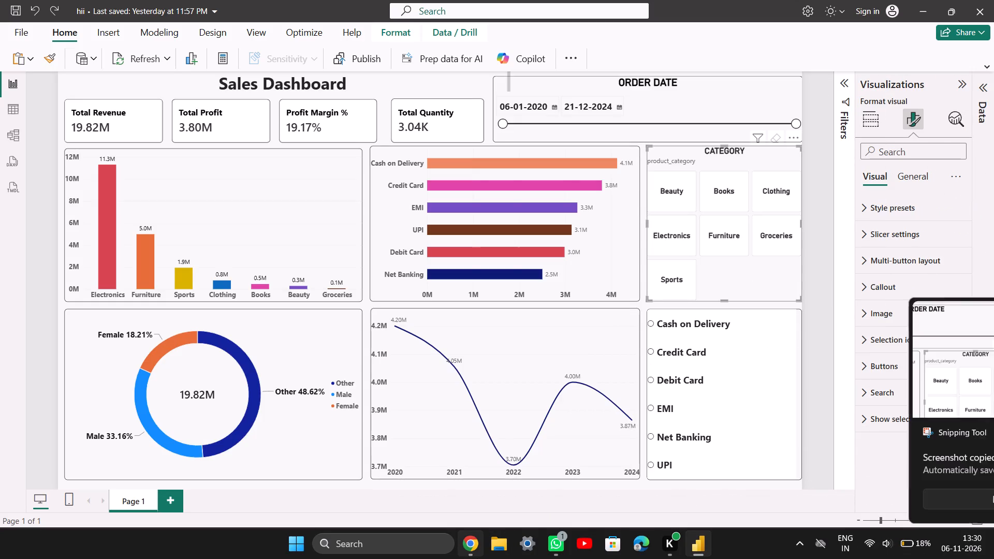
In Chrome, send the captured screenshot of the category slicer and its format options to the Google AI chat.
click(466, 552)
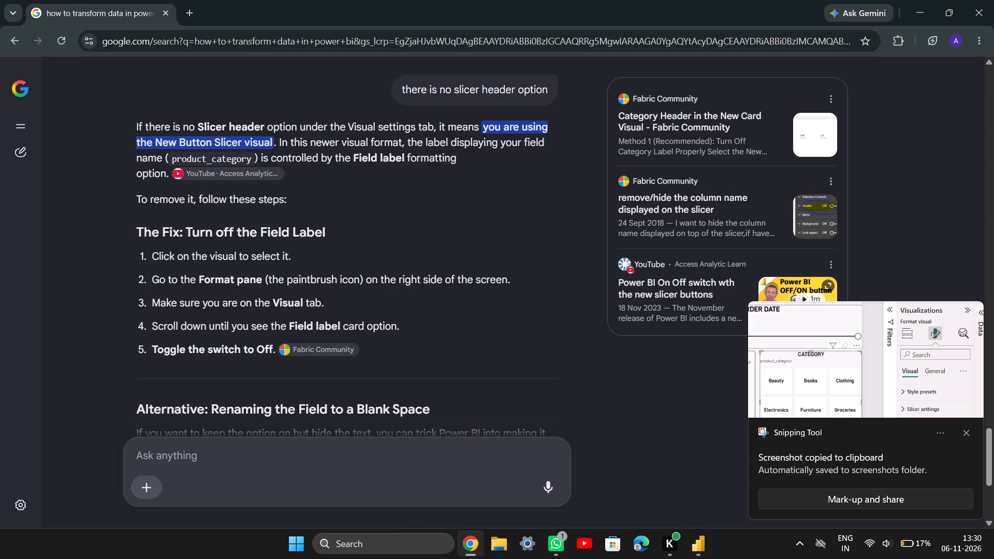
key(ctrl+v)
key(Return)
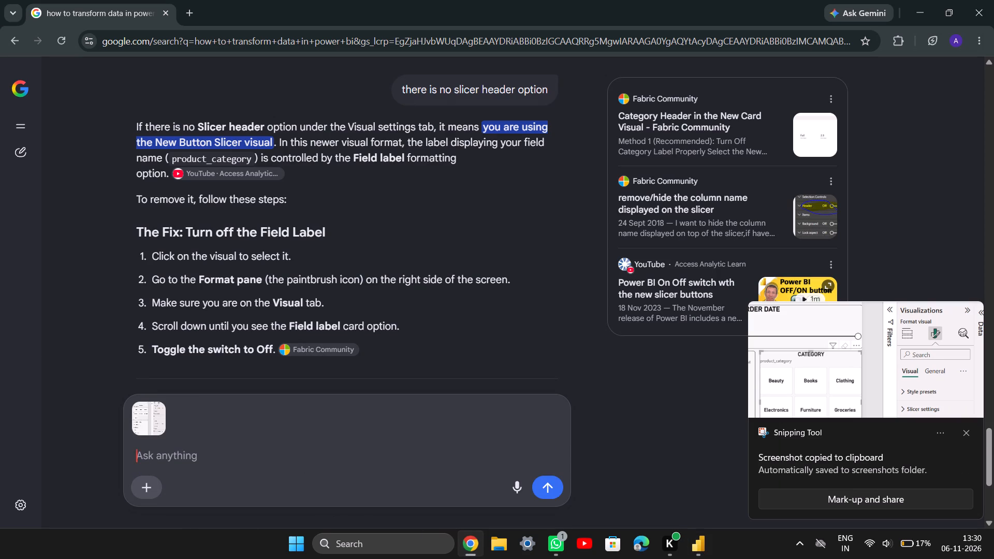
scroll(224, 262, down, 2)
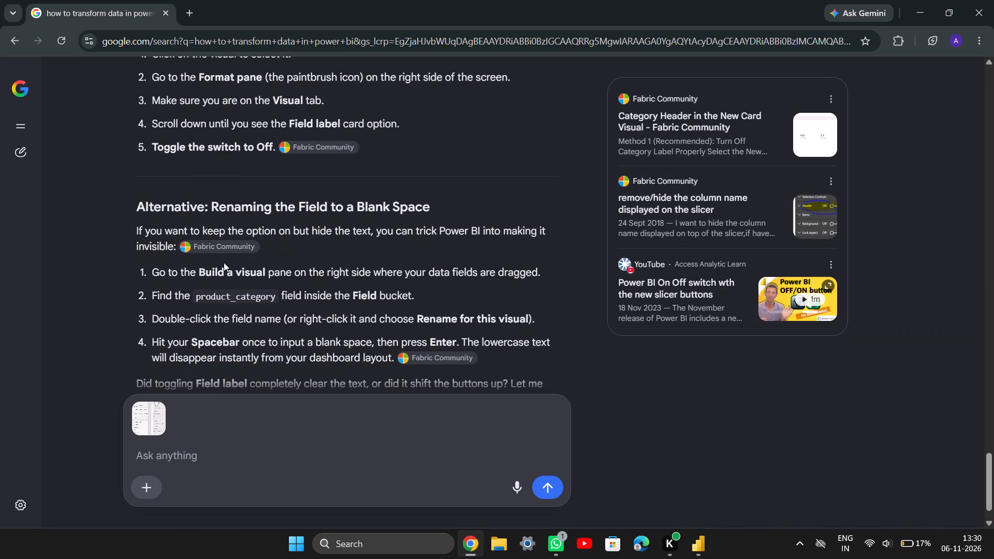
scroll(224, 262, up, 1)
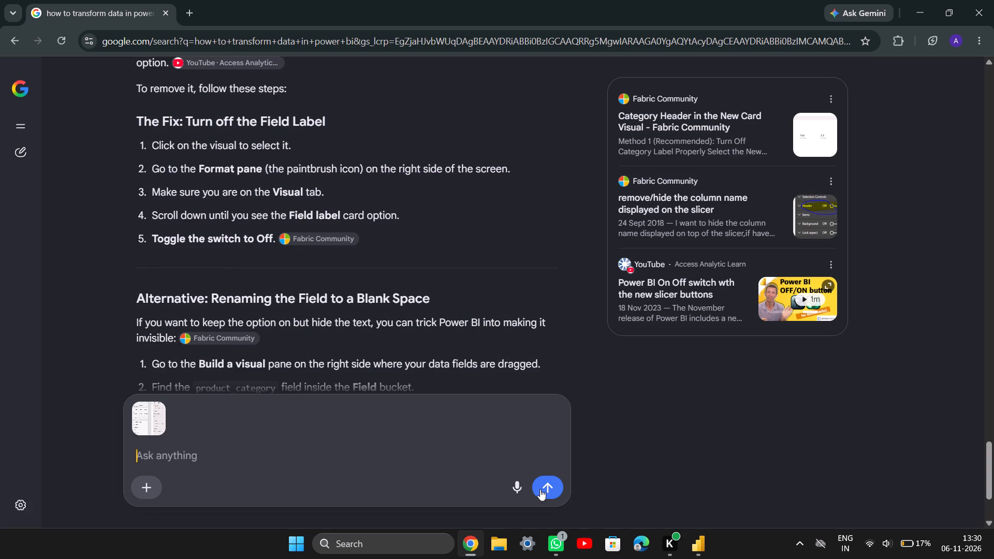
click(544, 489)
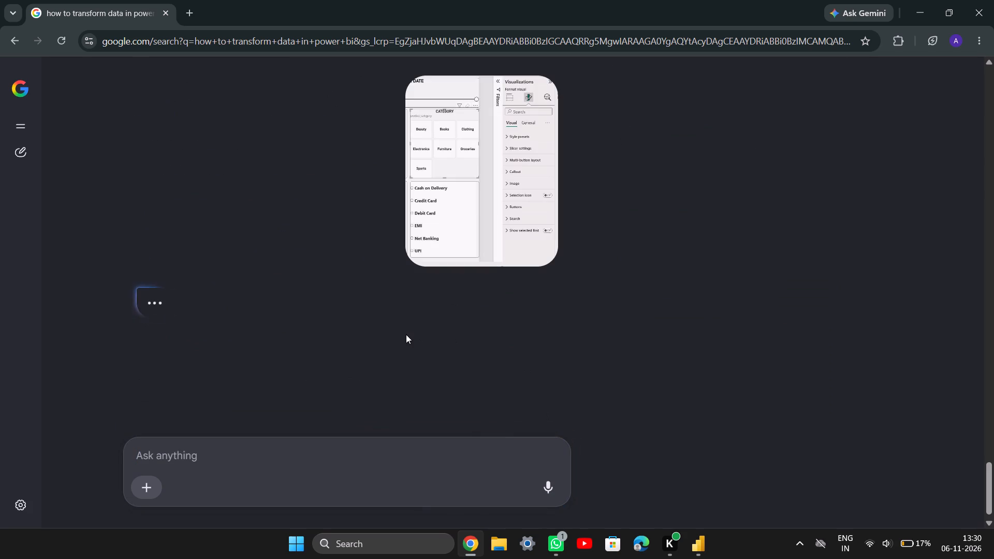
Read the Google AI answer about hiding product_category, reply "there is no header", and read the new instructions.
scroll(406, 334, down, 1)
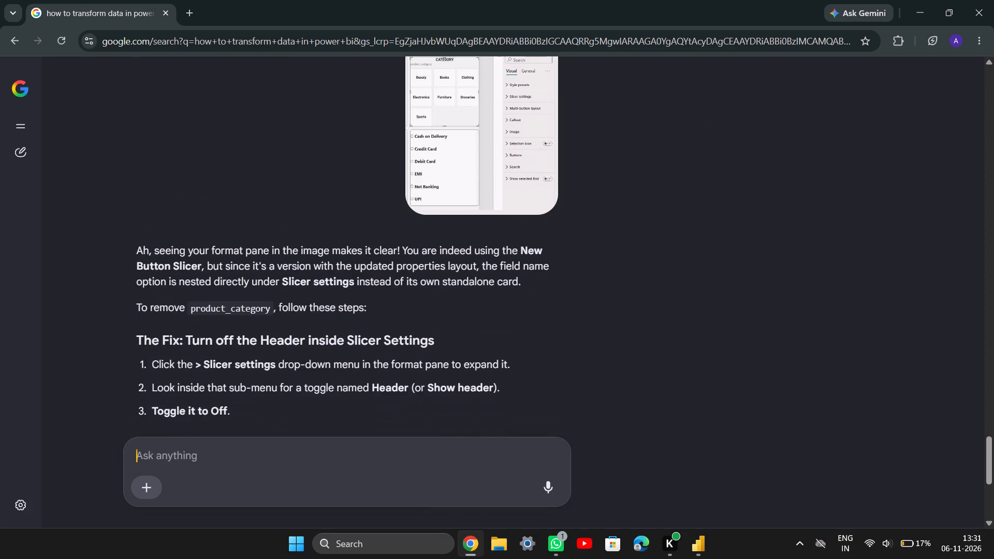
scroll(314, 332, down, 1)
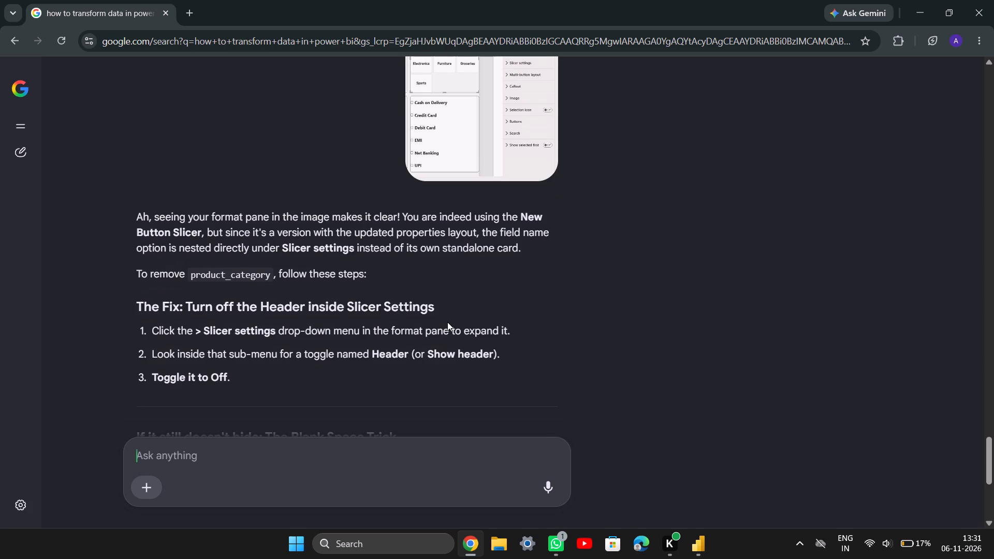
scroll(451, 376, down, 1)
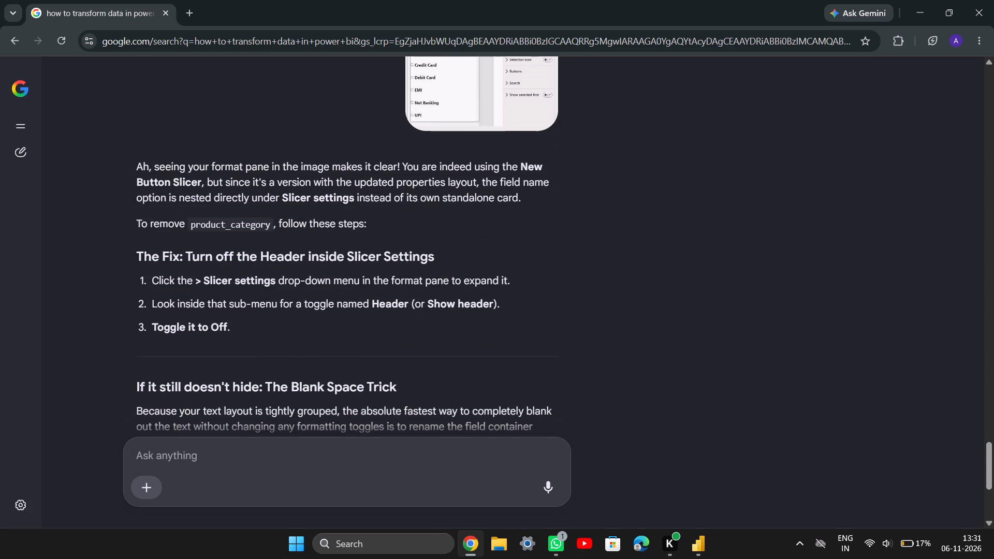
scroll(303, 358, down, 1)
scroll(333, 311, down, 1)
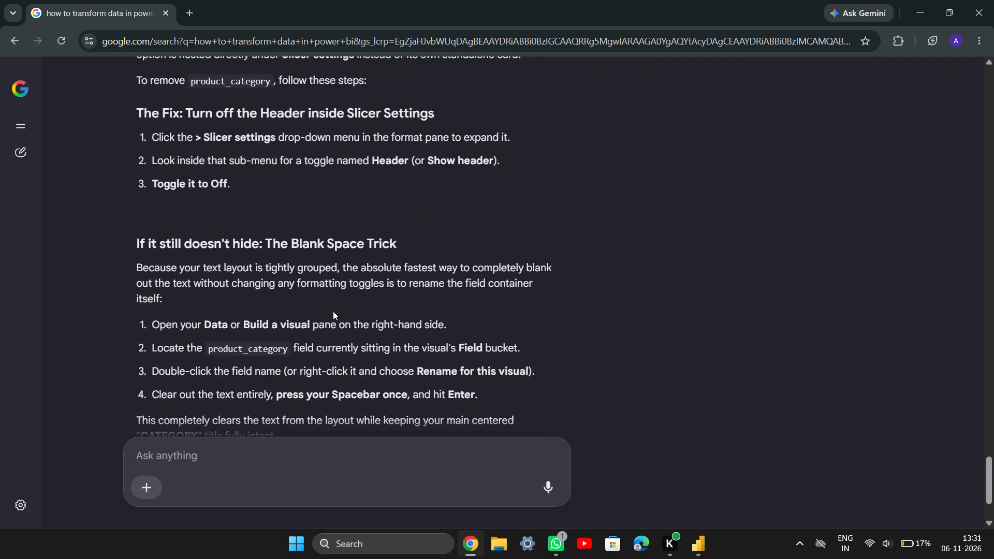
scroll(333, 311, down, 1)
click(236, 455)
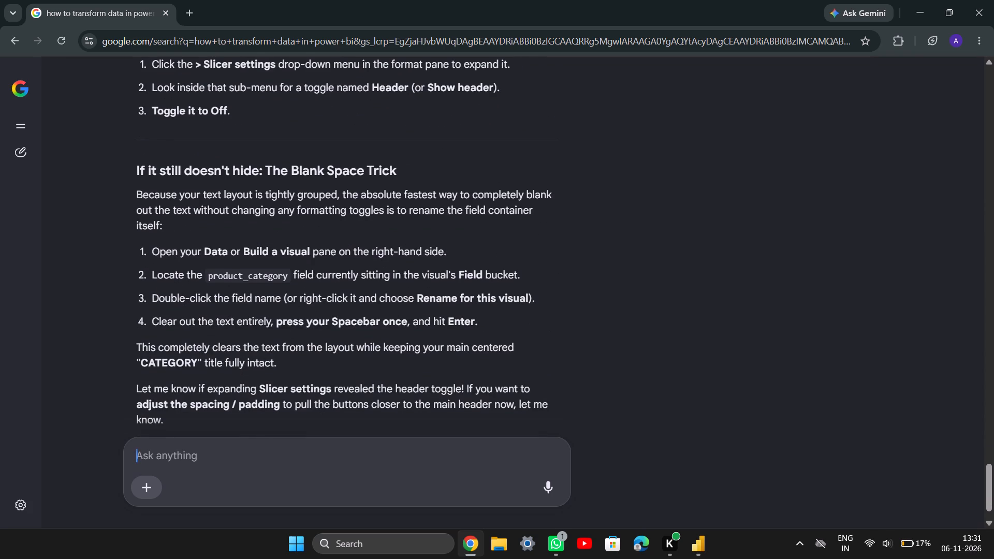
text(there is no header)
key(Return)
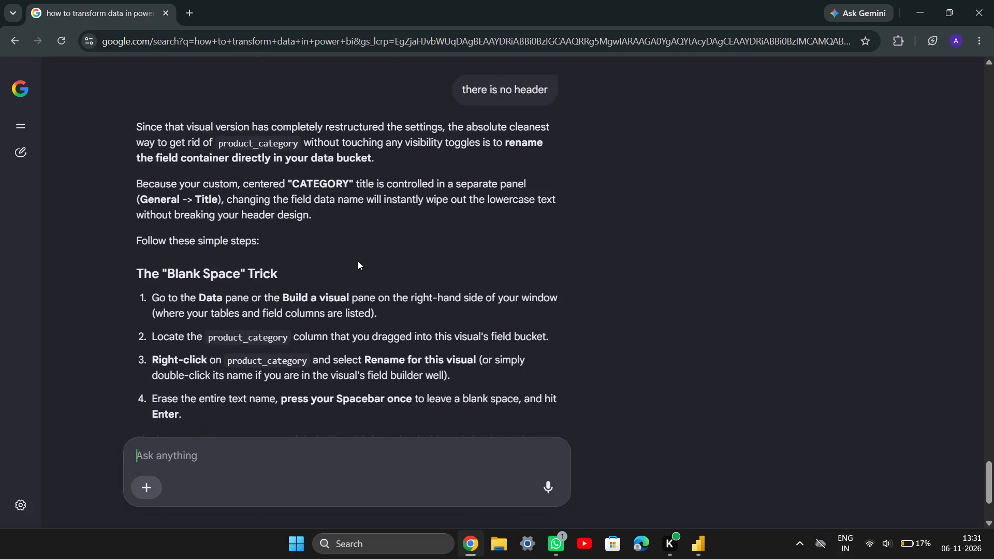
scroll(358, 261, down, 1)
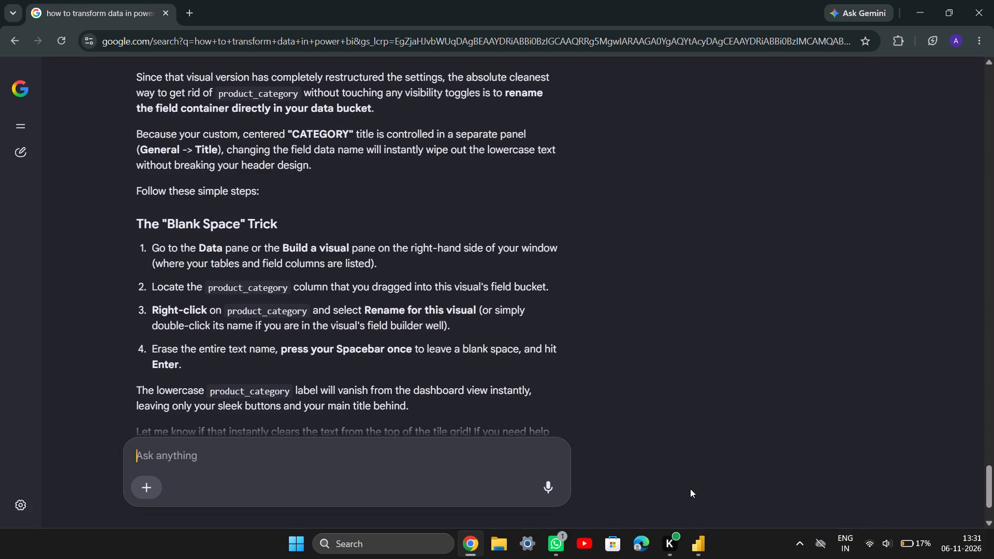
In Power BI, look for a rename option on the product_category label of the category slicer.
click(703, 548)
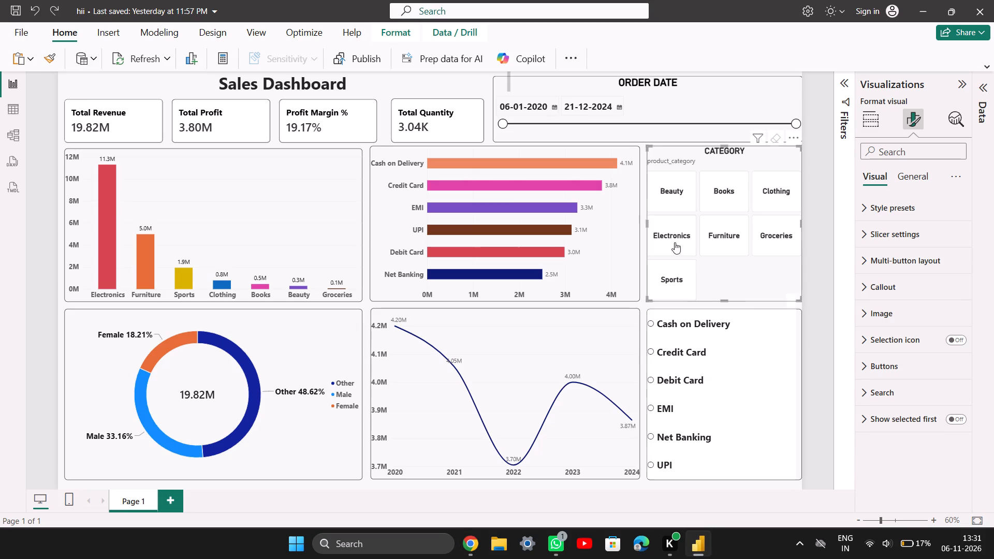
right_click(671, 159)
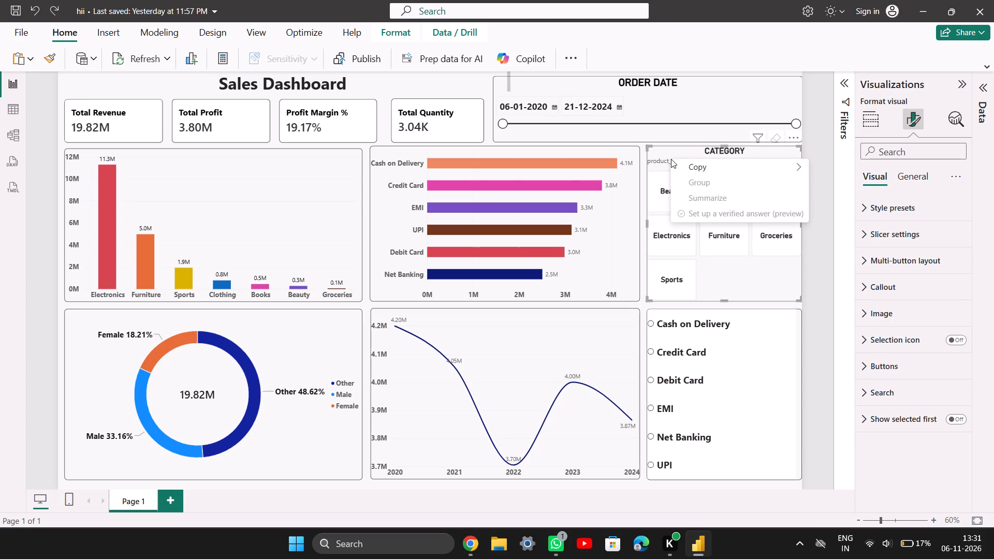
click(659, 161)
click(659, 161)
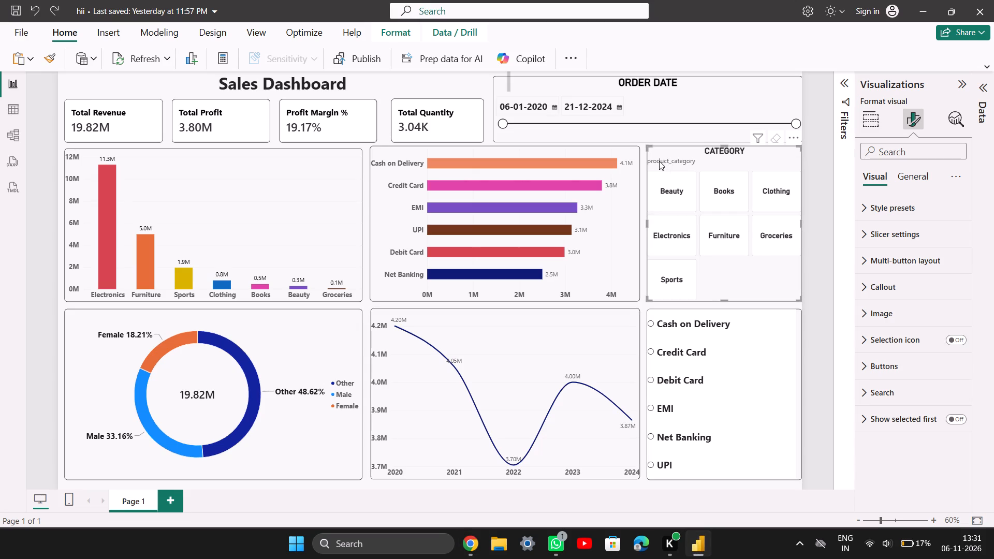
right_click(659, 161)
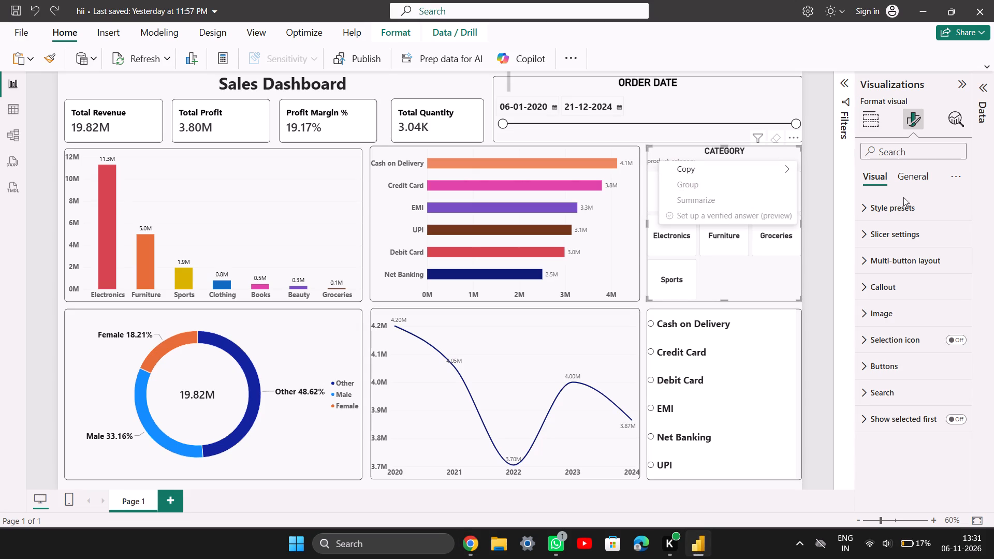
Turn off the category slicer's subtitle to remove the product_category label below its CATEGORY title.
click(912, 180)
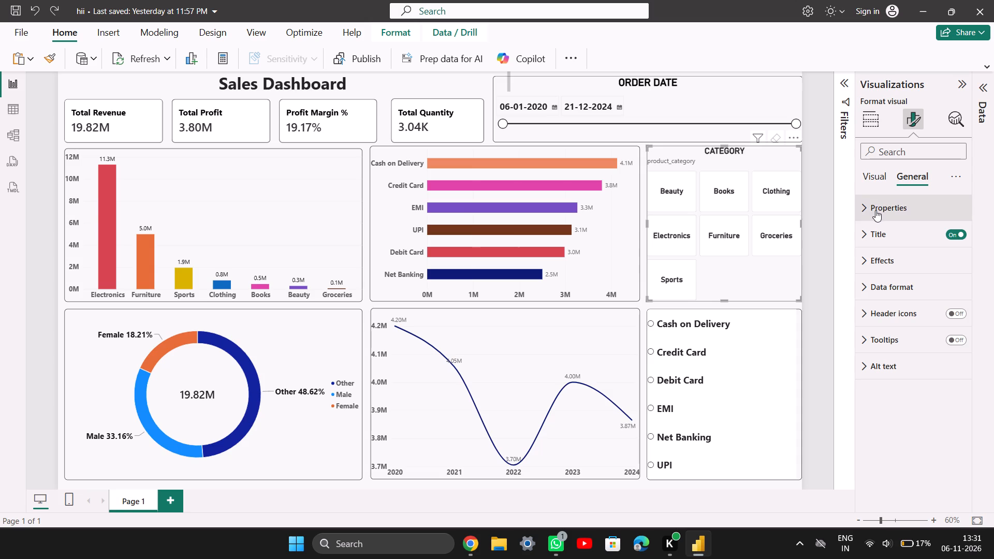
click(875, 210)
scroll(869, 332, down, 1)
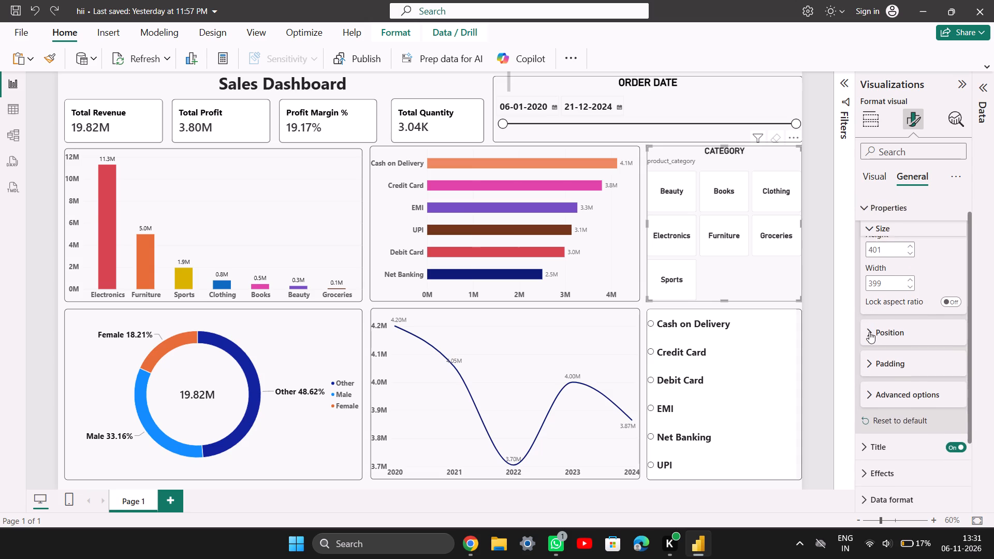
scroll(893, 401, down, 1)
click(902, 366)
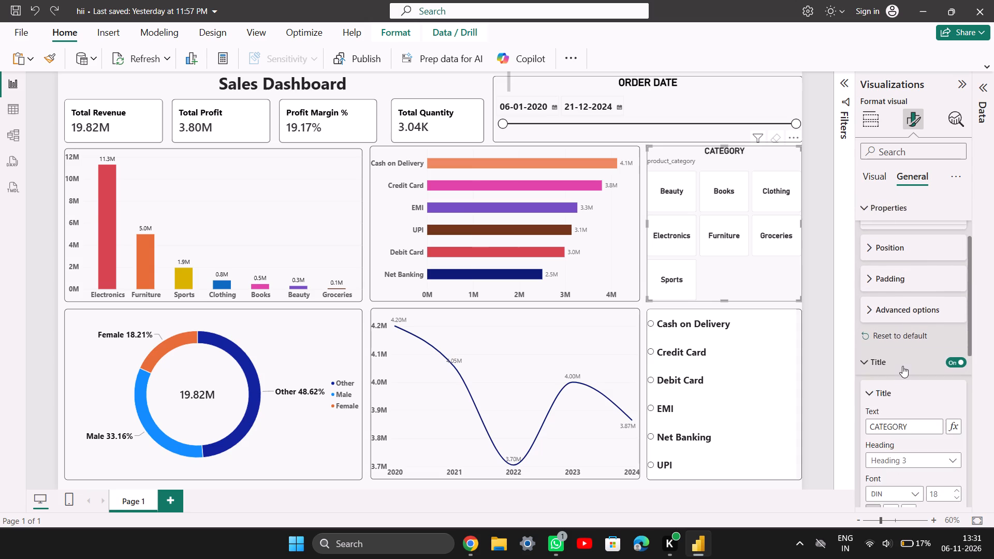
scroll(902, 366, down, 3)
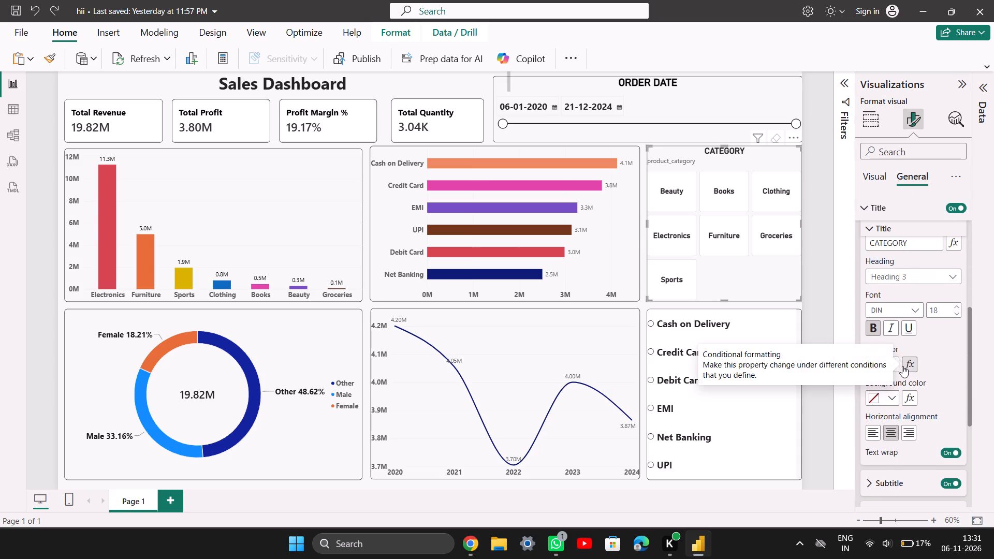
scroll(902, 366, up, 2)
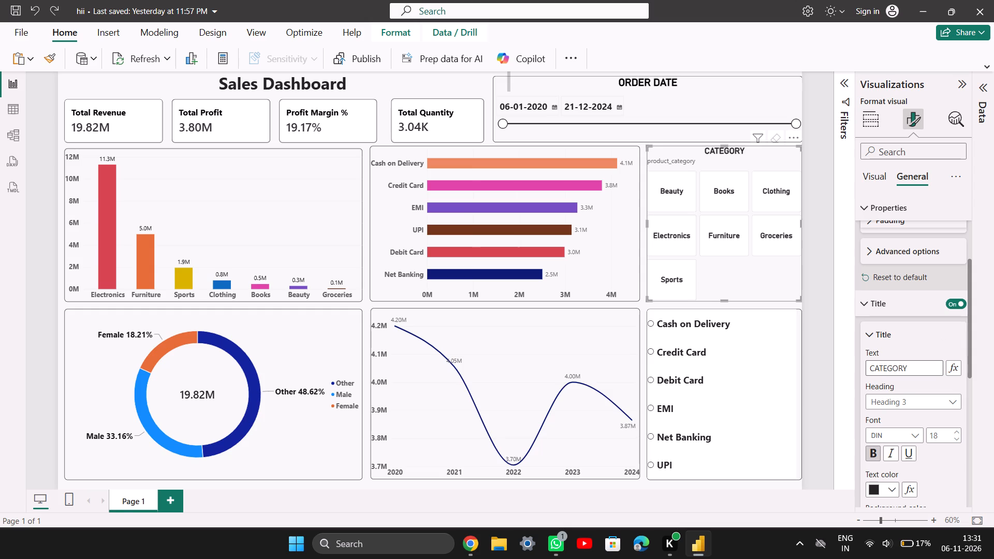
scroll(934, 368, down, 2)
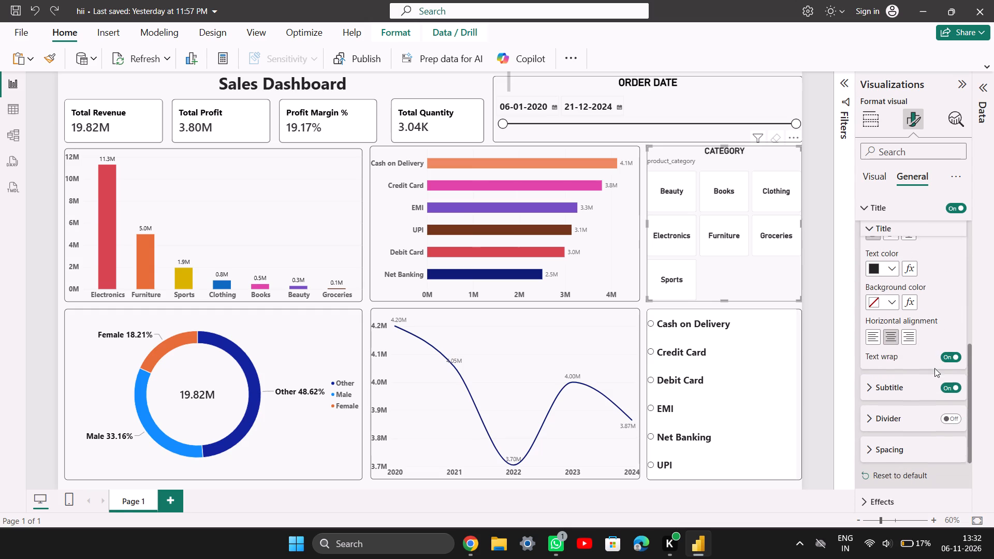
scroll(934, 368, down, 1)
click(950, 377)
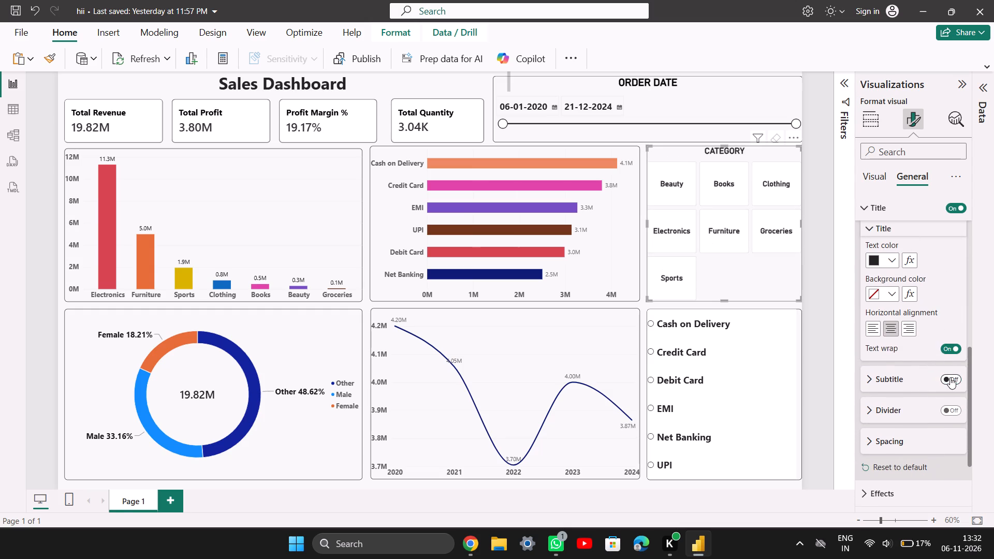
click(817, 352)
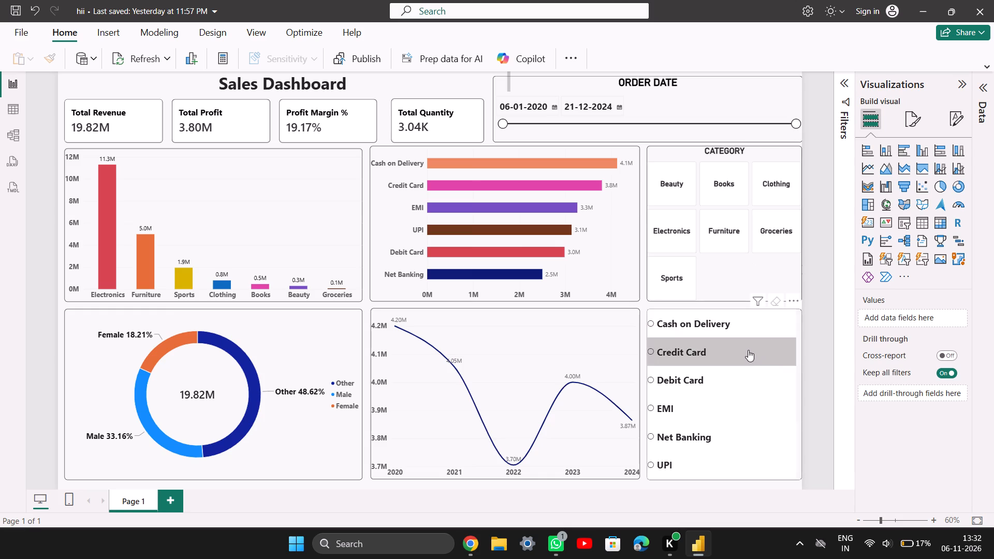
Turn on the title of the payment method slicer and open its title settings.
click(761, 353)
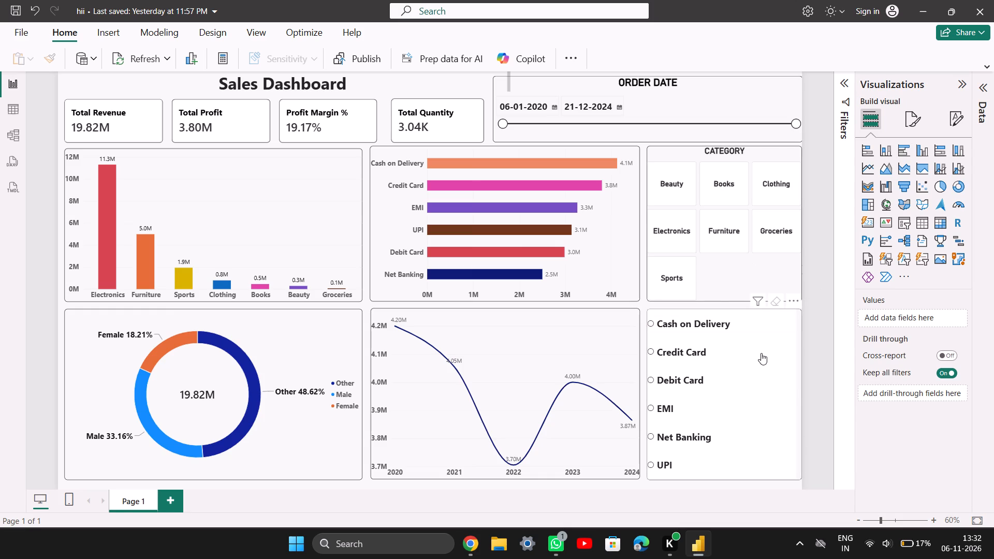
click(747, 279)
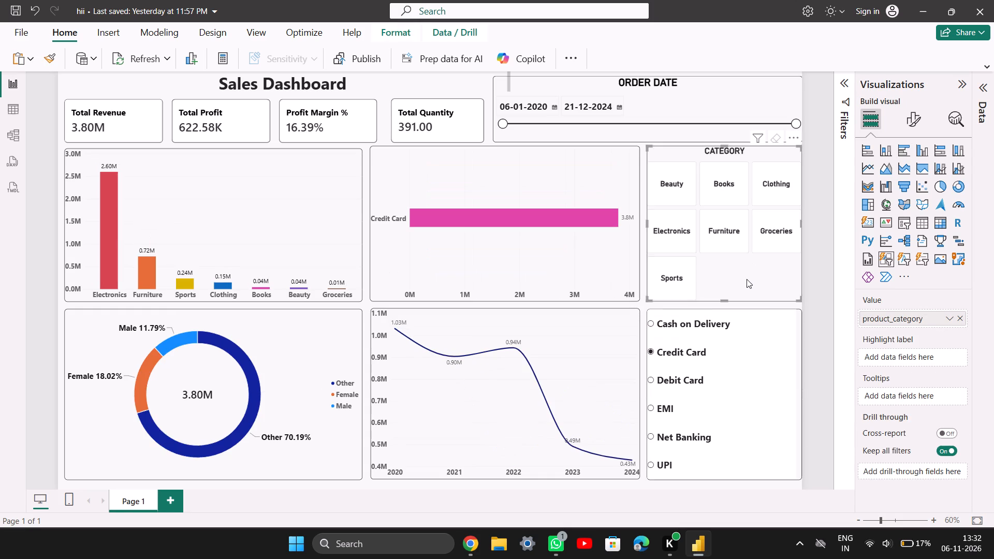
click(755, 371)
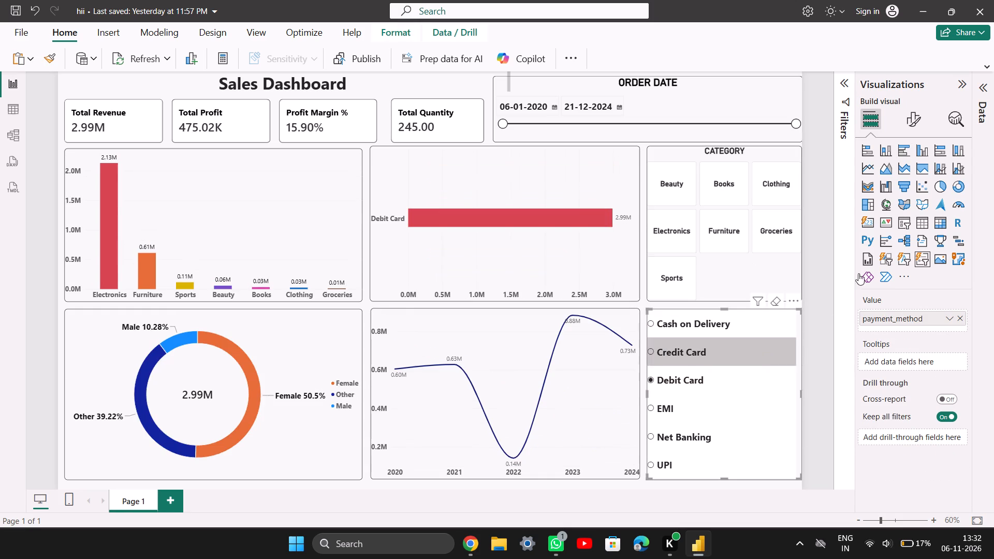
click(918, 117)
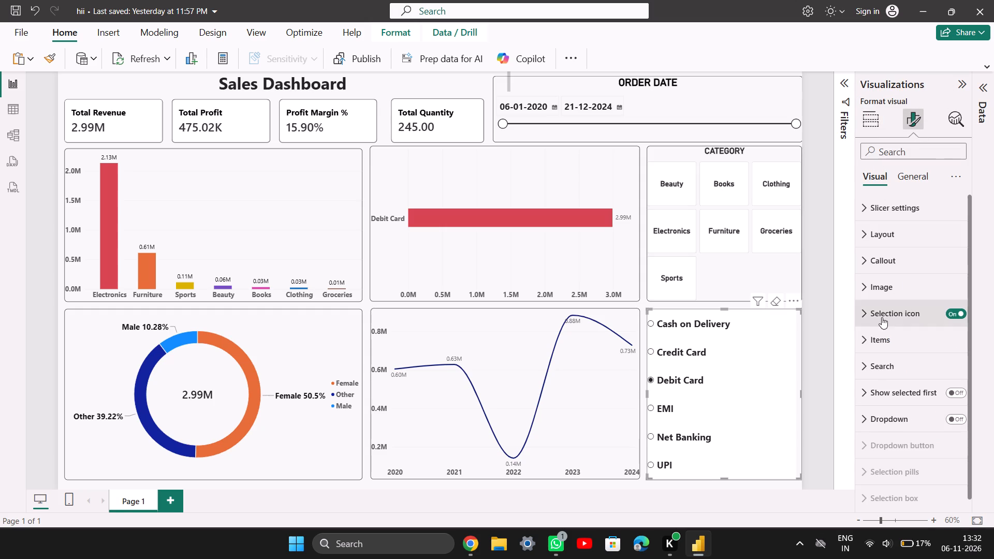
click(924, 173)
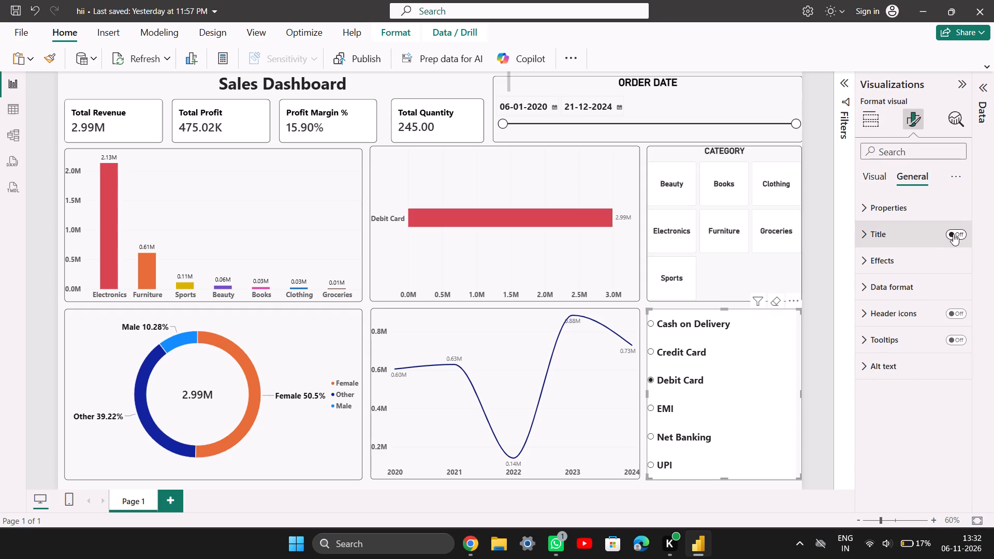
click(955, 234)
click(896, 237)
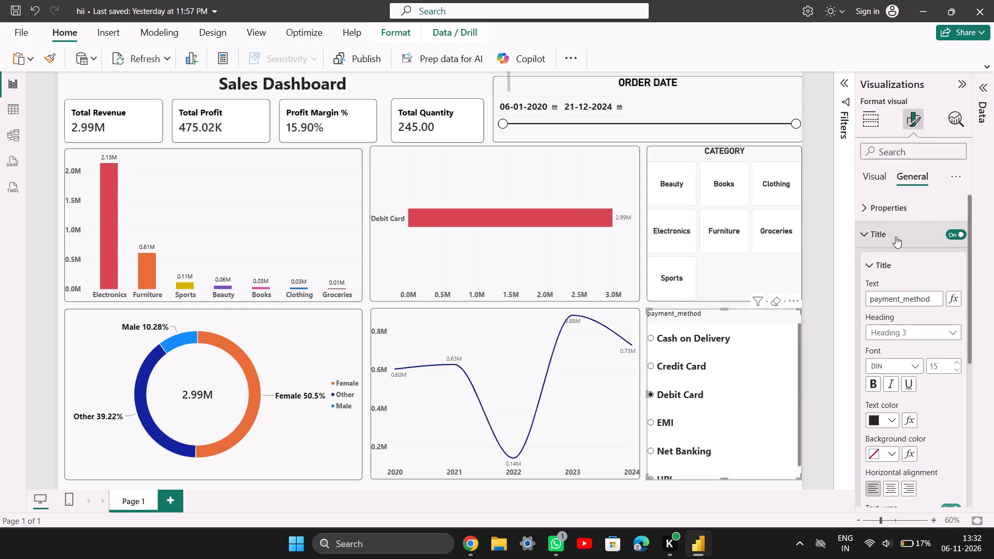
Replace the payment slicer's title text with PAYMENT METHOD.
scroll(896, 237, down, 1)
click(934, 282)
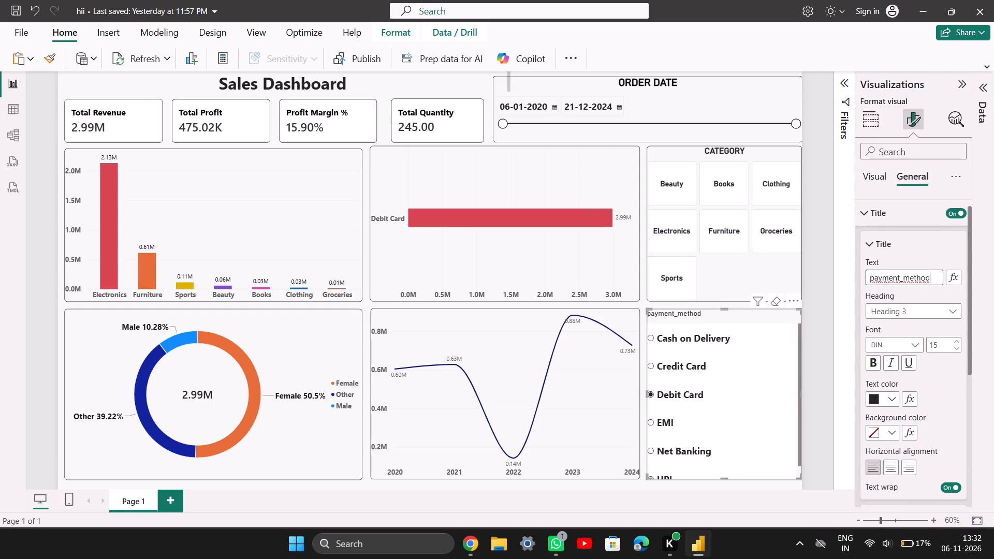
key(BackSpace)
key(BackSpace)
key(BackSpace)
key(BackSpace)
key(BackSpace)
key(BackSpace)
key(BackSpace)
key(BackSpace)
key(BackSpace)
key(BackSpace)
key(BackSpace)
key(BackSpace)
key(BackSpace)
key(BackSpace)
key(BackSpace)
key(BackSpace)
key(BackSpace)
key(BackSpace)
key(BackSpace)
key(BackSpace)
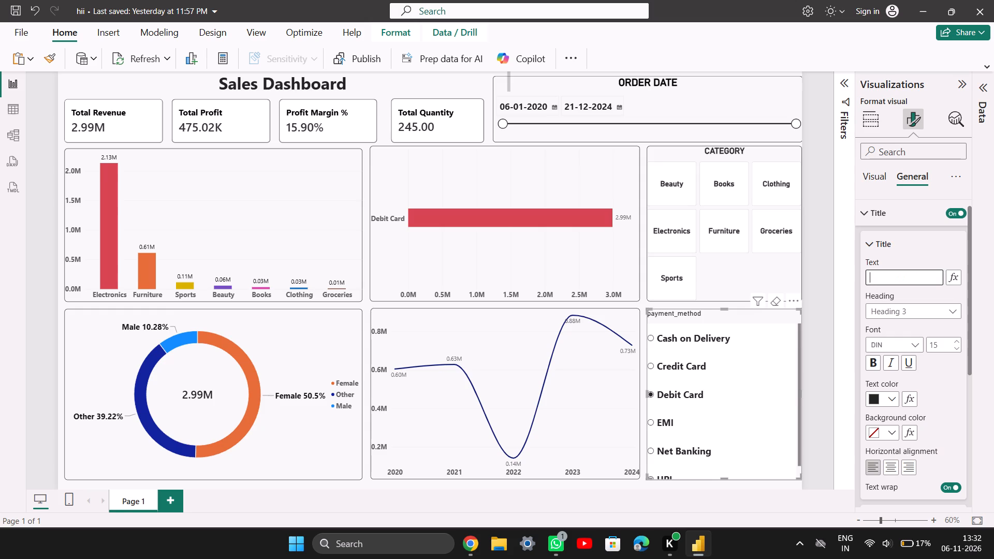
text(PAyem)
key(BackSpace)
key(BackSpace)
key(BackSpace)
key(BackSpace)
key(BackSpace)
key(BackSpace)
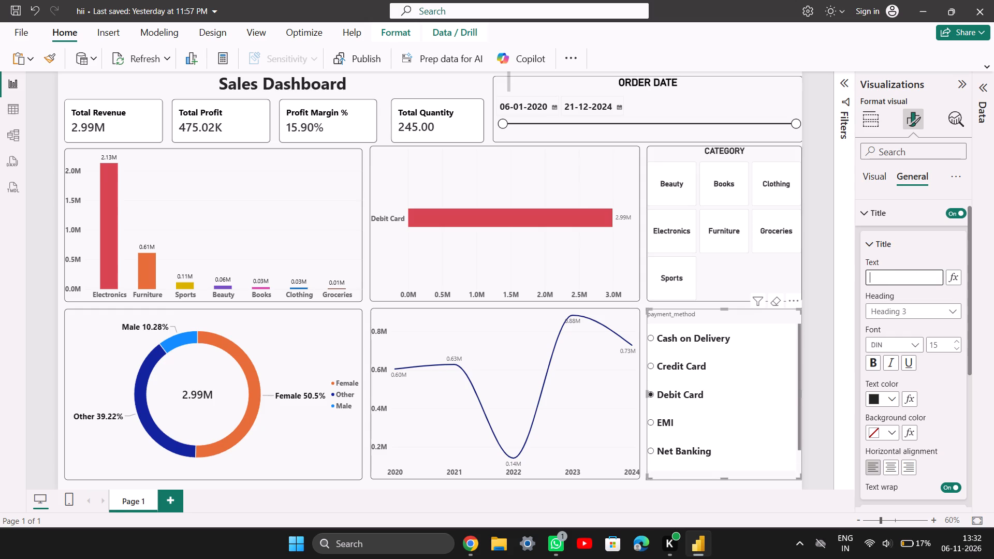
key(shift+a)
key(shift+BackSpace)
text(PAYMENT METHOD)
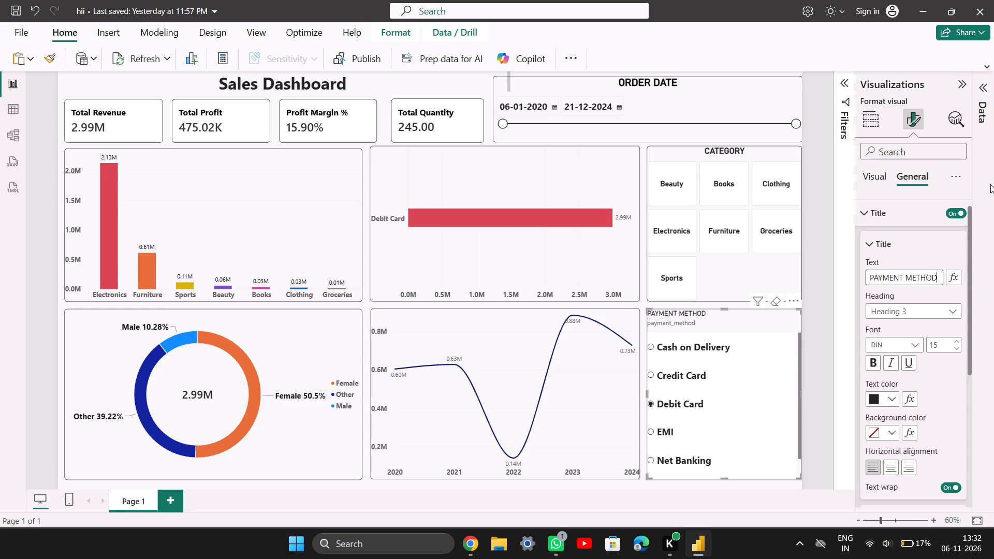
Make the payment slicer's PAYMENT METHOD title bold and centre it horizontally.
click(869, 358)
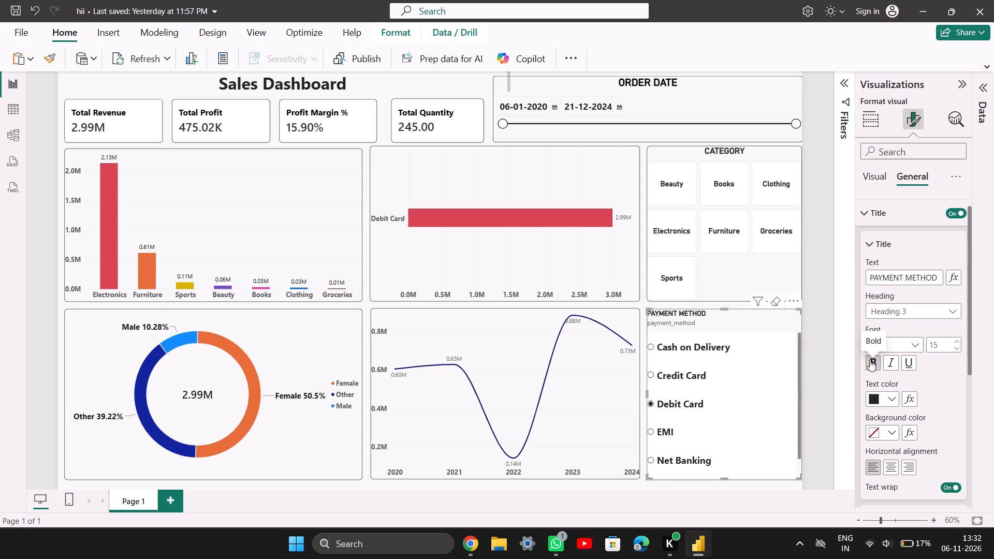
click(897, 466)
Turn off the payment slicer's subtitle to remove the payment_method label below its title.
scroll(934, 399, down, 1)
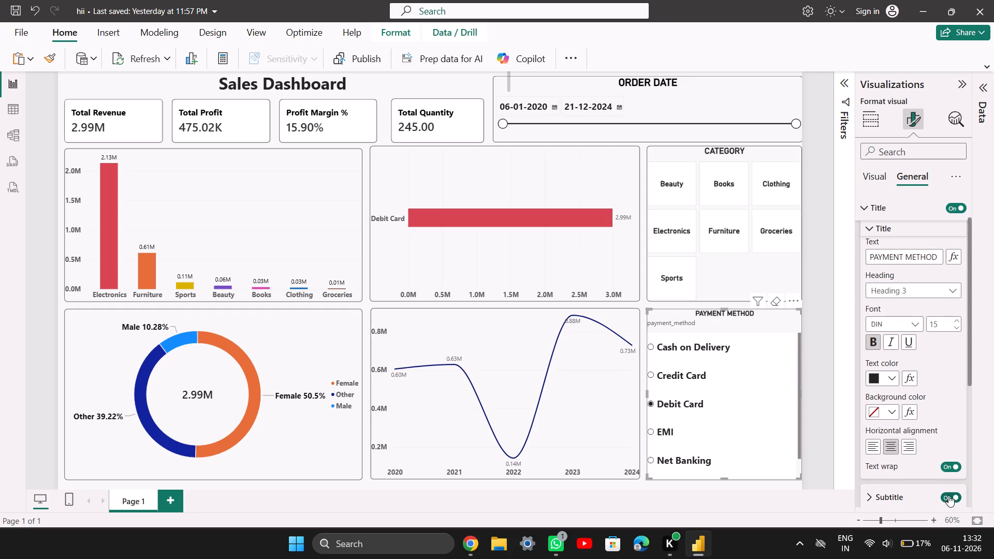
click(948, 496)
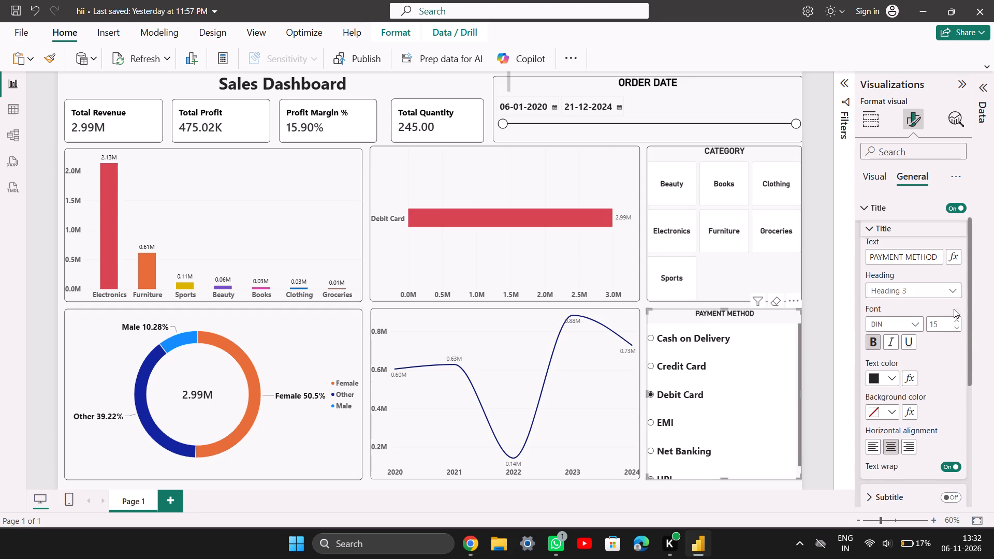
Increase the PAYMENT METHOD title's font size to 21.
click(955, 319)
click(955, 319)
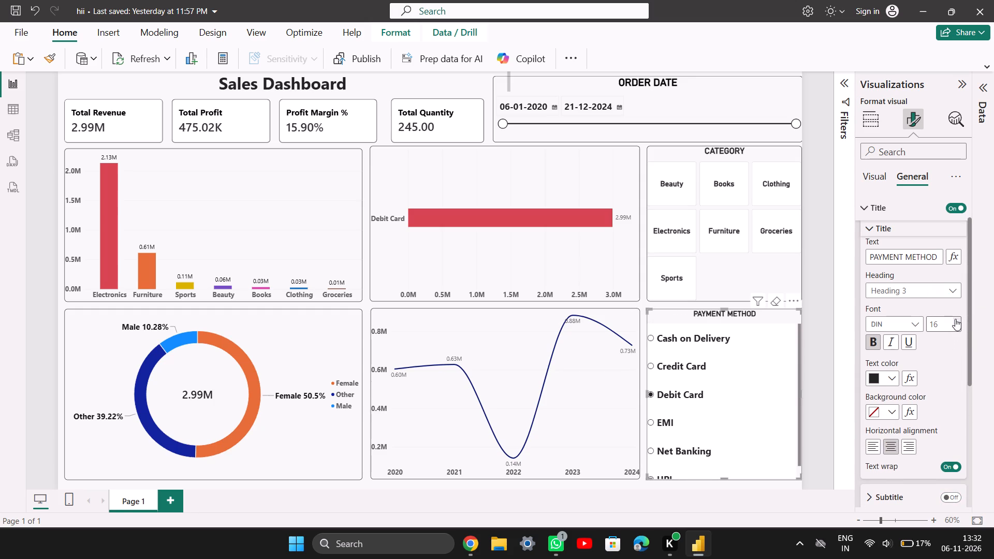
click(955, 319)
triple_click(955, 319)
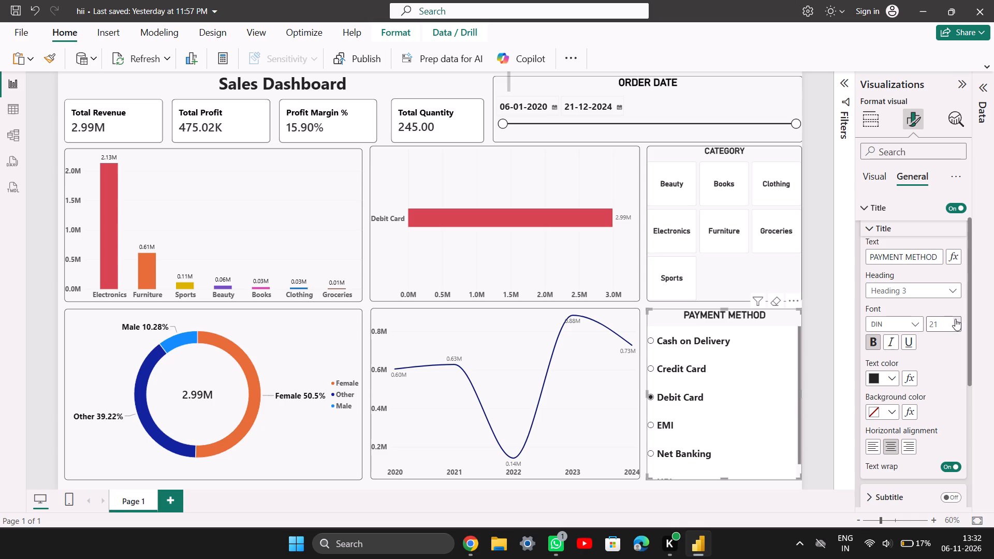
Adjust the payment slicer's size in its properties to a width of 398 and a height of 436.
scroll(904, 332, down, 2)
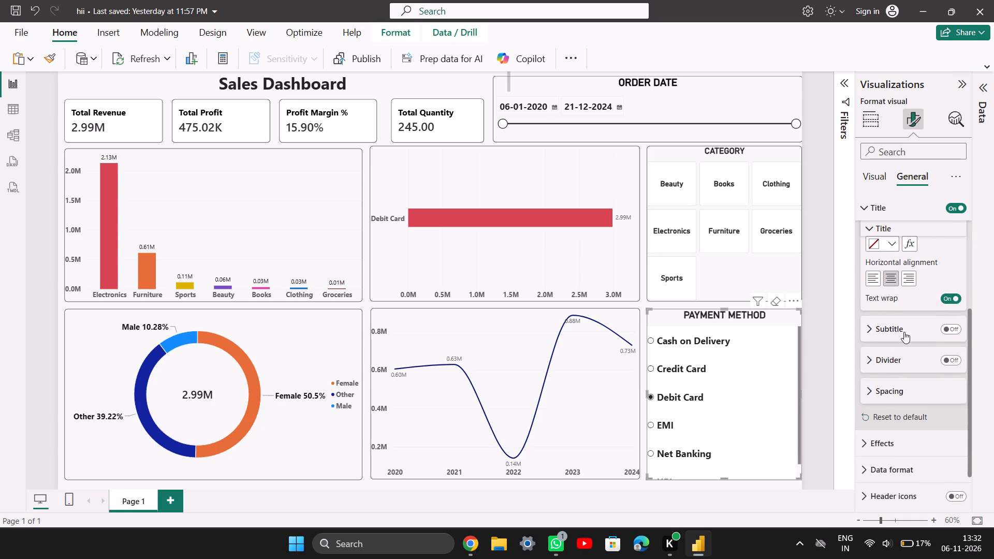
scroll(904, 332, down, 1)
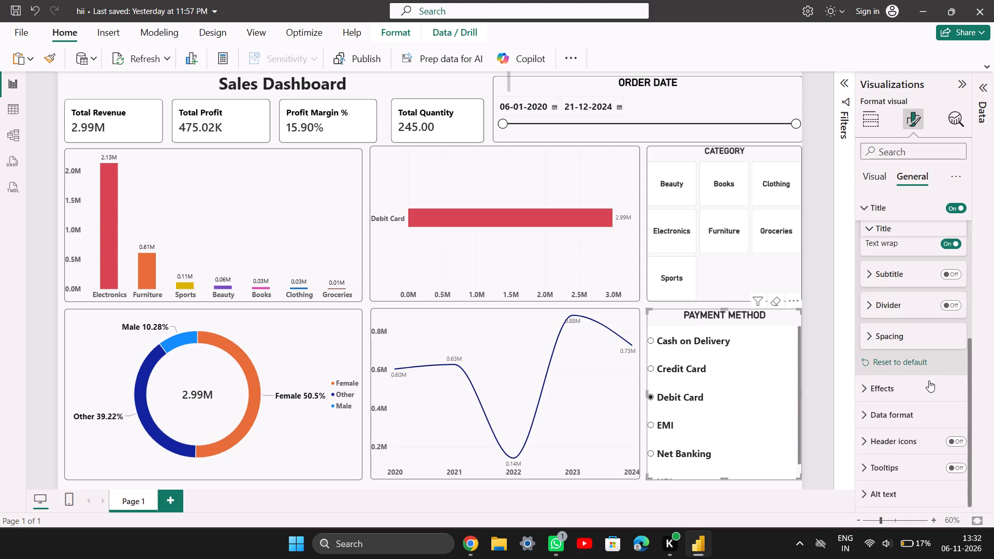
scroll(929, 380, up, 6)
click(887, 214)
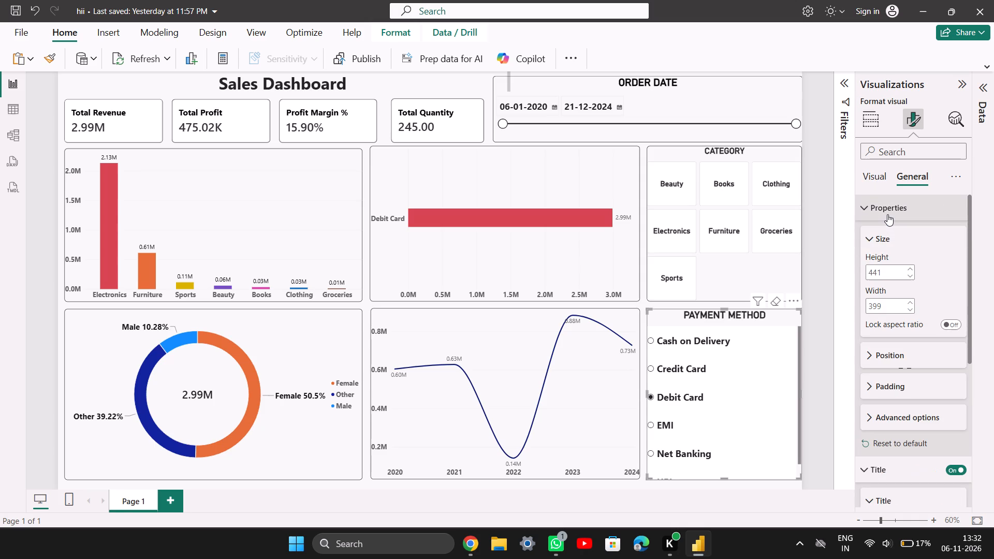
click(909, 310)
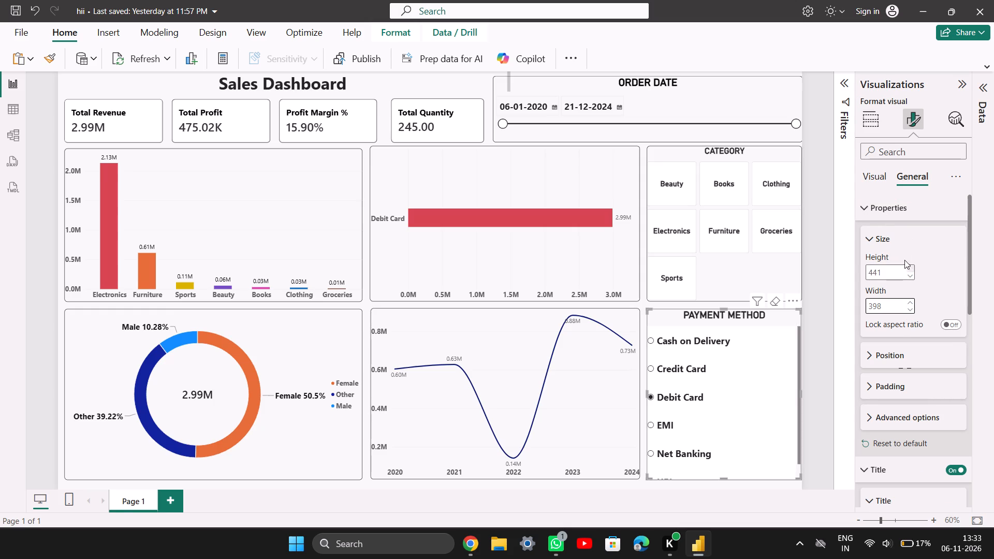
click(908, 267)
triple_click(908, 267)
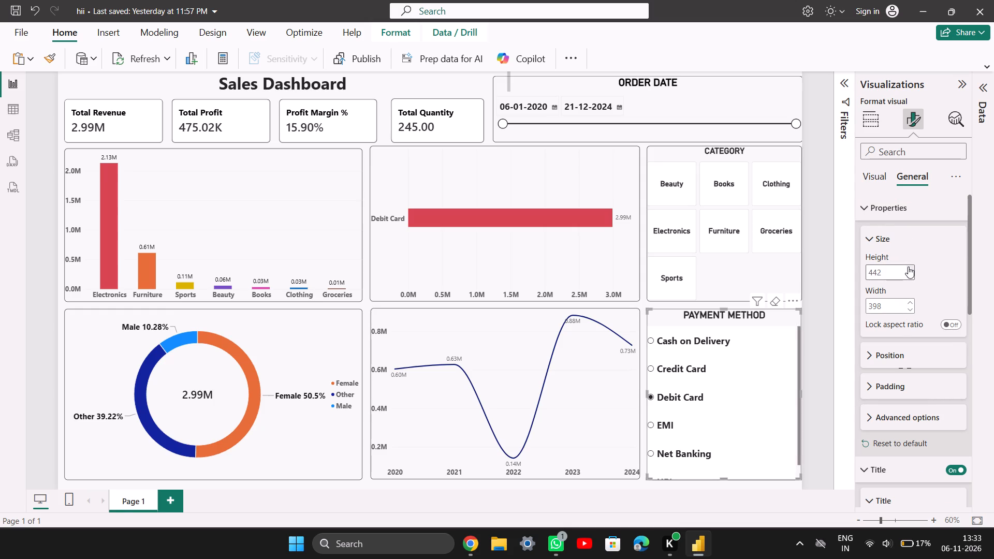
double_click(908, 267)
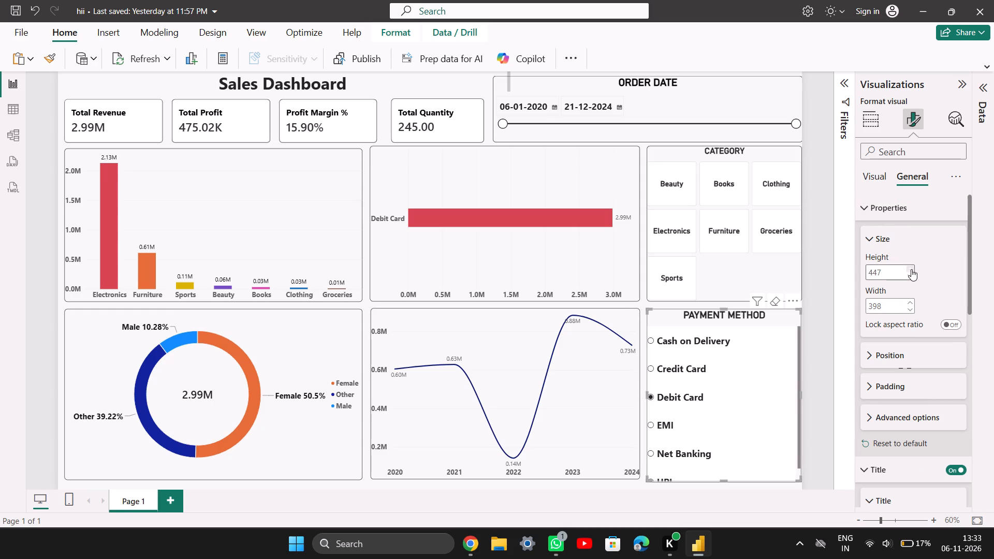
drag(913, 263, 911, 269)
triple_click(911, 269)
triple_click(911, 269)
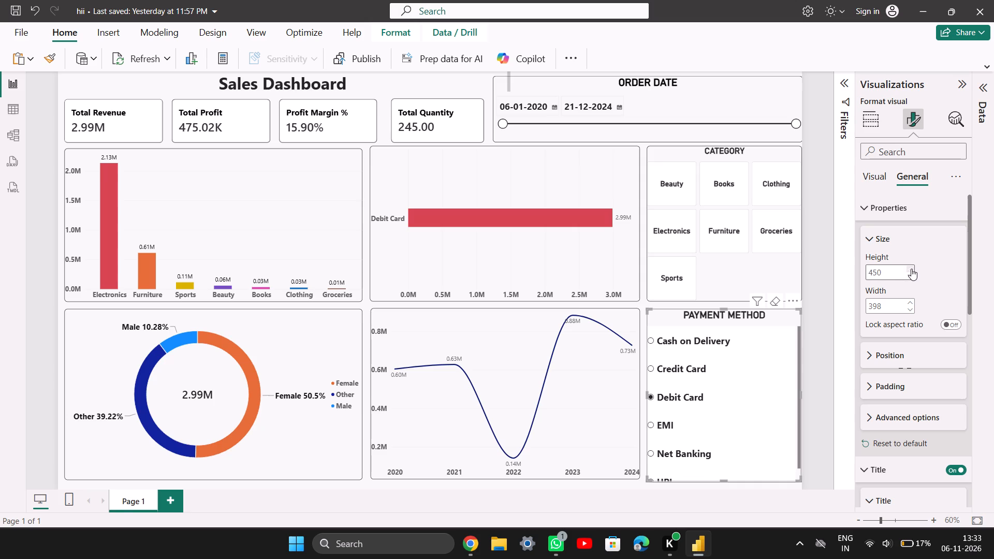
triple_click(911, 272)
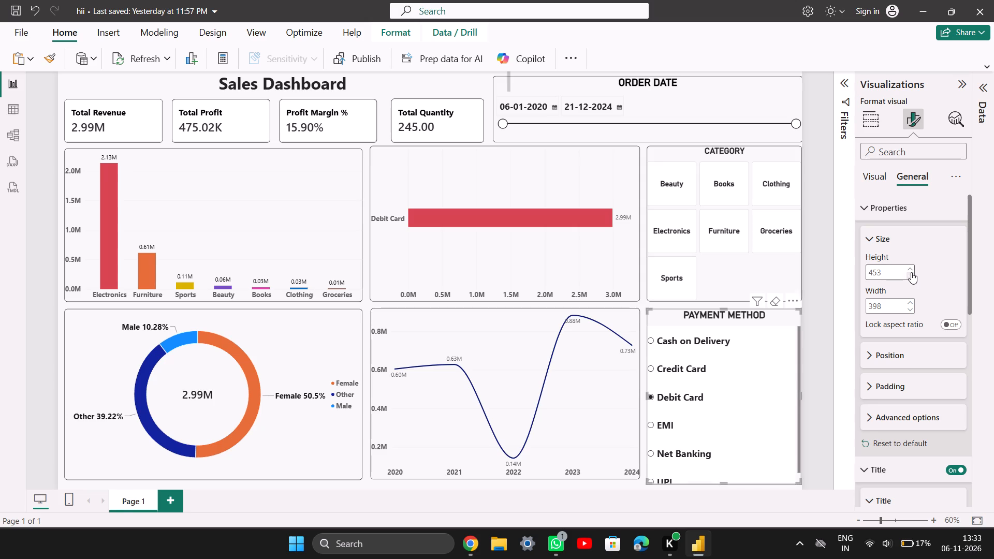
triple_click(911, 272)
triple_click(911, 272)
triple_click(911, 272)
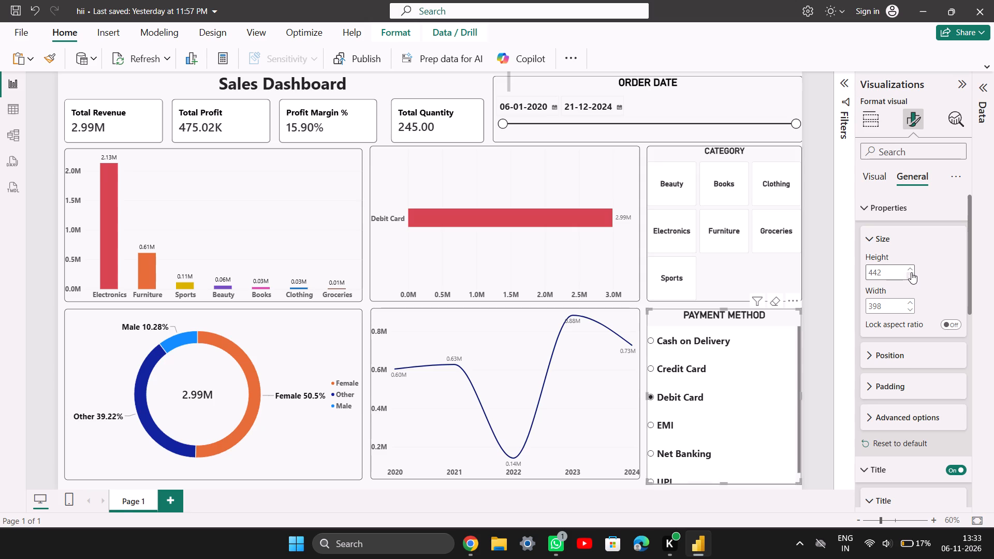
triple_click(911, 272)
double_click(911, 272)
Select EMI in the payment method slicer.
click(773, 434)
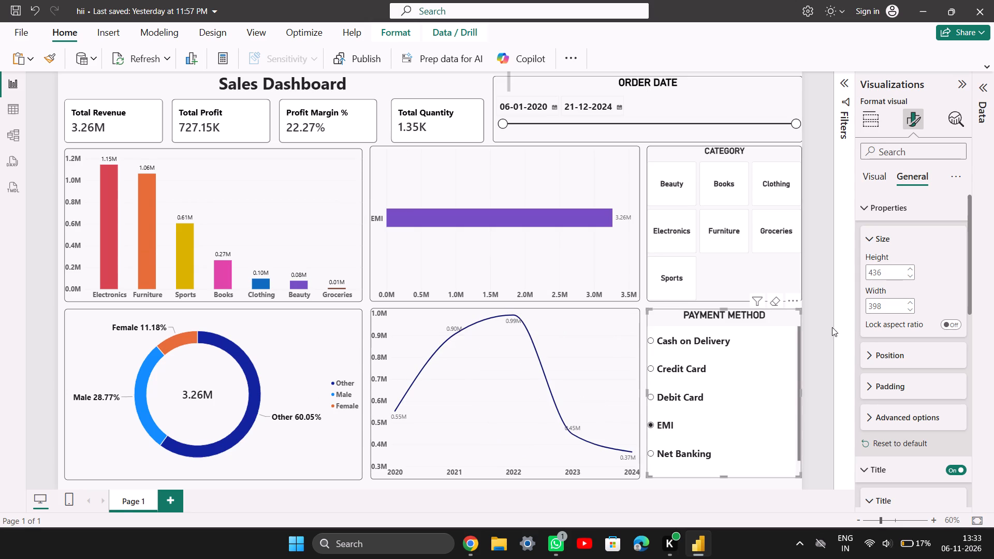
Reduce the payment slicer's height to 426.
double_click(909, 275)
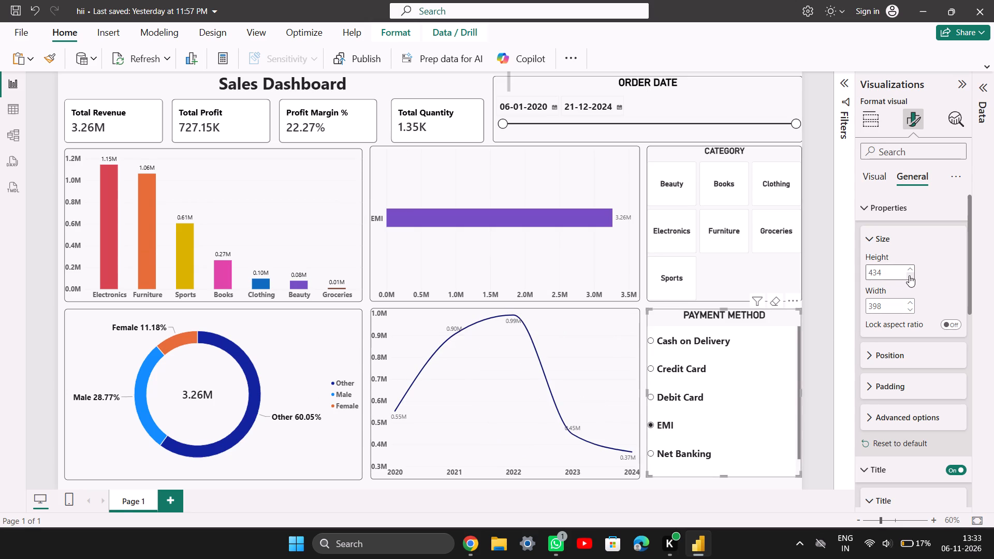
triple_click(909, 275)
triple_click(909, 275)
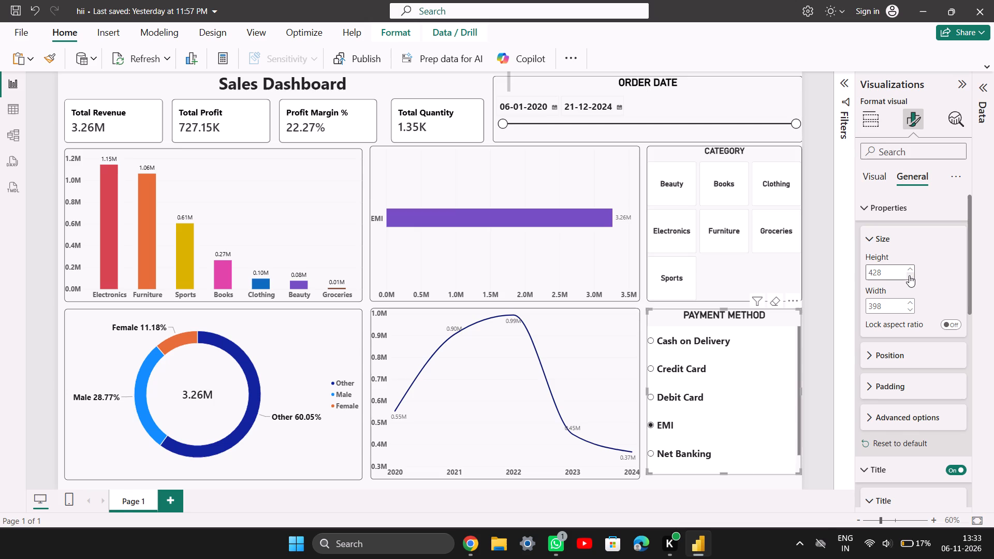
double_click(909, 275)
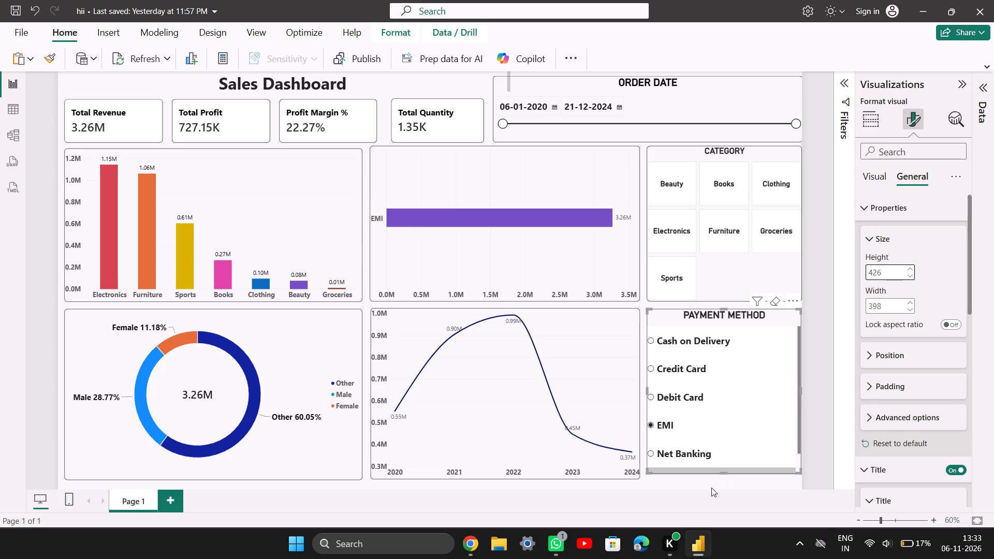
Resize the payment slicer to a height of about 440, aligning its bottom edge with the neighbouring charts.
drag(722, 472, 728, 484)
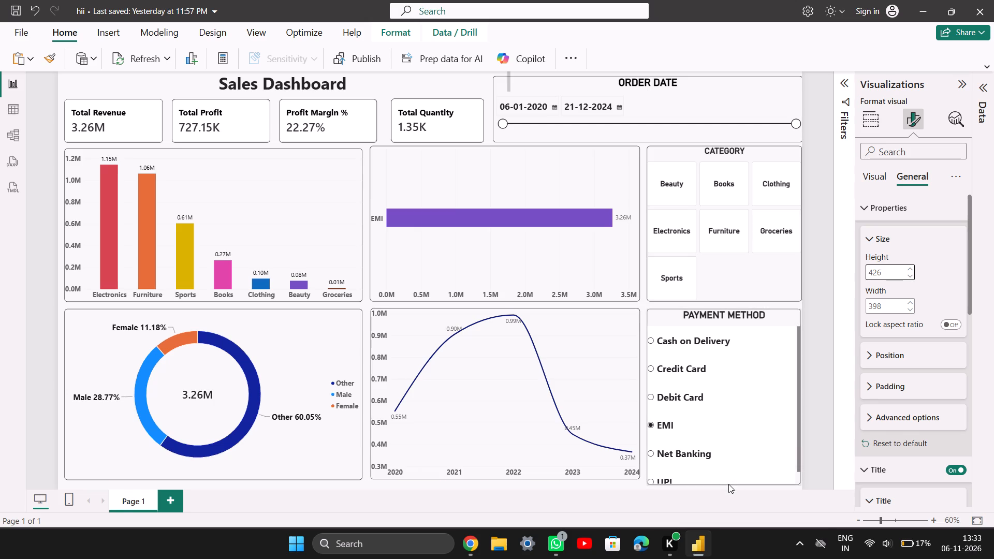
drag(728, 484, 724, 478)
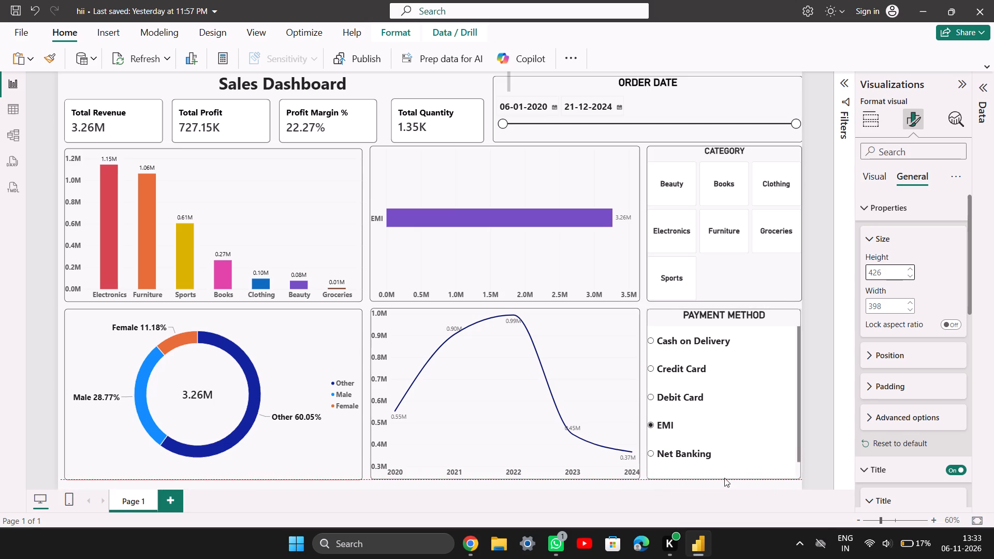
drag(724, 478, 724, 478)
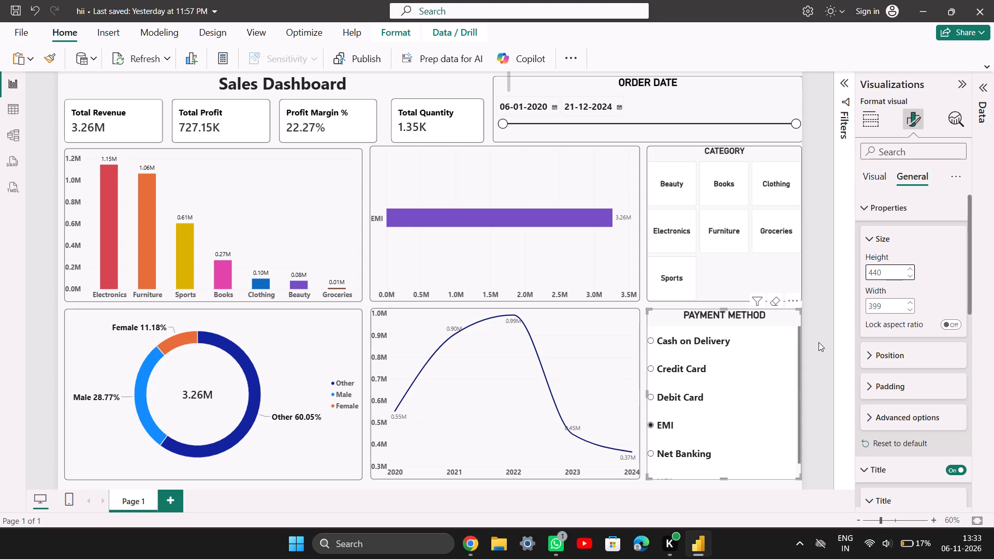
click(821, 345)
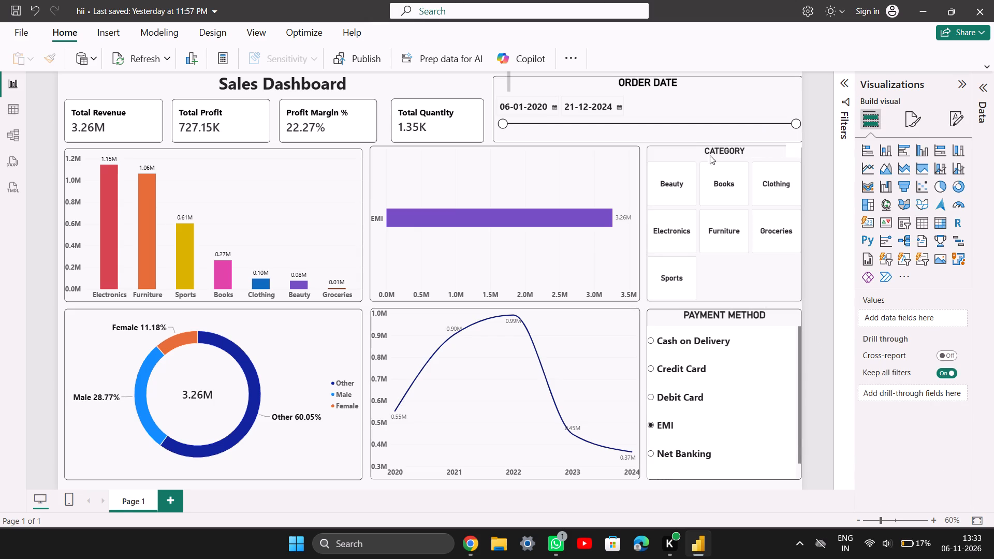
Copy the category slicer's formatting onto the payment method slicer with Format Painter.
click(701, 155)
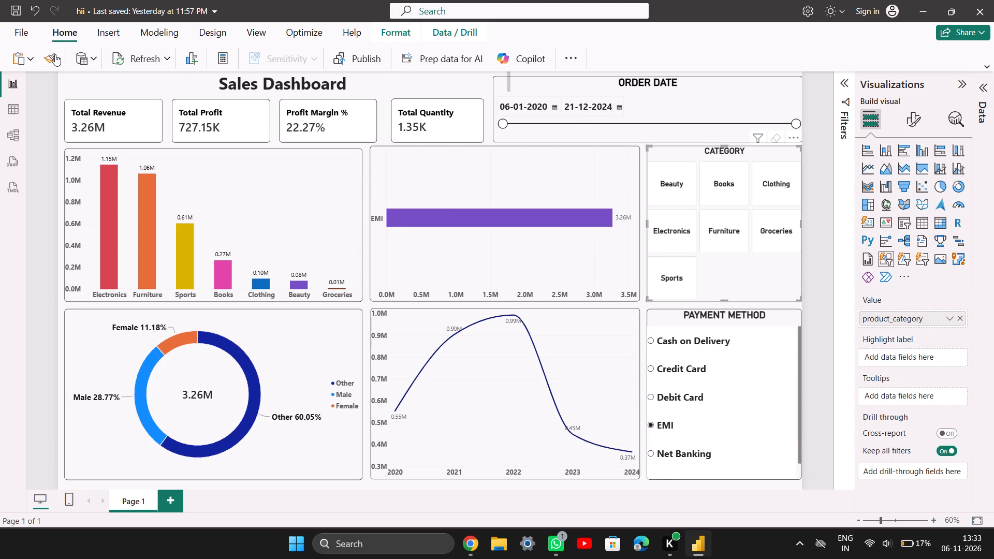
click(55, 54)
click(663, 315)
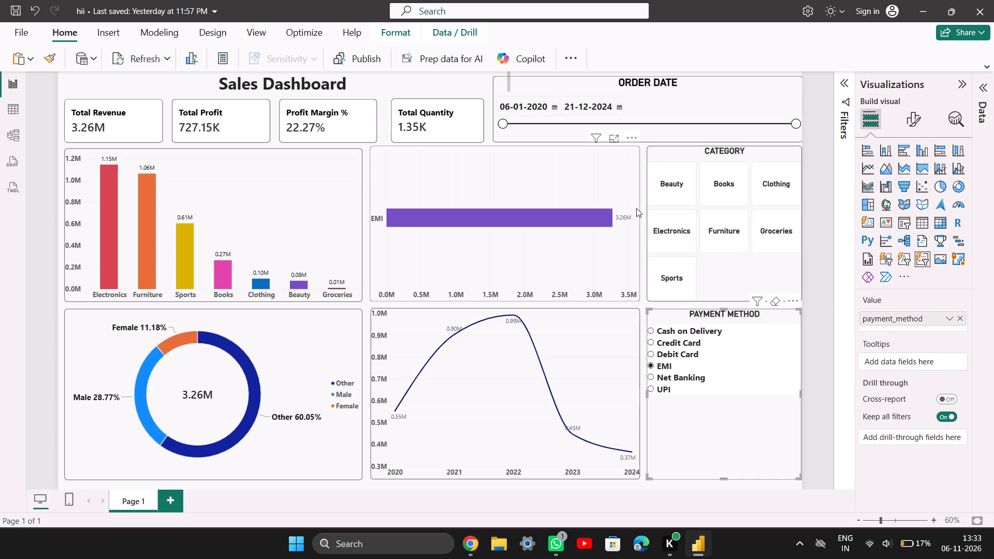
Open the payment slicer's callout value settings and examine the font, alignment and label options.
click(904, 104)
click(910, 117)
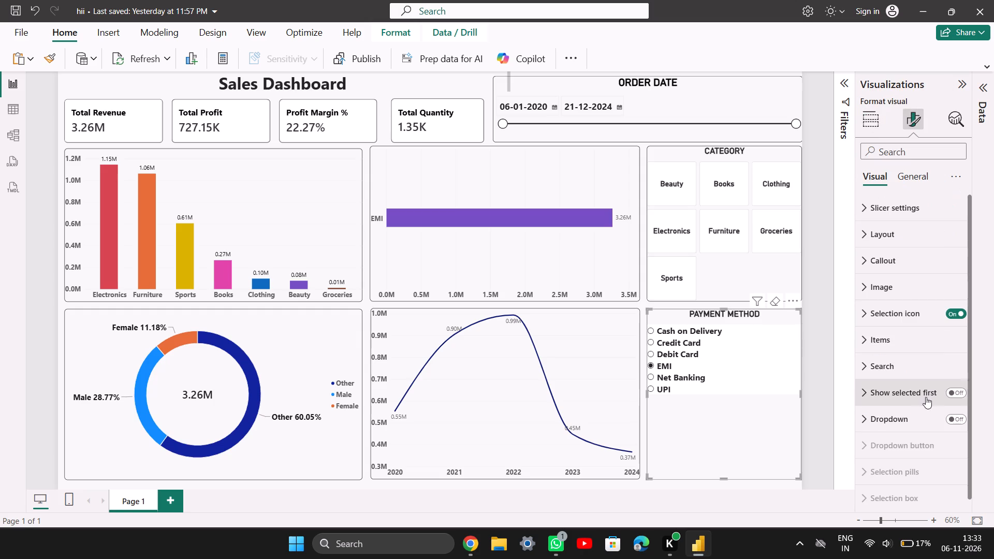
drag(896, 277, 896, 270)
click(896, 270)
scroll(871, 376, down, 2)
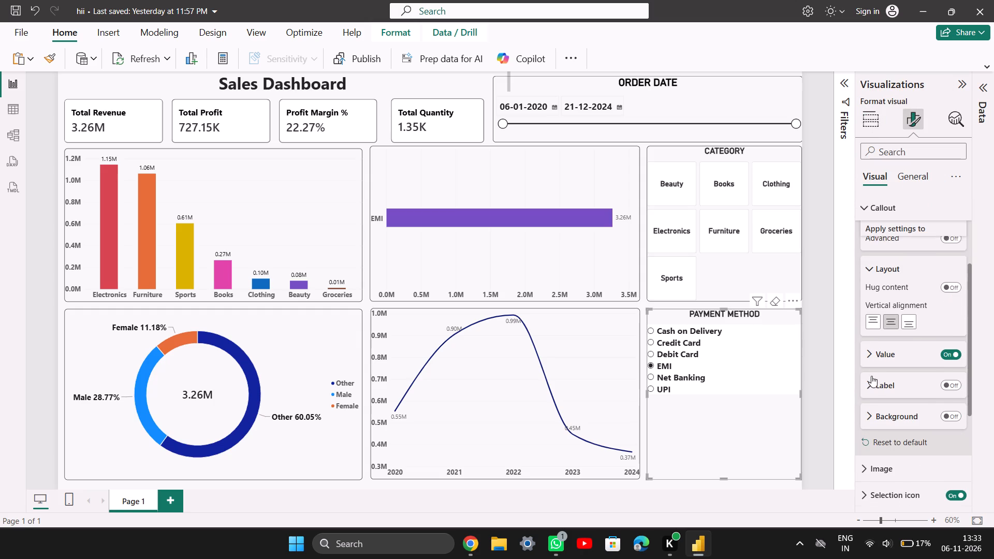
click(893, 358)
scroll(893, 358, down, 2)
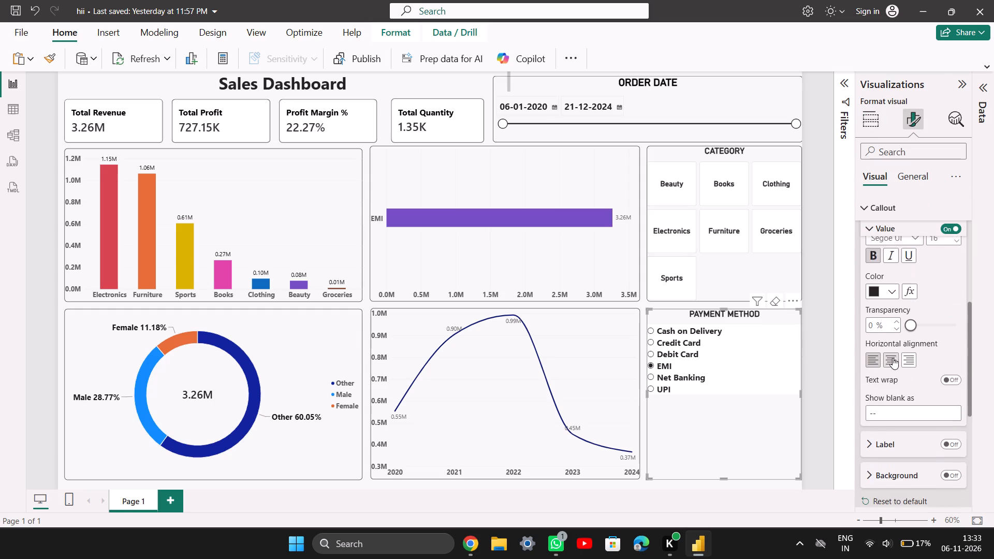
scroll(898, 394, down, 1)
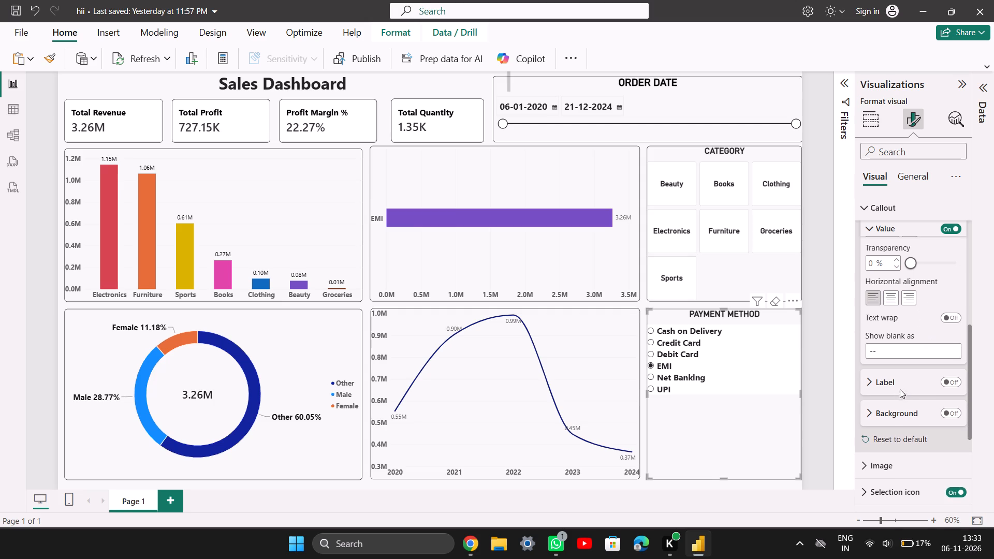
click(900, 387)
click(900, 387)
scroll(900, 387, up, 1)
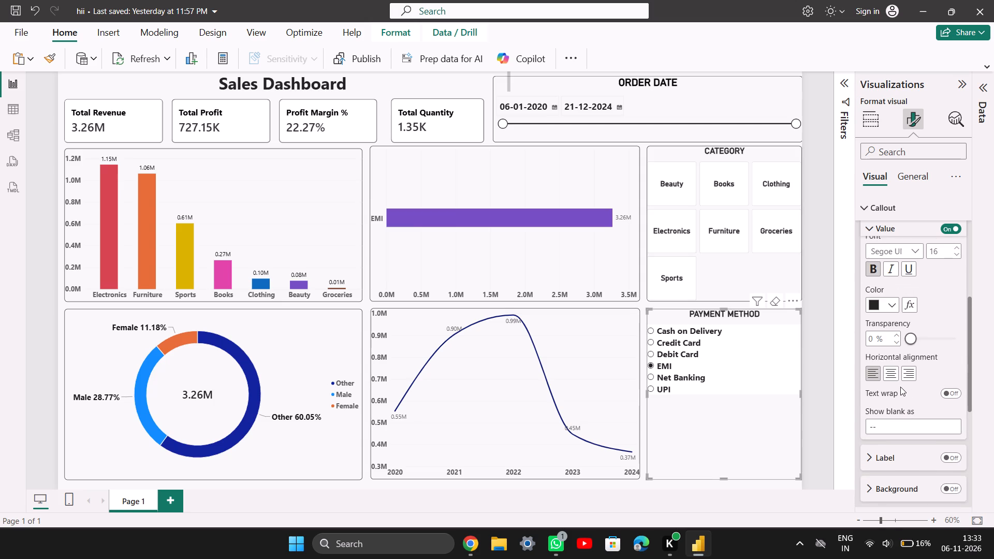
scroll(906, 318, up, 1)
scroll(906, 318, down, 1)
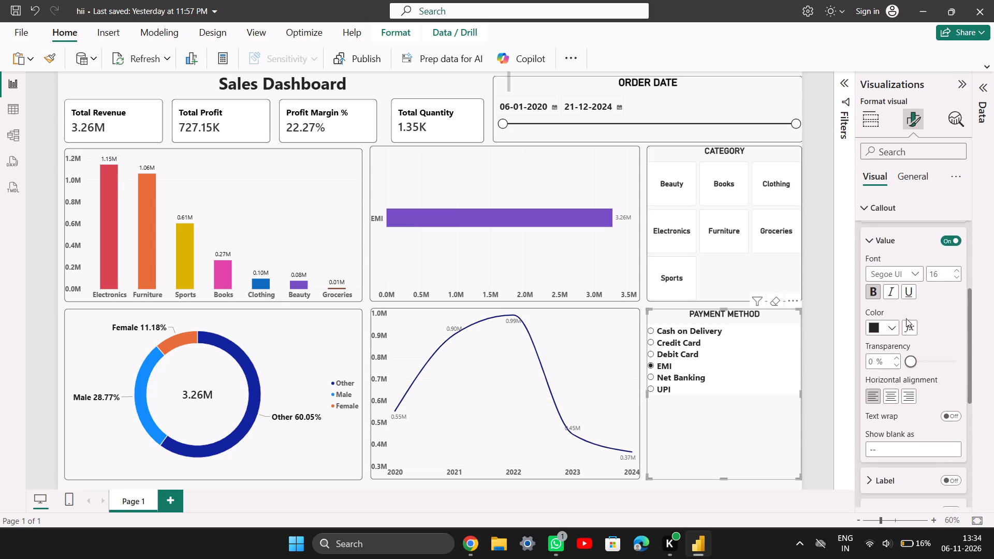
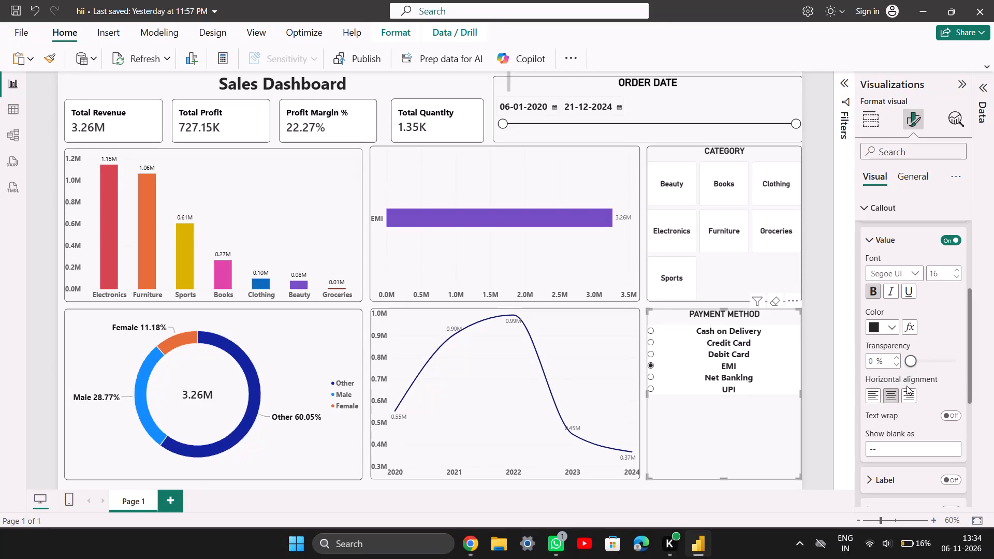
Increase the payment slicer's callout value font size to 18.
scroll(907, 386, up, 2)
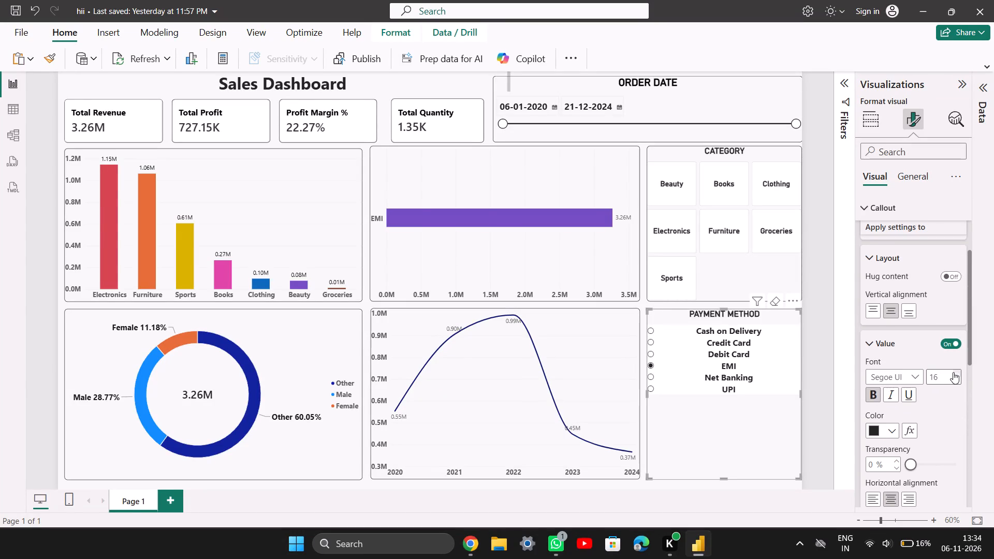
click(953, 372)
click(953, 372)
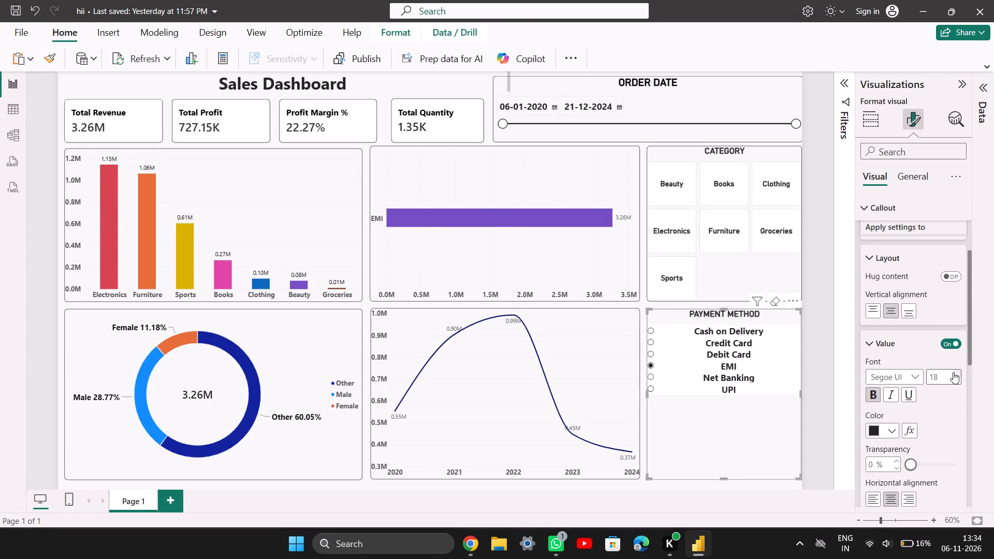
Set the payment slicer's fixed item height to 60 px in its layout settings.
scroll(913, 380, up, 2)
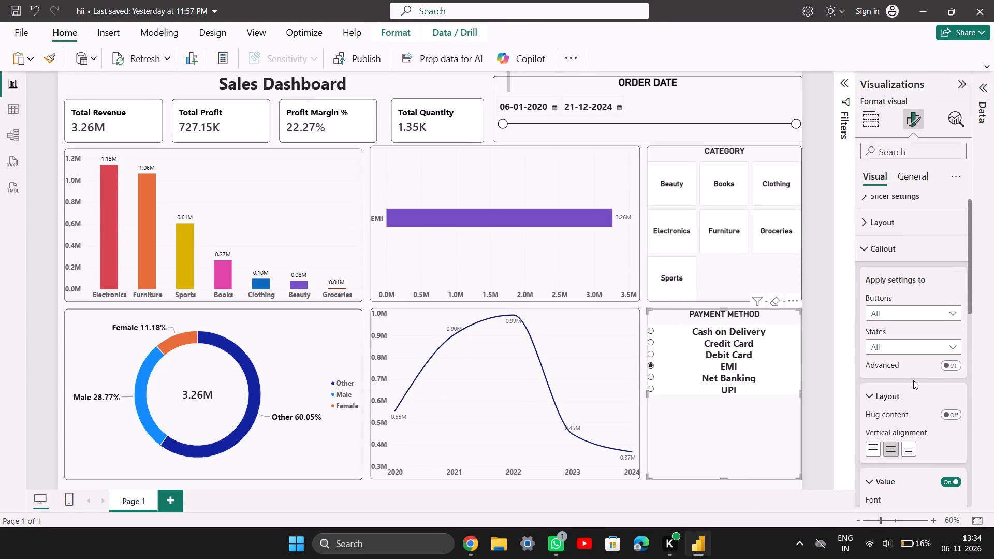
scroll(913, 380, up, 1)
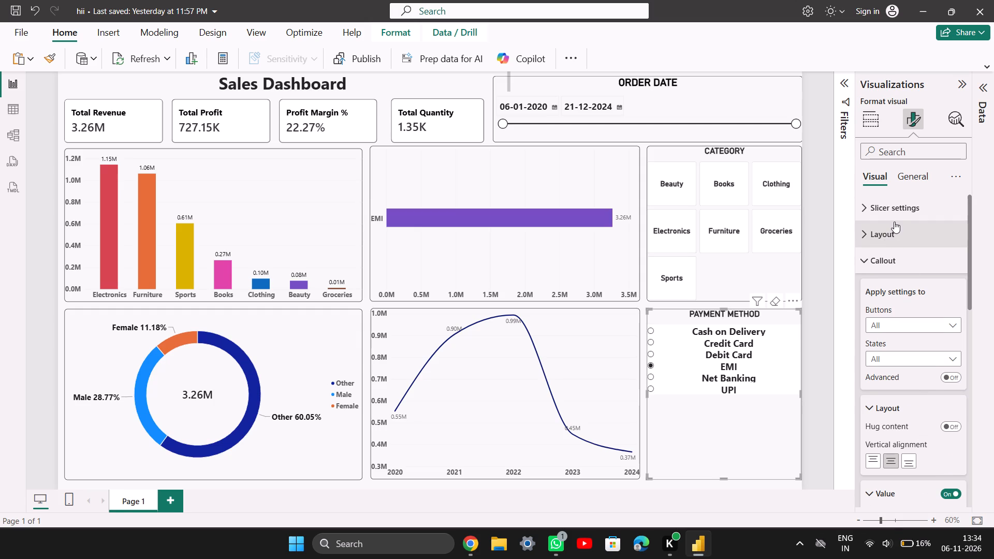
click(894, 222)
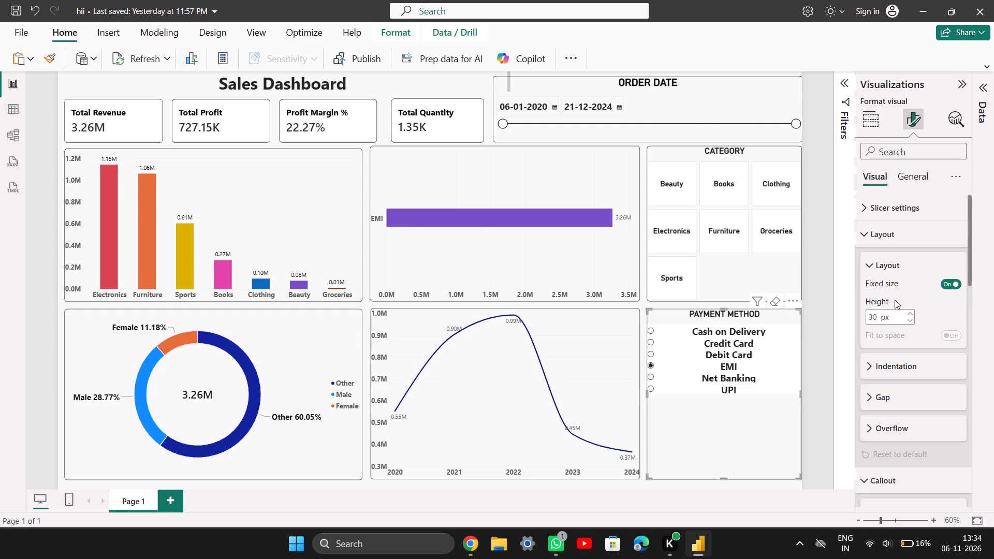
double_click(910, 313)
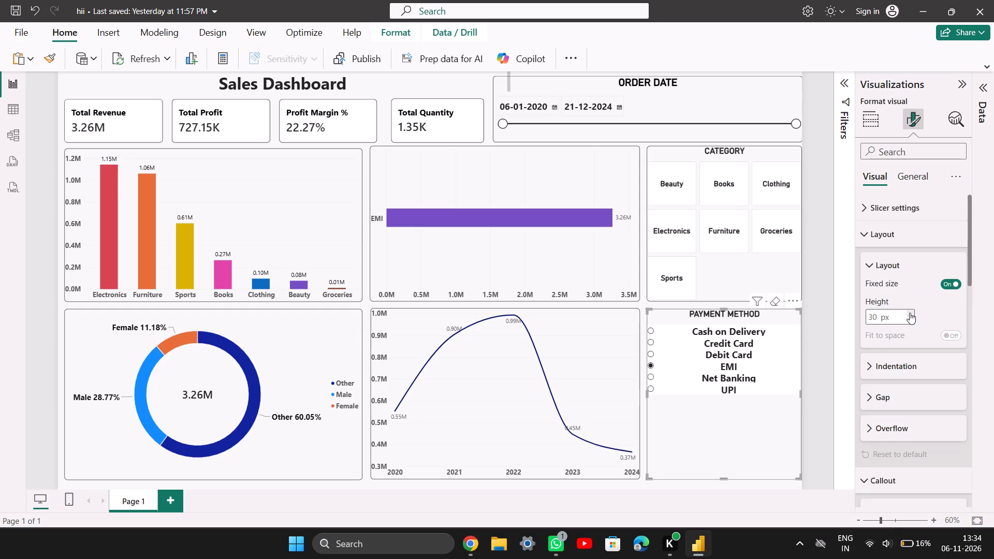
triple_click(910, 313)
triple_click(910, 313)
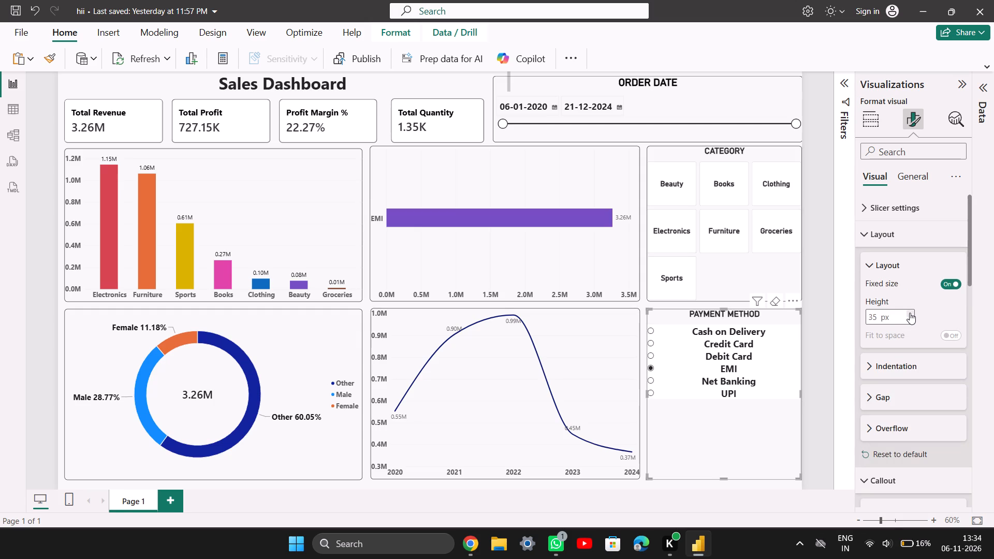
double_click(910, 313)
triple_click(910, 313)
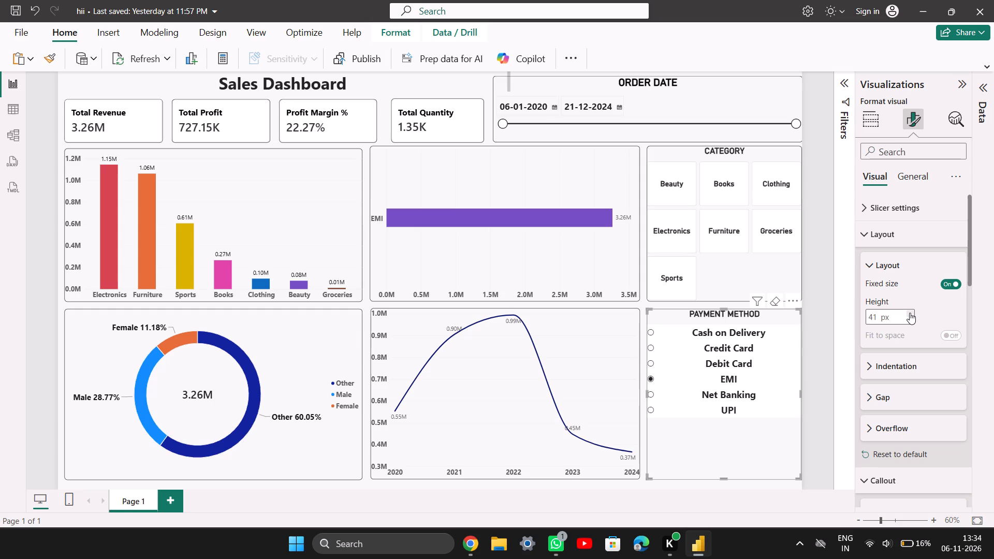
double_click(910, 313)
triple_click(910, 313)
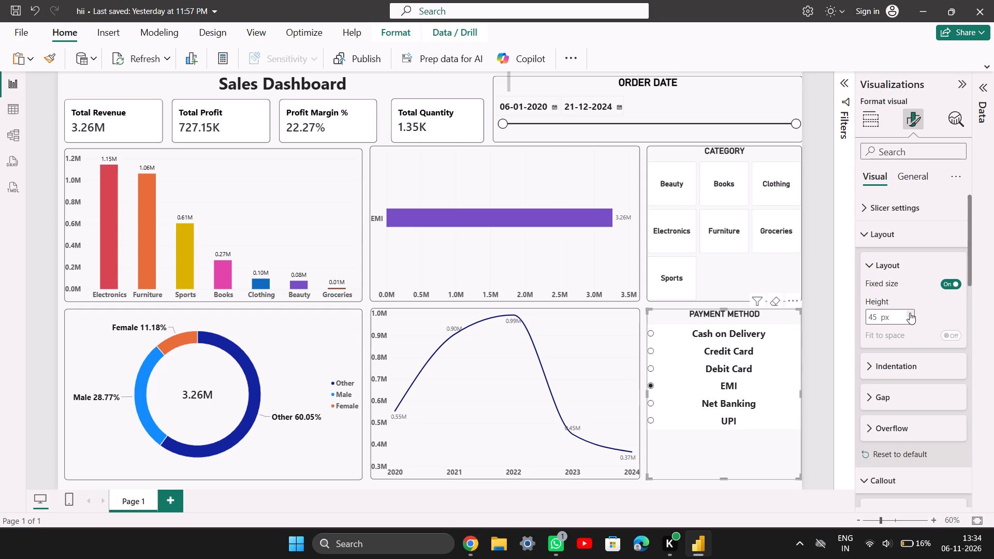
triple_click(910, 313)
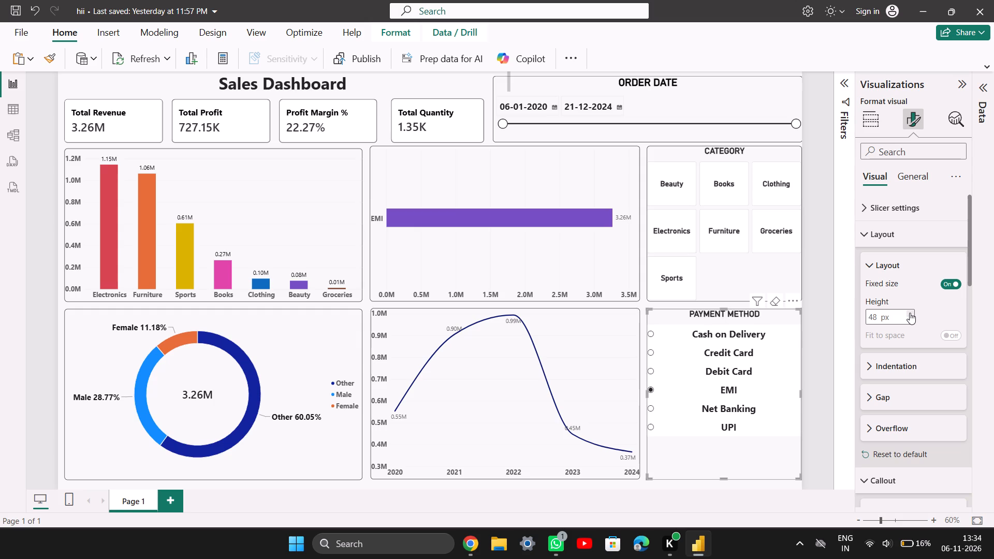
click(910, 313)
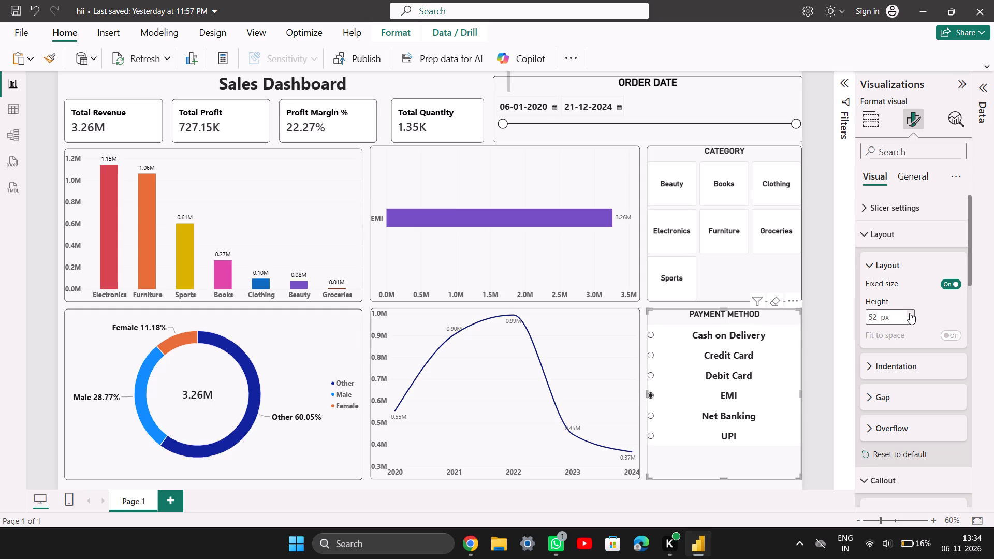
triple_click(910, 313)
click(910, 313)
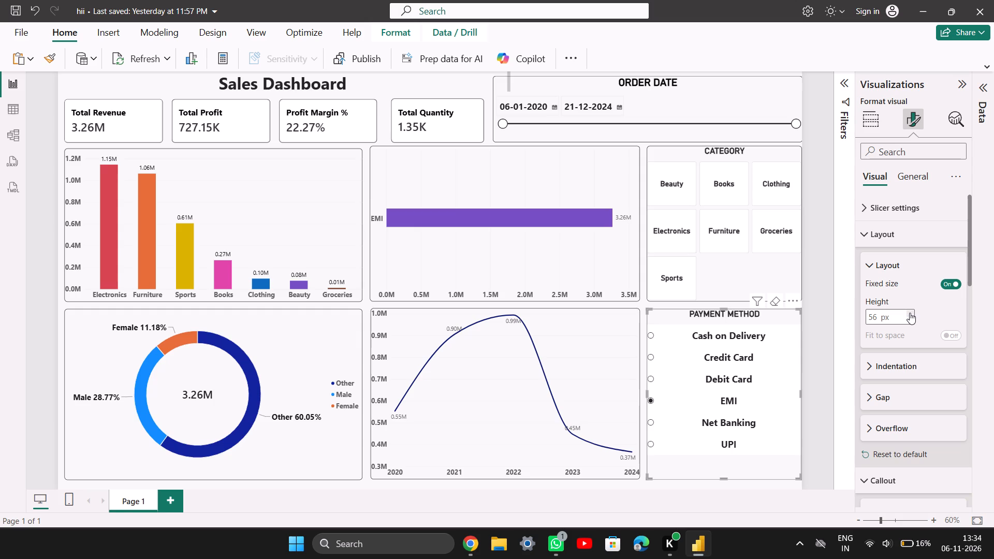
double_click(910, 313)
double_click(910, 313)
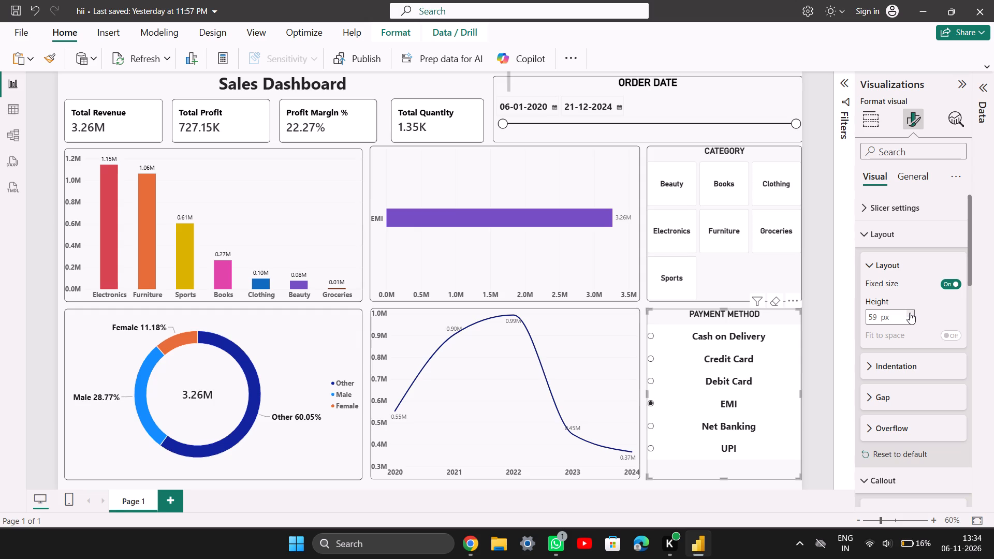
Increase the payment slicer's callout value font size to 19.
scroll(910, 313, down, 1)
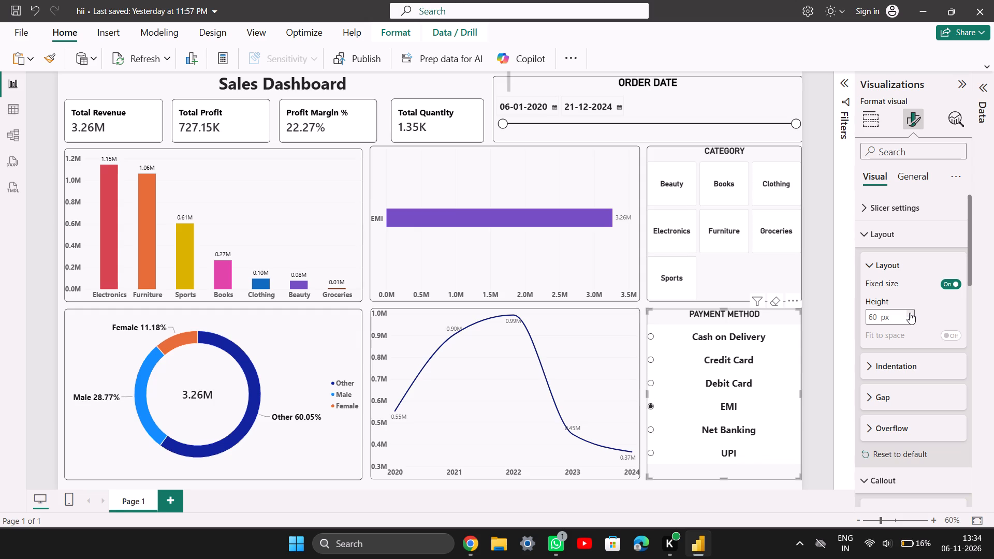
scroll(910, 313, down, 3)
scroll(905, 391, down, 1)
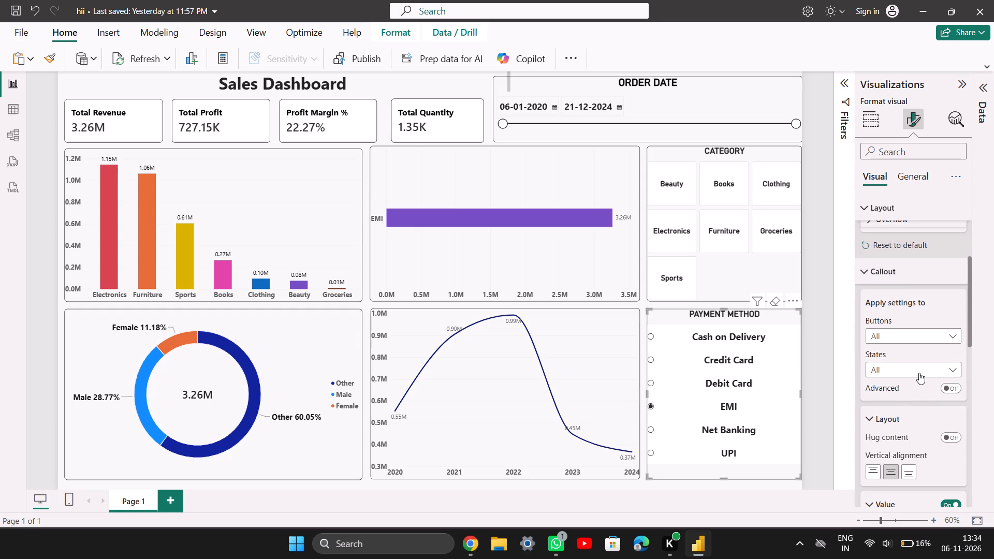
scroll(919, 373, down, 1)
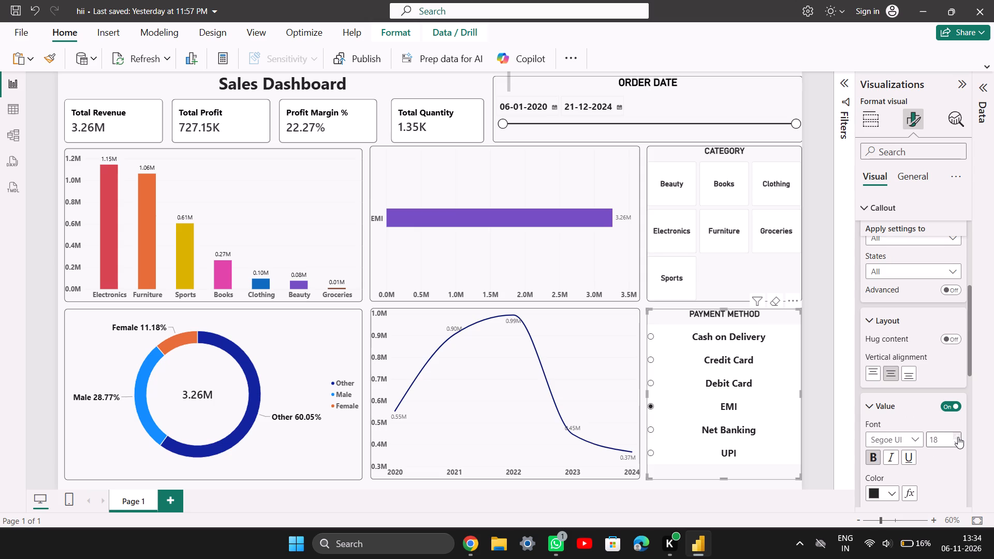
click(960, 437)
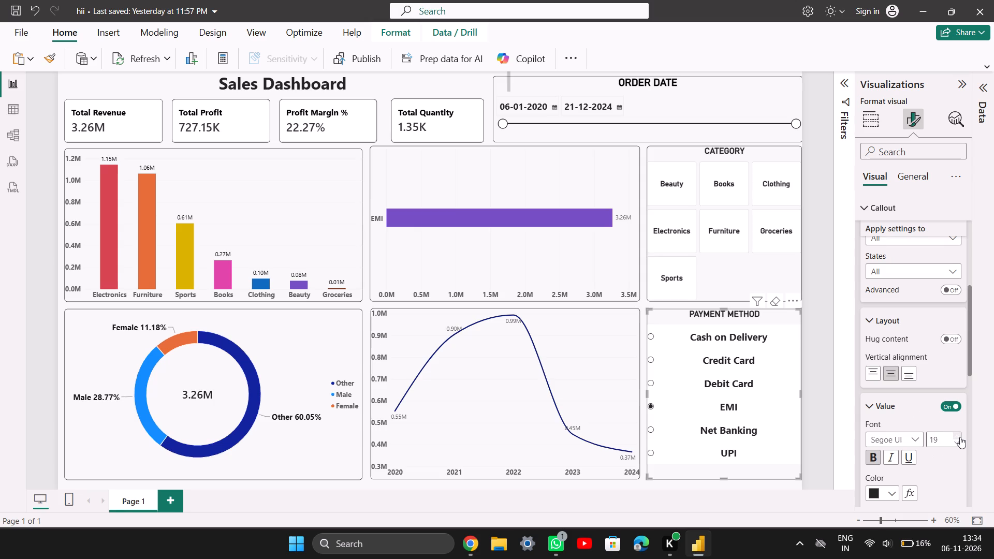
scroll(918, 446, down, 1)
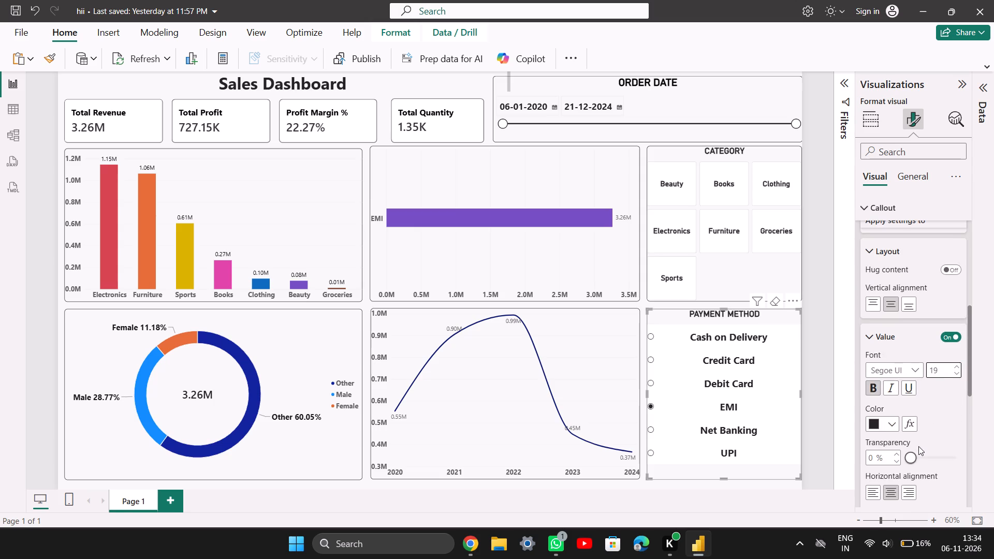
scroll(918, 446, down, 1)
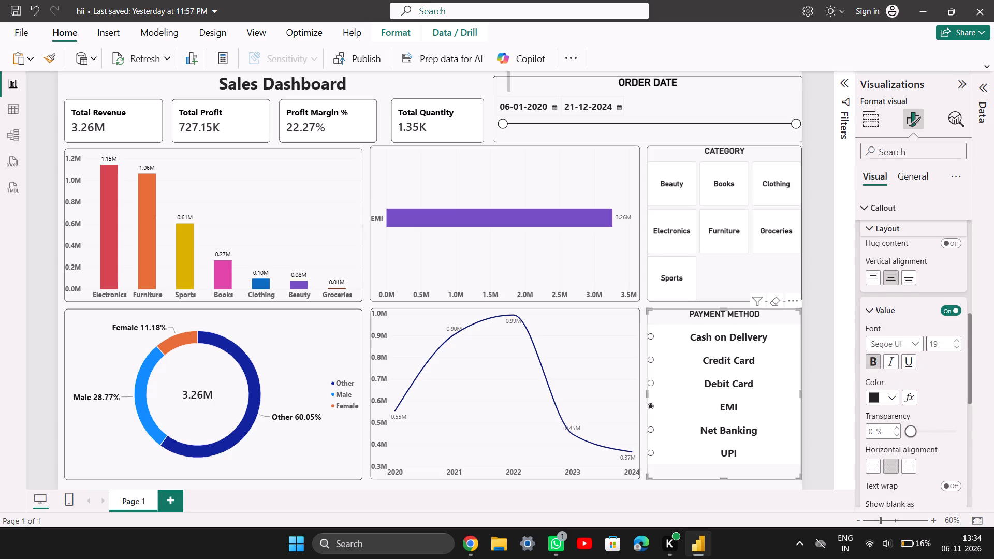
Increase the payment slicer's callout value font size to 20.
click(956, 340)
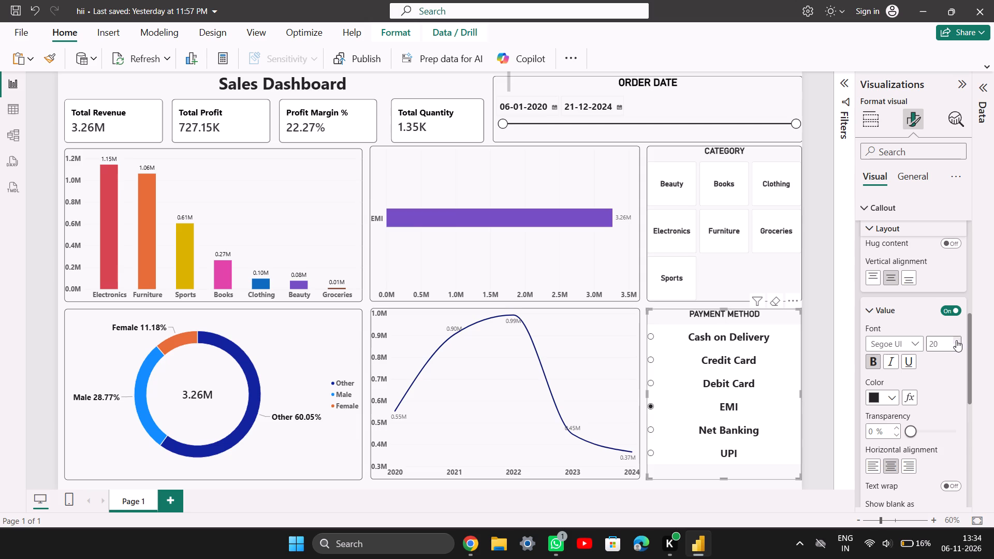
Increase the PAYMENT METHOD slicer's title font size to 21 in its general title settings.
click(913, 173)
click(891, 224)
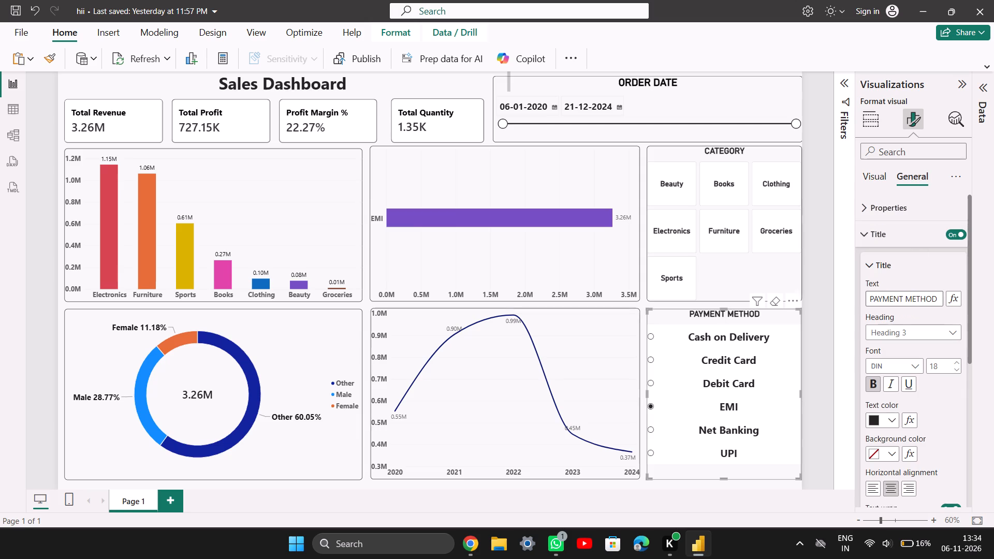
click(958, 361)
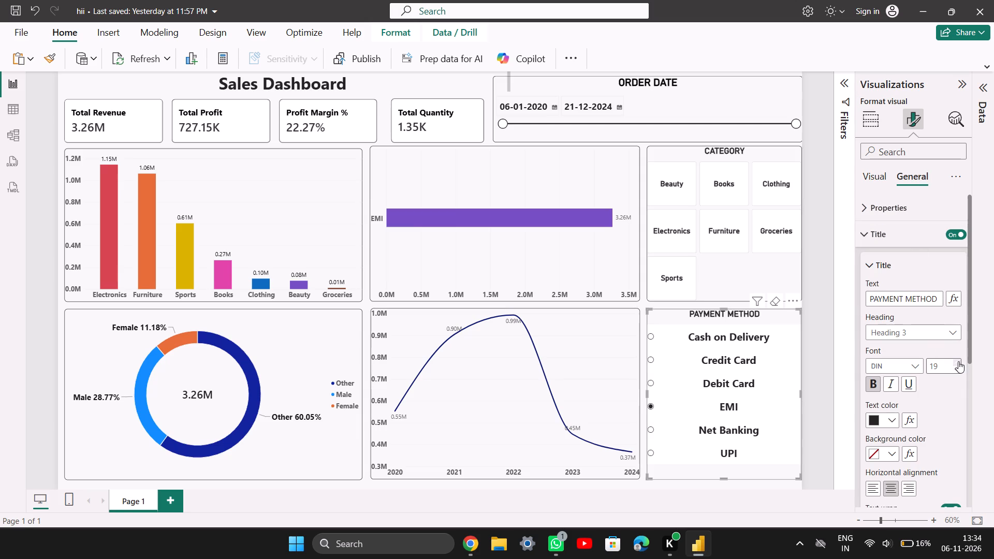
click(958, 361)
click(958, 361)
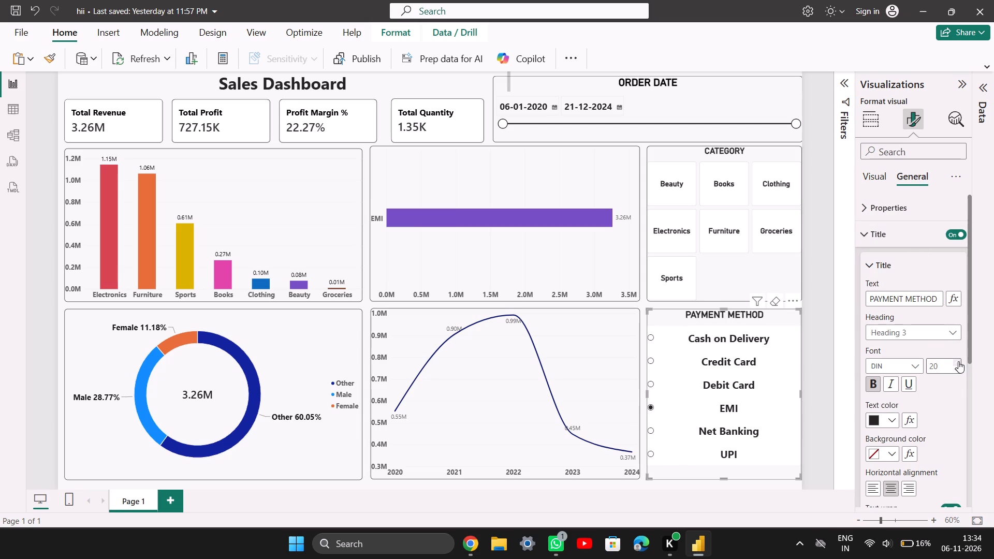
scroll(929, 400, down, 1)
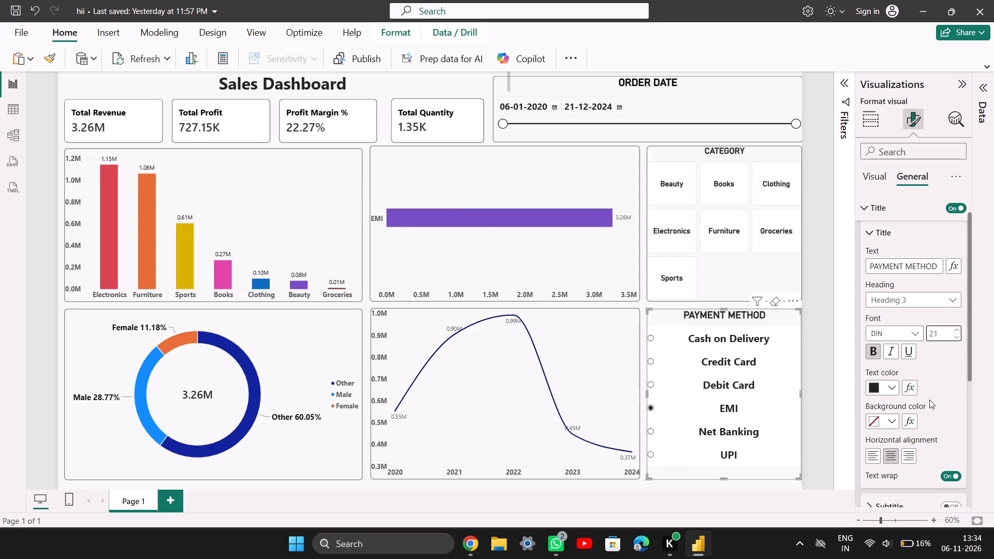
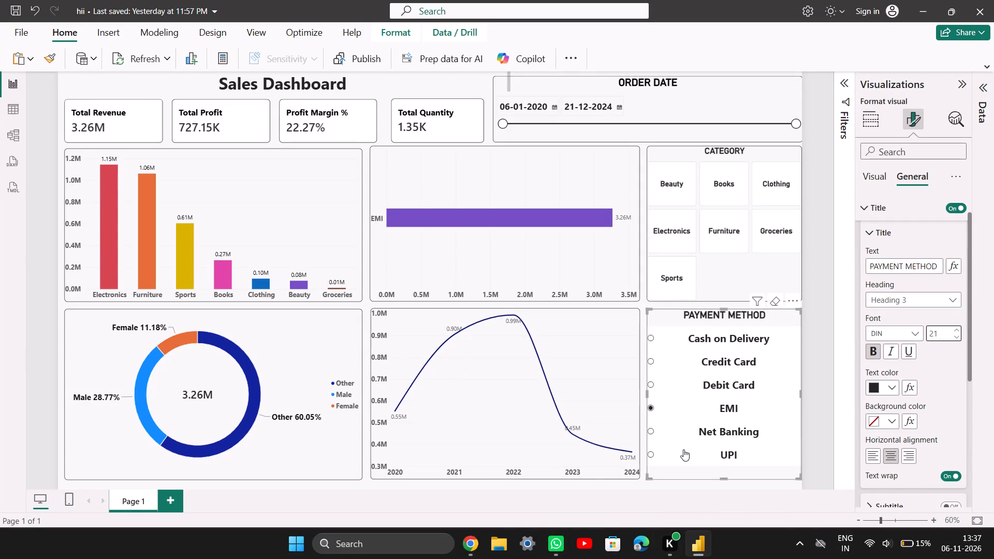
Clear the EMI selection in the payment method slicer.
click(812, 372)
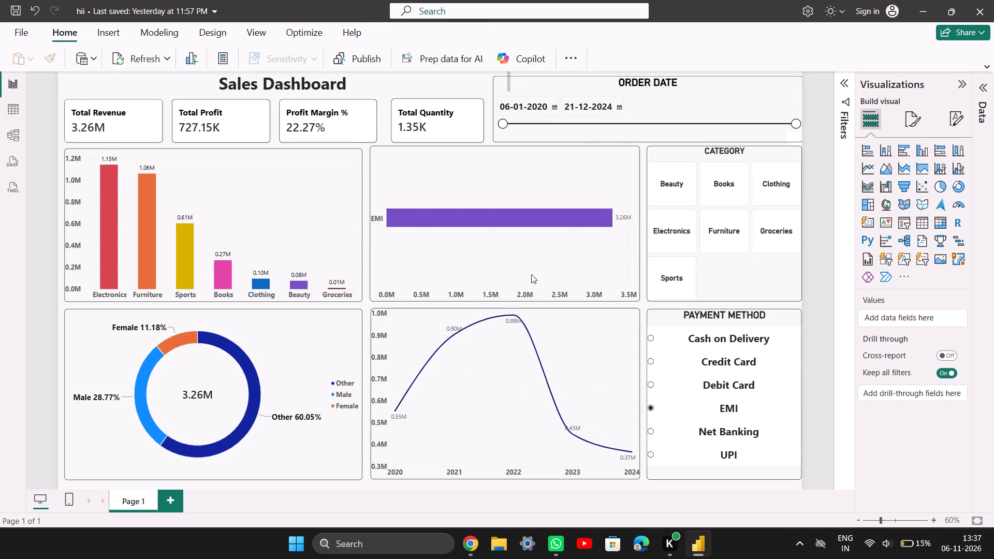
click(653, 399)
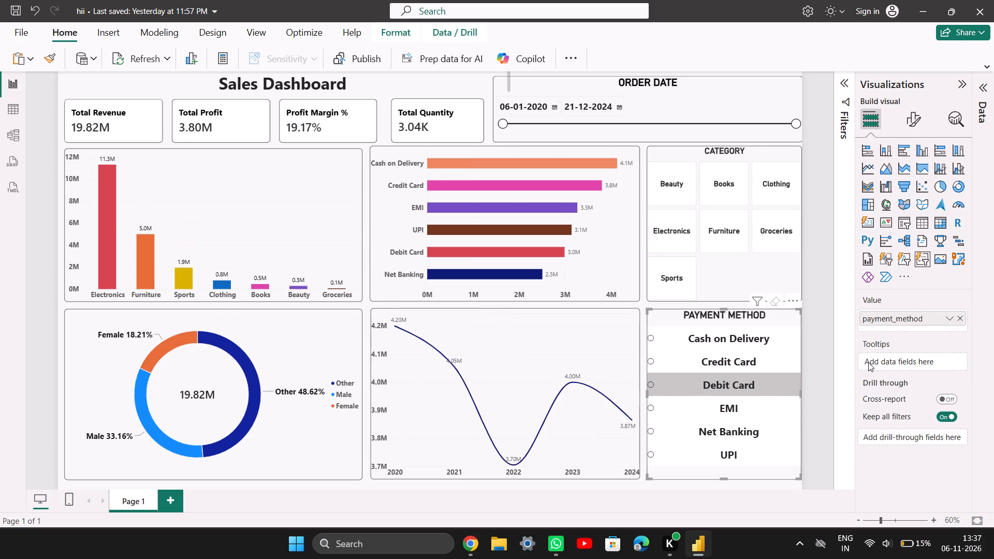
Set the category slicer's callout value font size to 17, trying sizes up to 20 first.
click(738, 264)
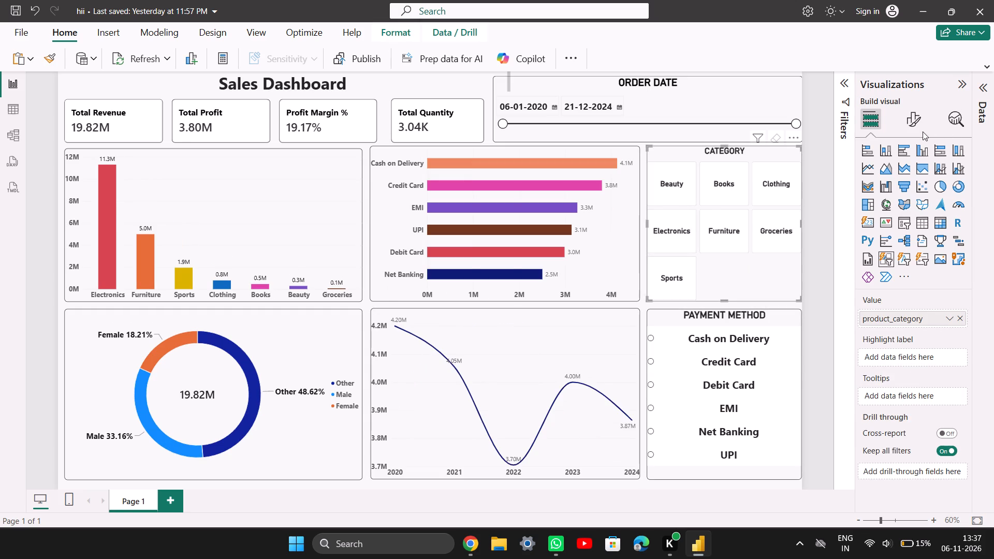
click(921, 122)
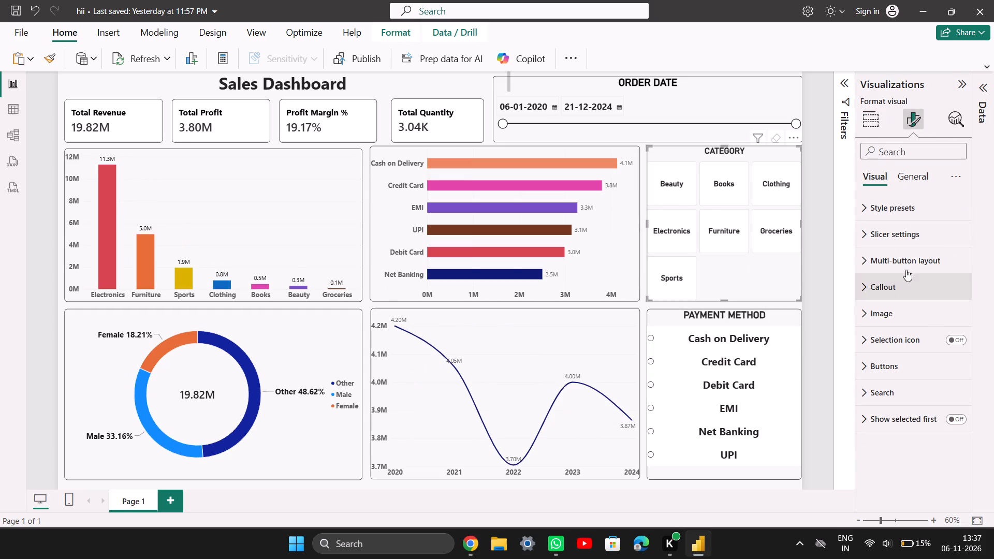
click(878, 292)
scroll(878, 292, down, 2)
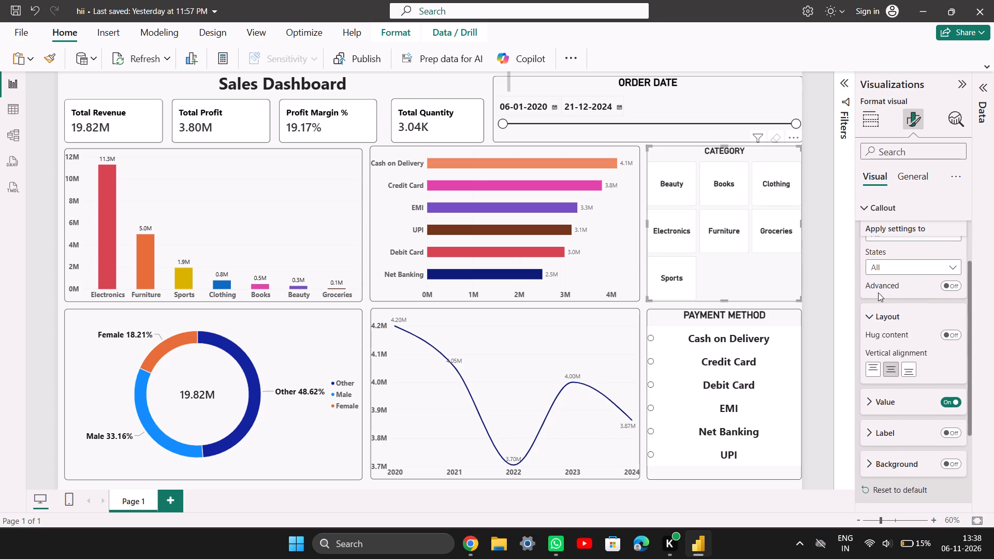
click(880, 406)
scroll(880, 406, down, 1)
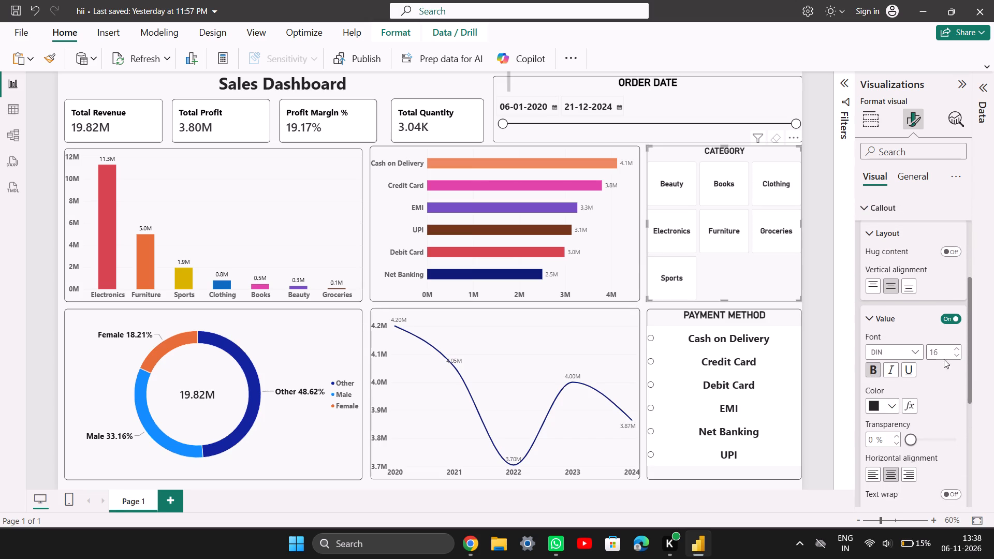
click(954, 346)
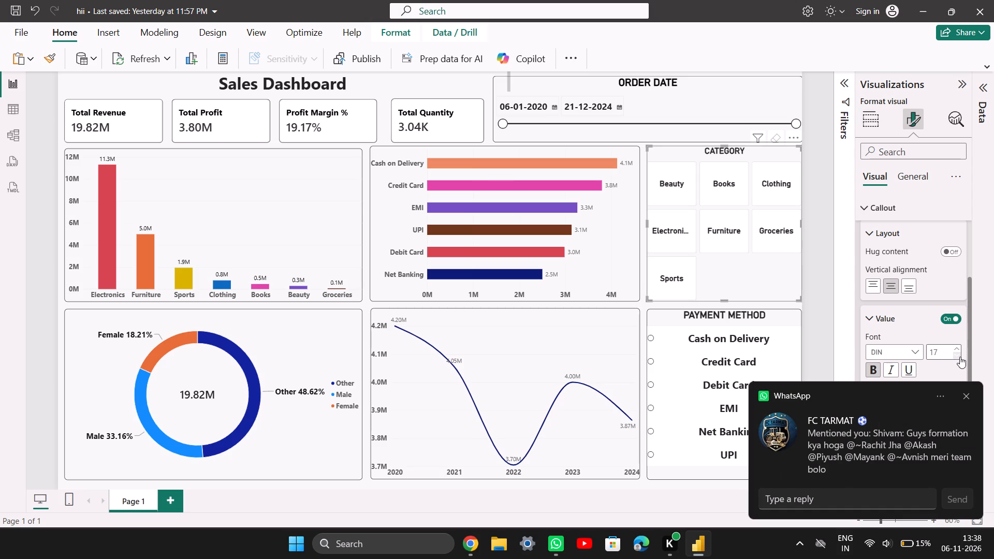
click(954, 351)
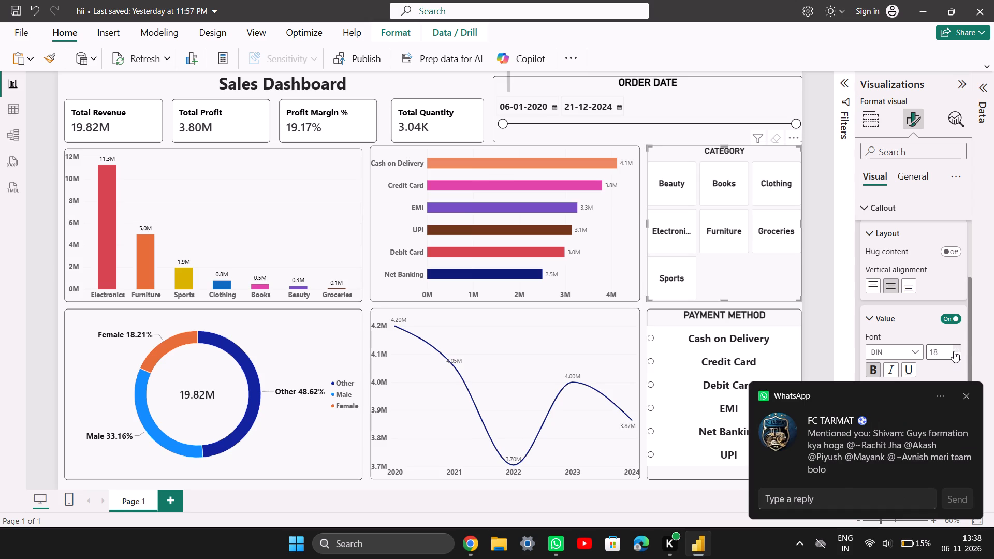
click(954, 351)
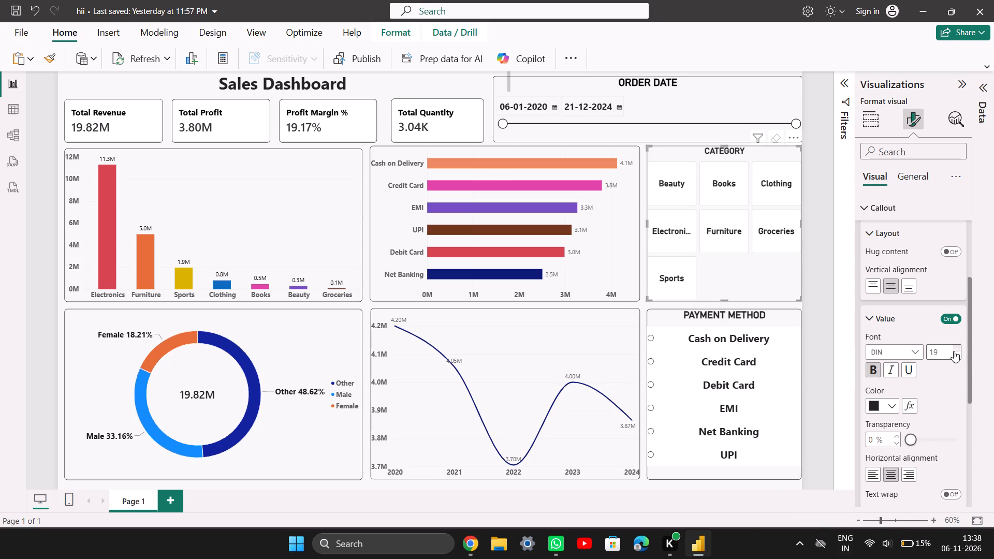
click(954, 348)
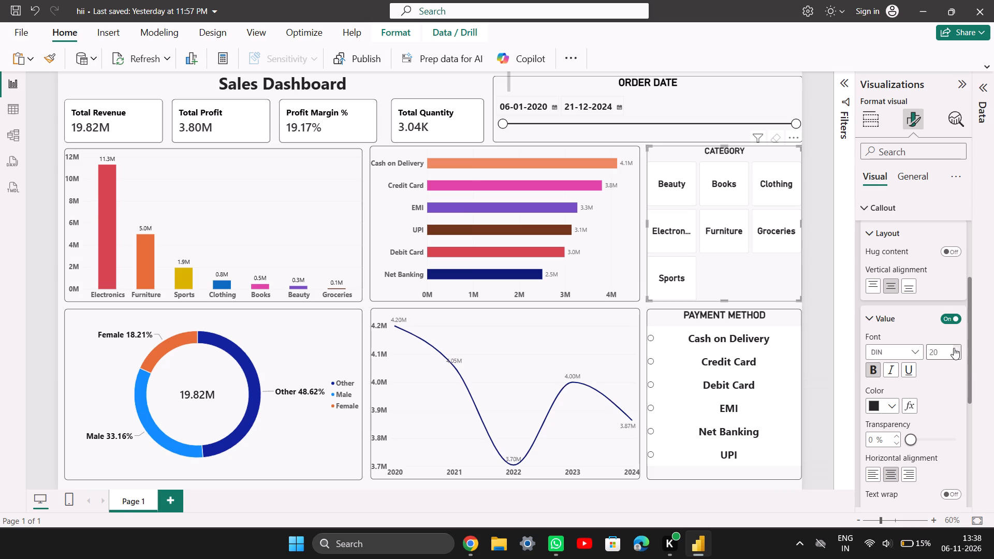
double_click(956, 356)
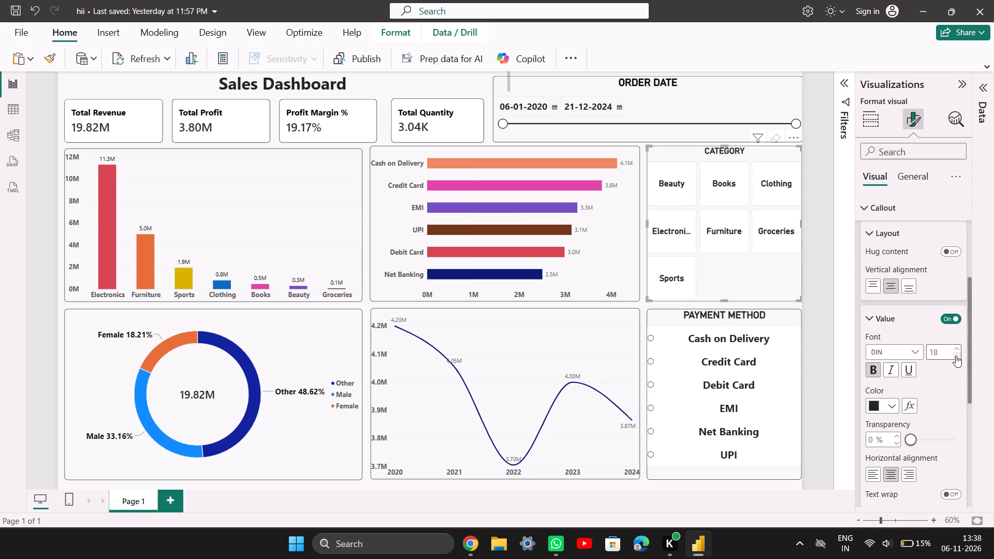
click(956, 356)
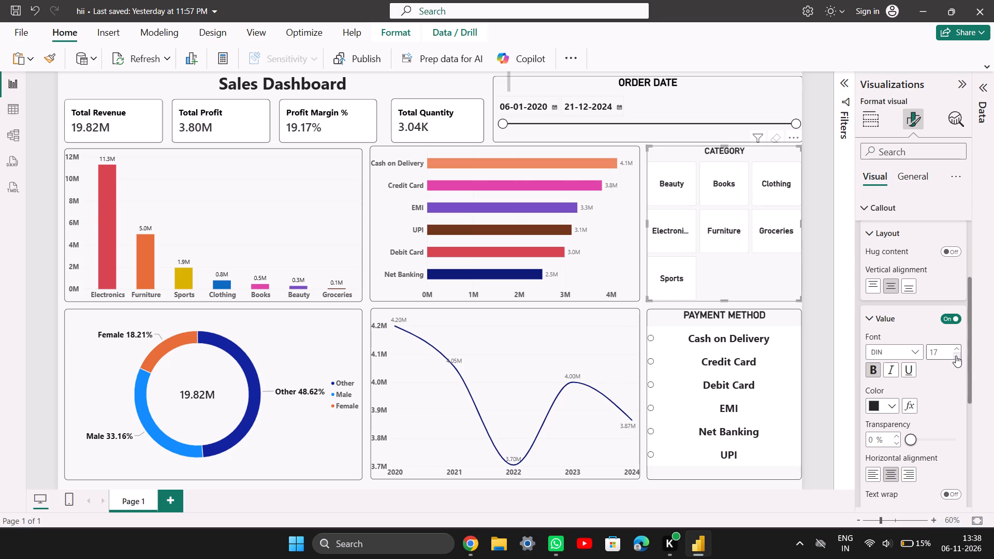
Reduce the category slicer's callout value font size to 16.
click(956, 356)
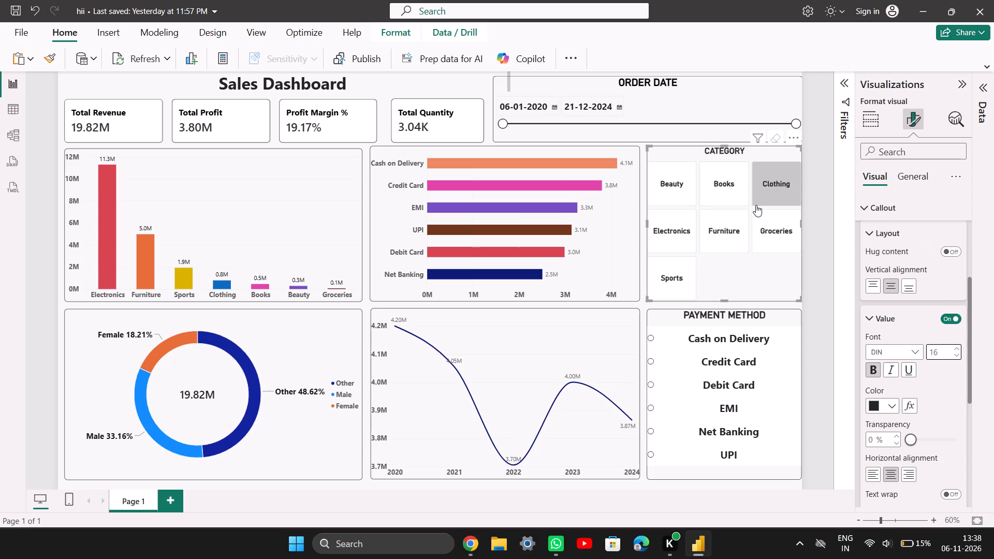
Increase the category slicer's title font size to 21.
scroll(897, 302, up, 4)
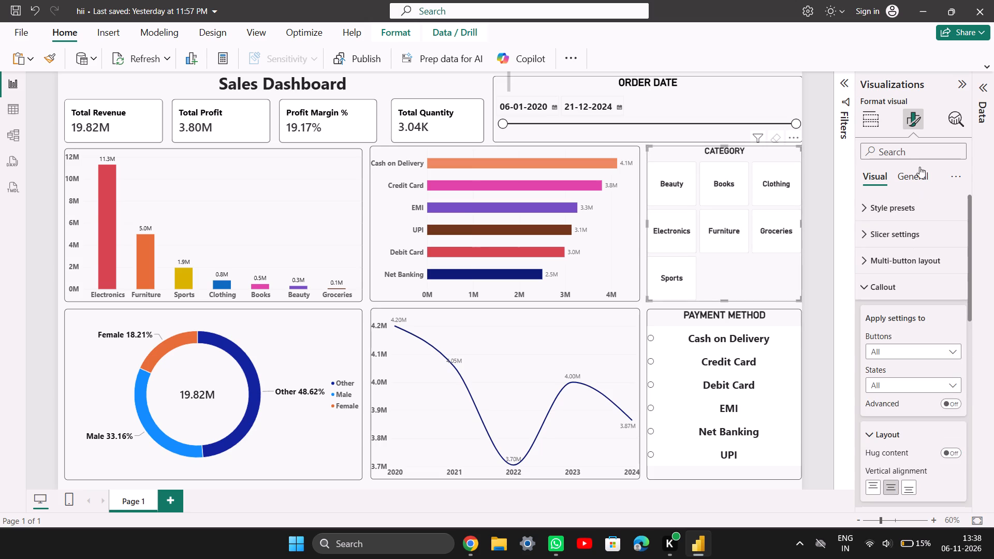
click(915, 176)
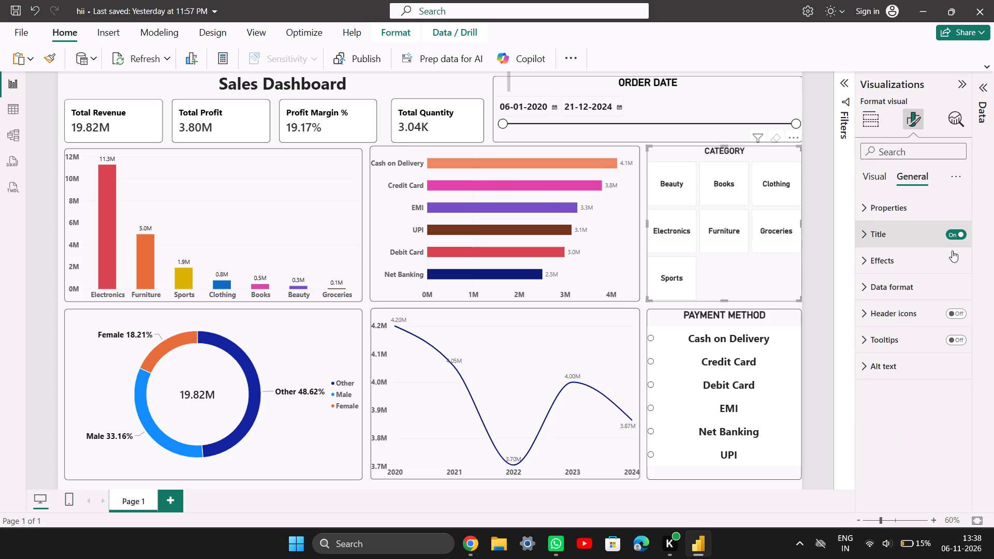
click(927, 247)
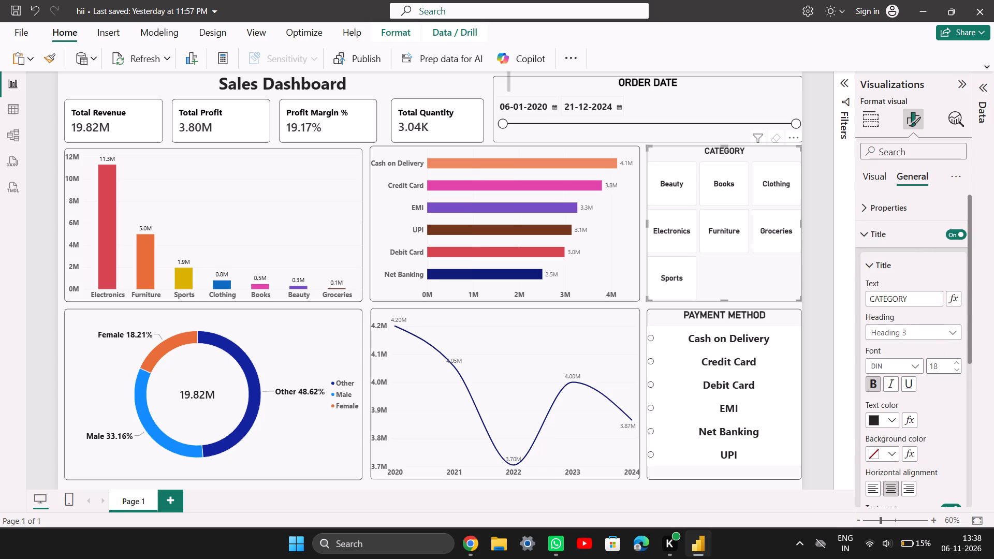
click(960, 362)
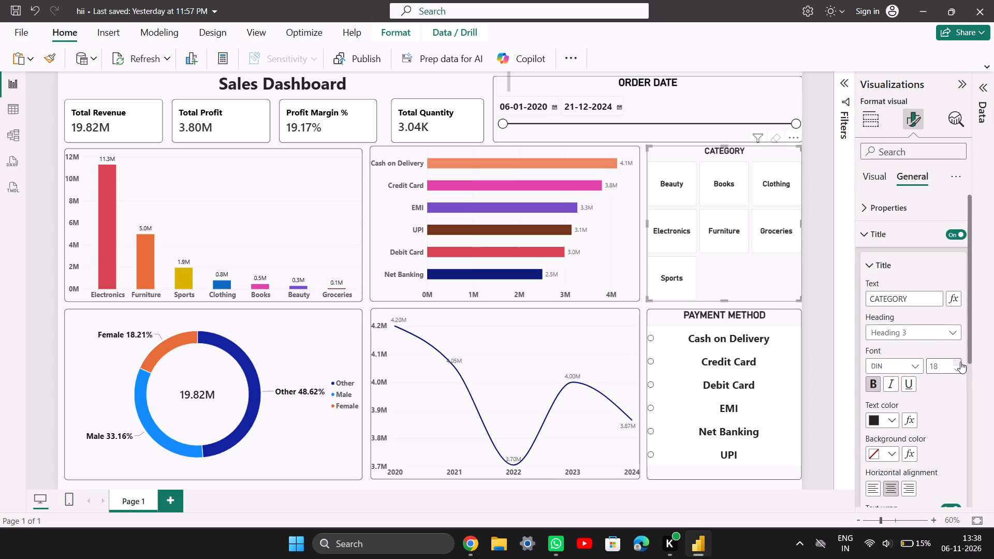
click(960, 362)
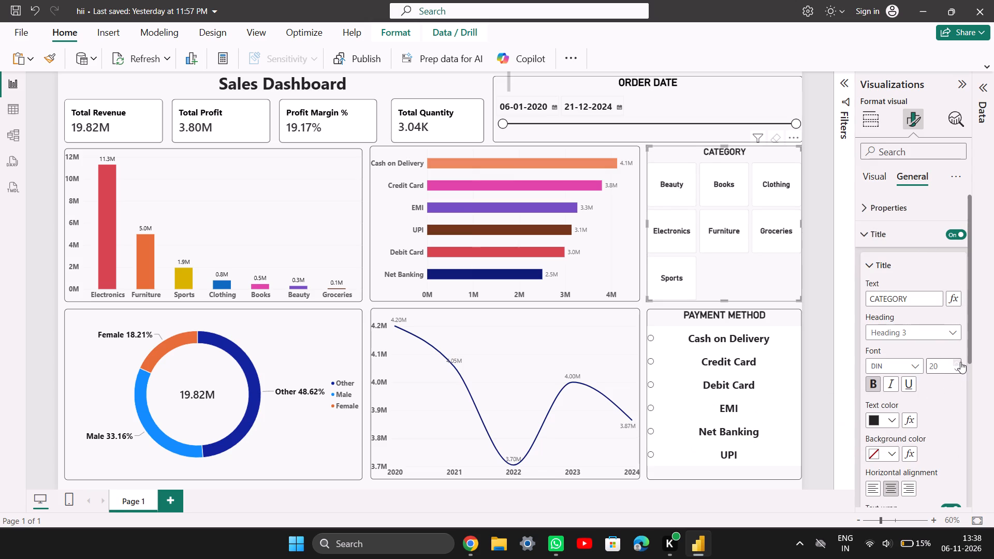
click(960, 362)
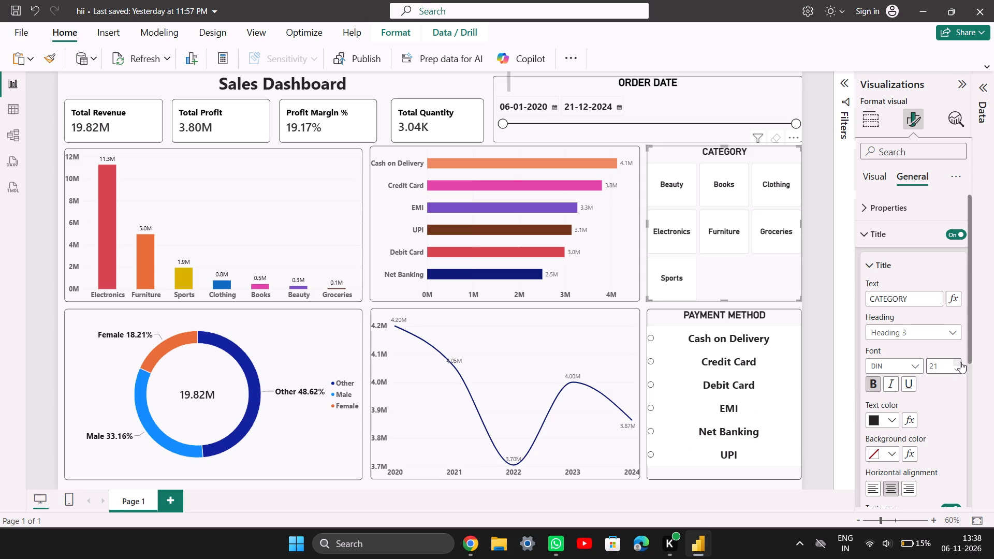
click(827, 283)
click(961, 89)
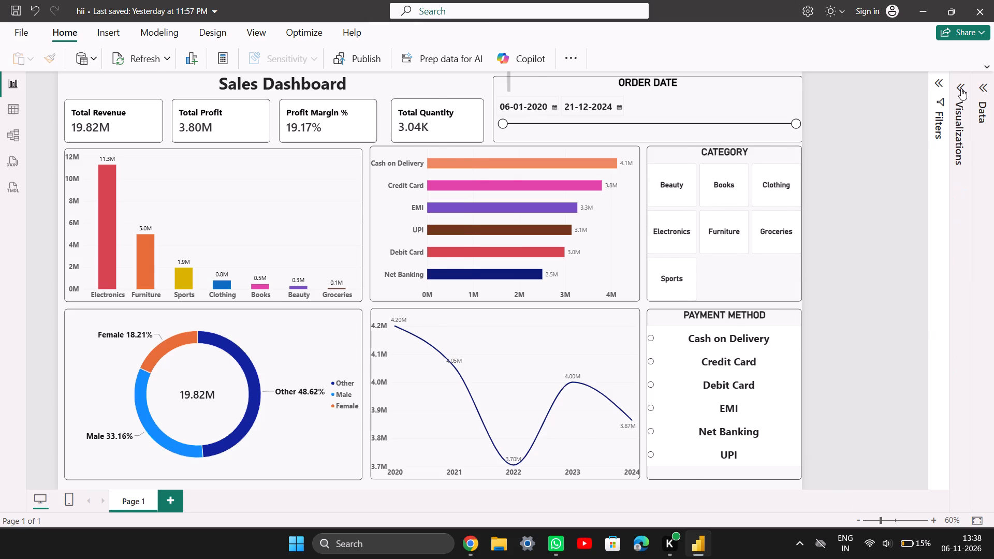
Turn on the title of the product category column chart and switch its subtitle off.
click(376, 229)
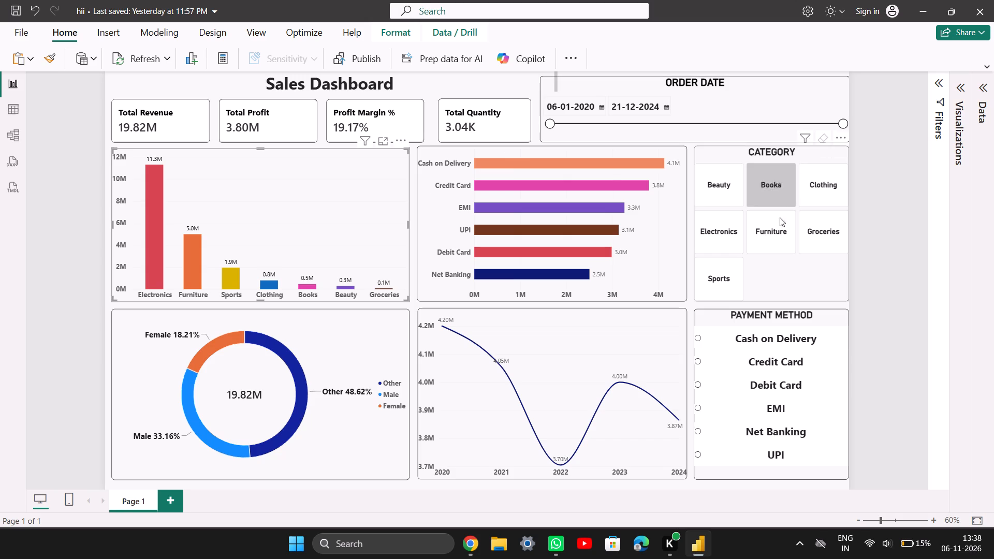
click(561, 326)
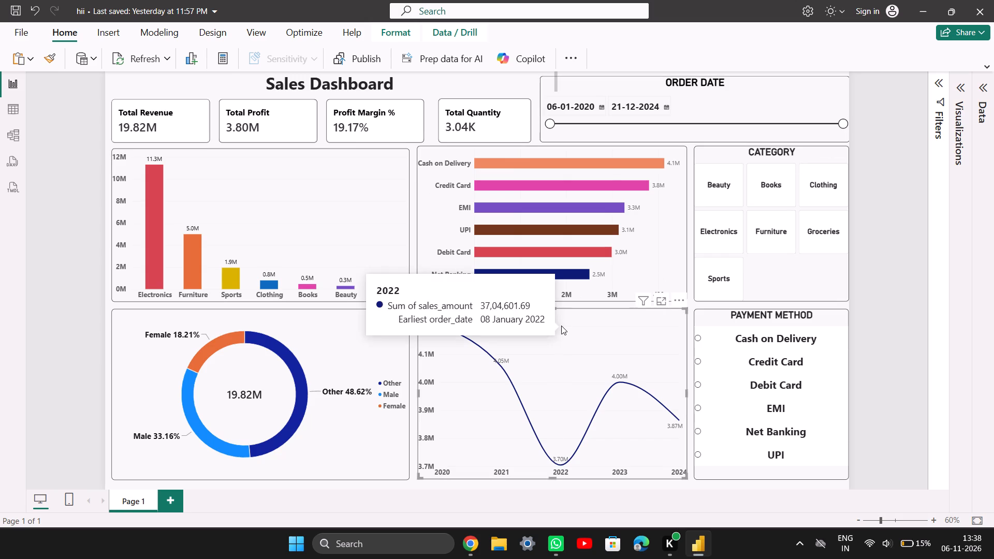
click(322, 201)
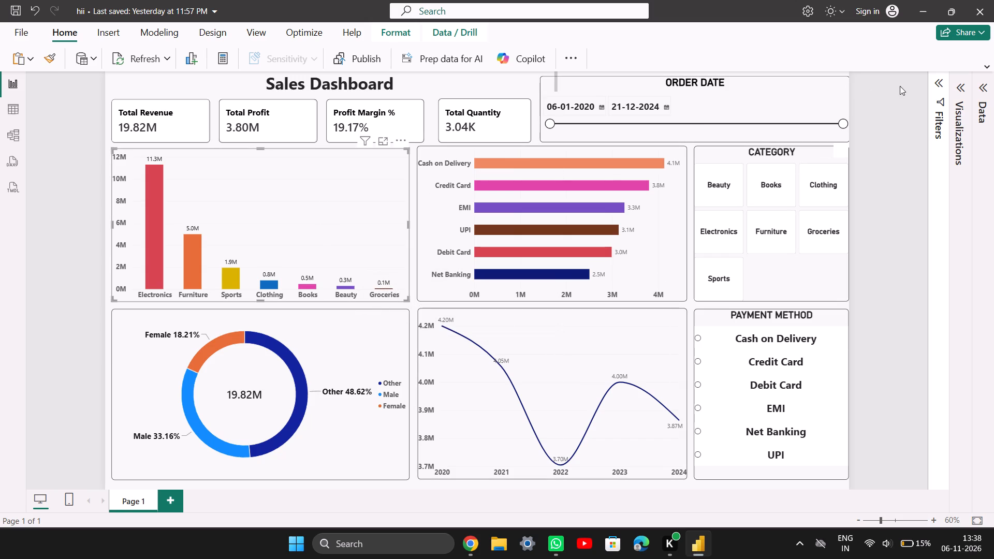
click(962, 87)
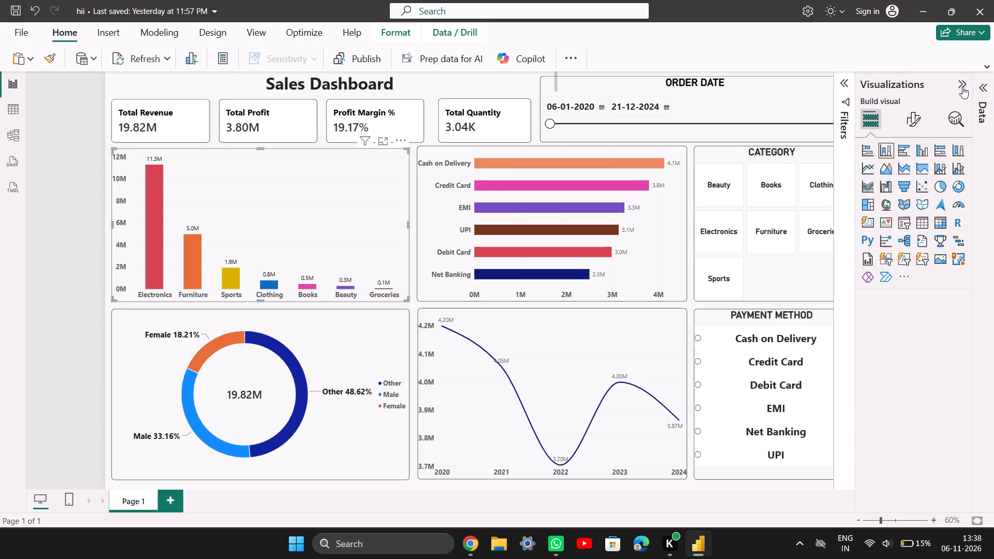
click(914, 119)
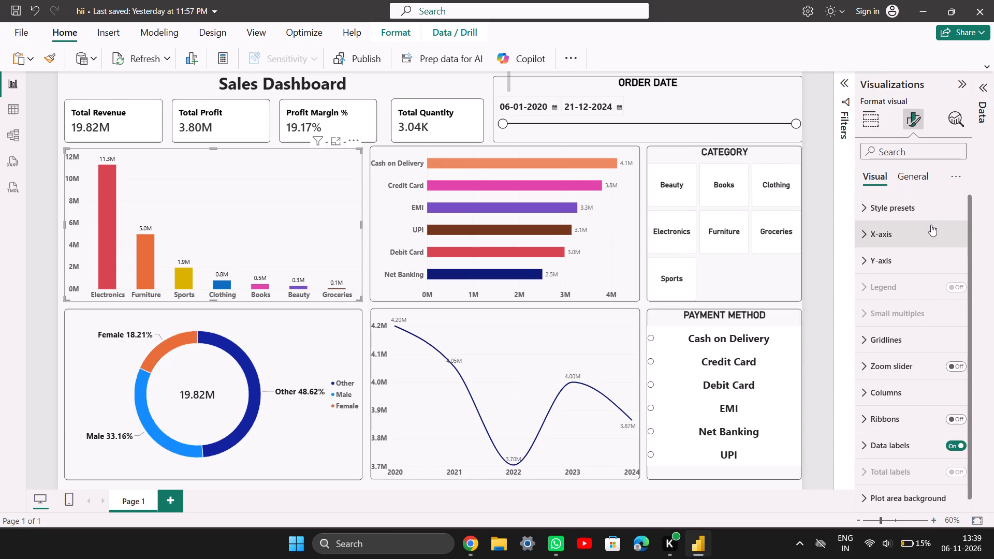
click(903, 171)
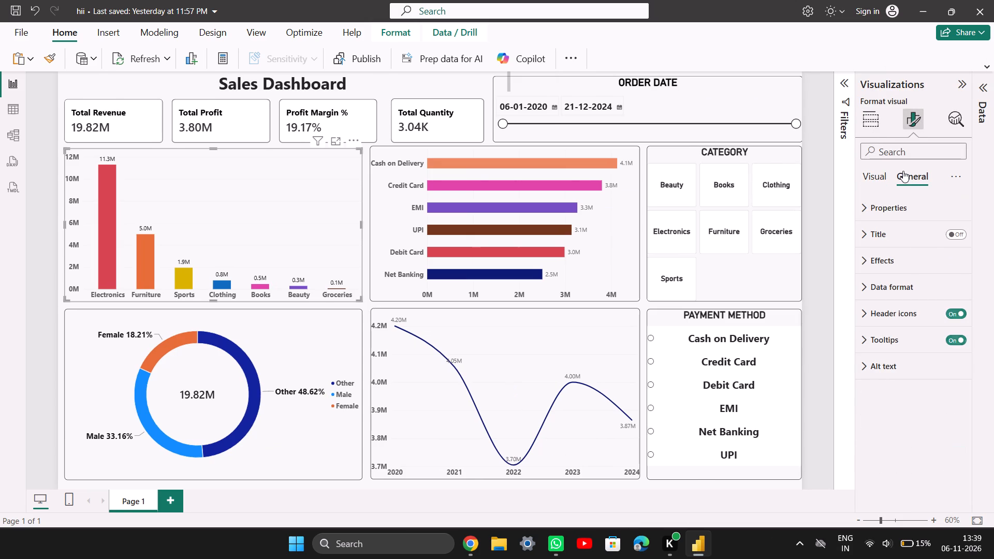
click(950, 229)
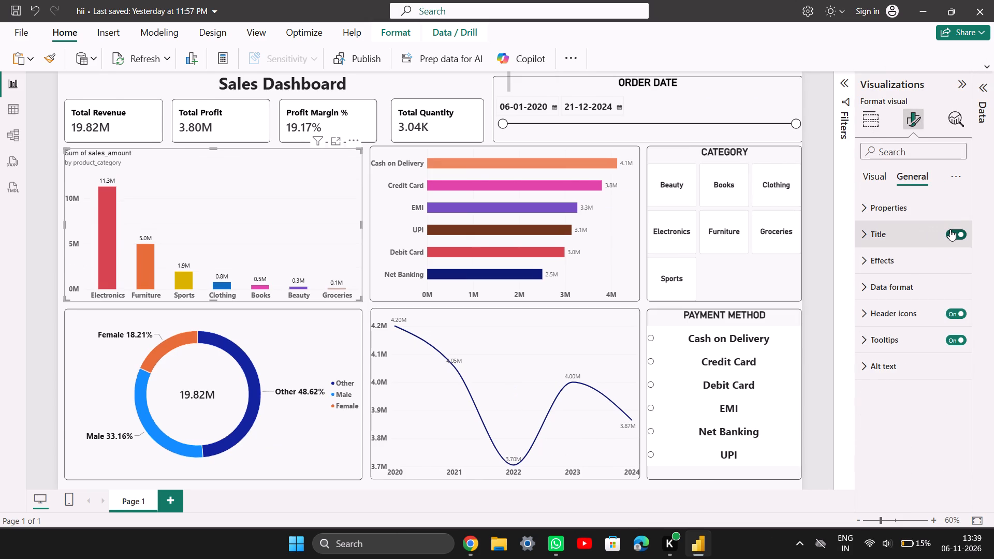
click(925, 240)
scroll(925, 240, down, 1)
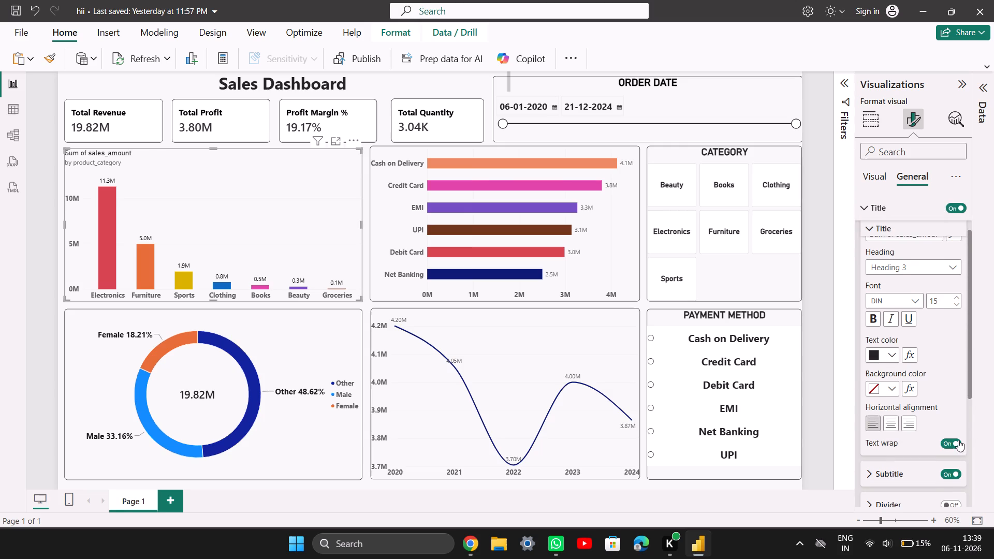
click(945, 472)
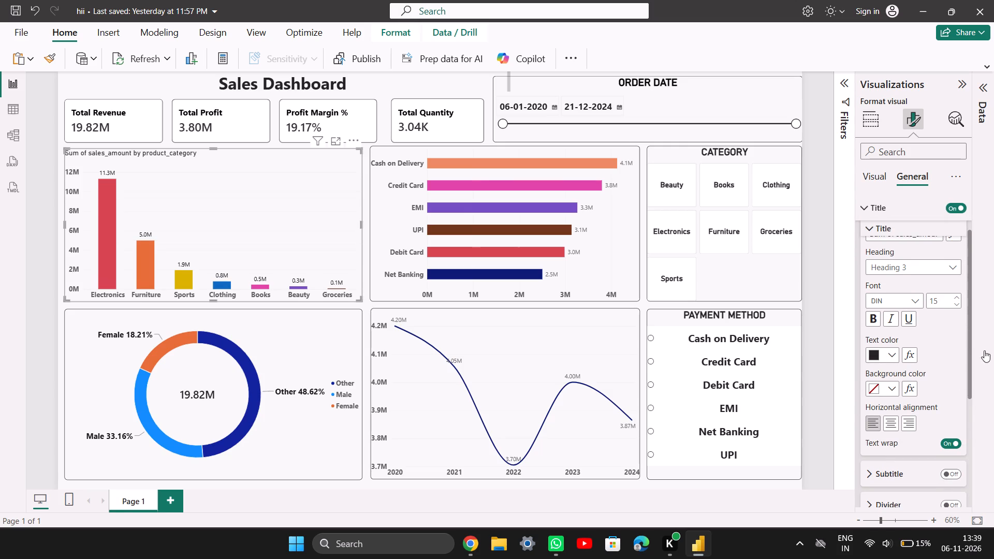
Clear the default title text of the product category column chart.
scroll(956, 271, up, 2)
click(914, 293)
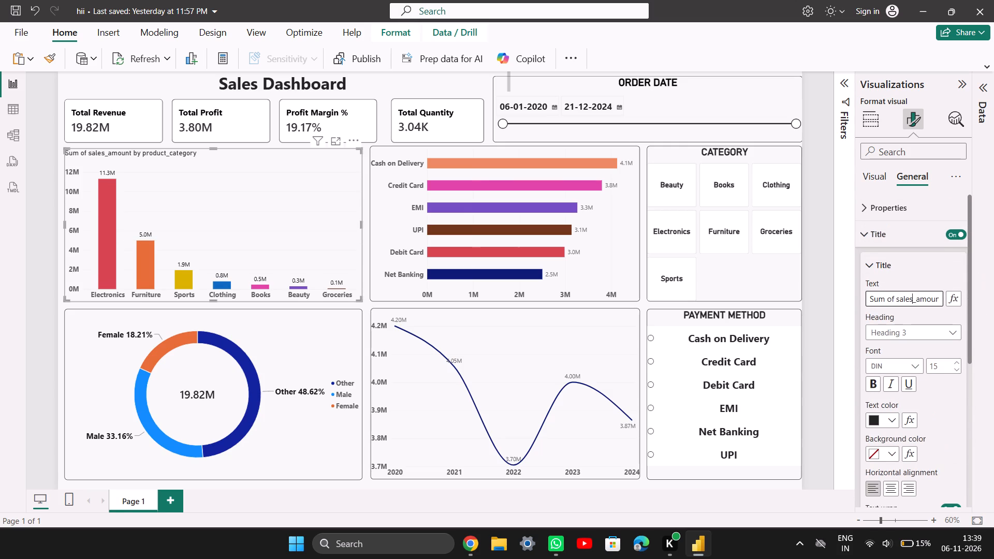
double_click(914, 293)
key(shift+a)
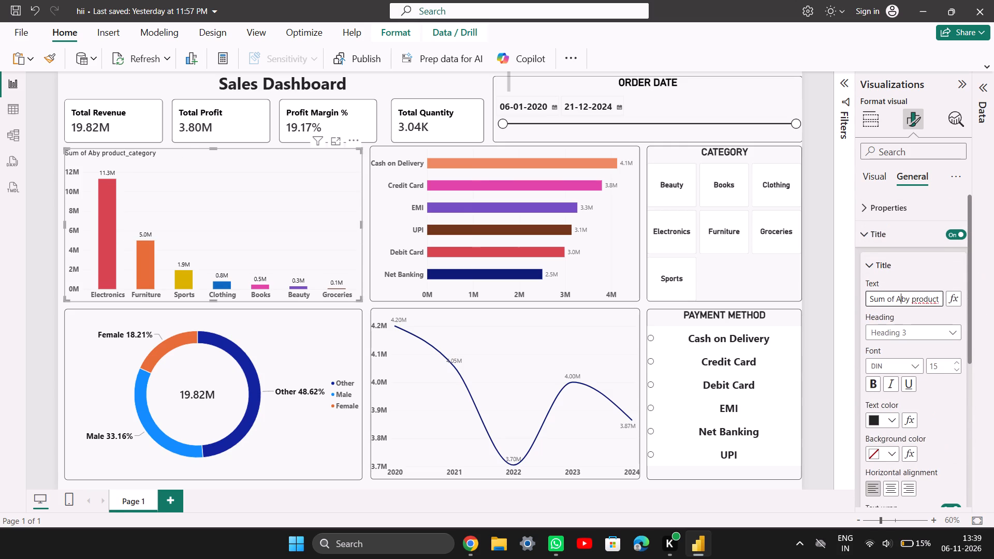
key(BackSpace)
key(shift+a)
key(BackSpace)
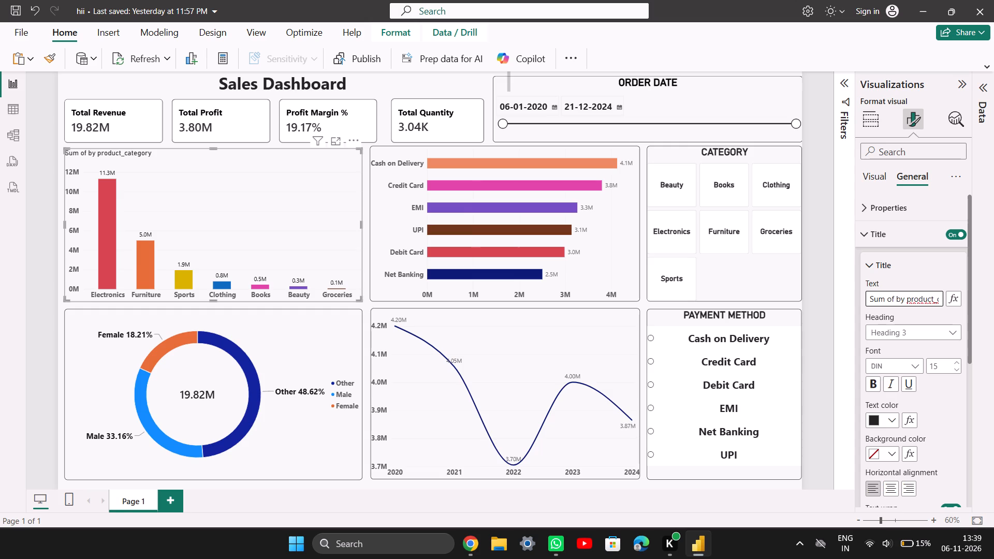
key(ctrl+a)
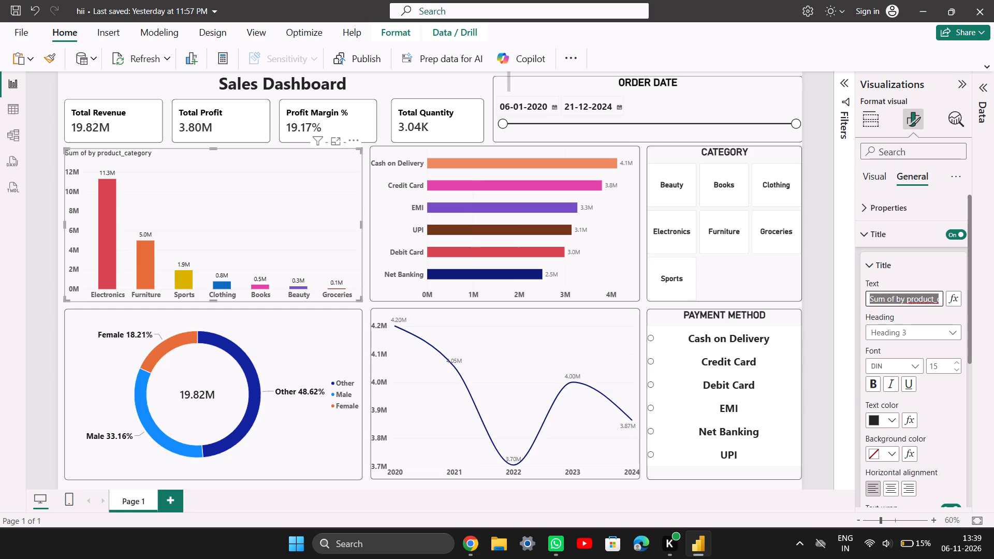
key(BackSpace)
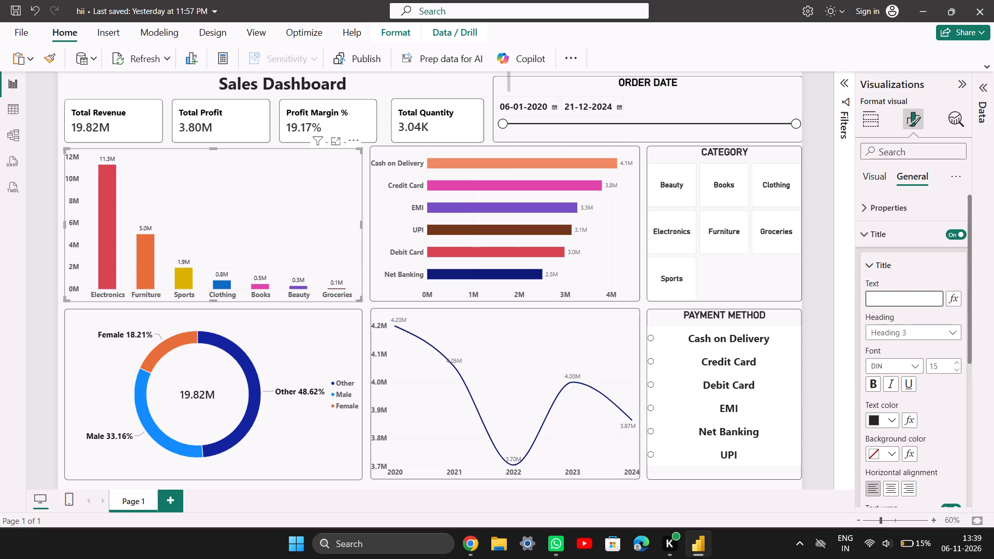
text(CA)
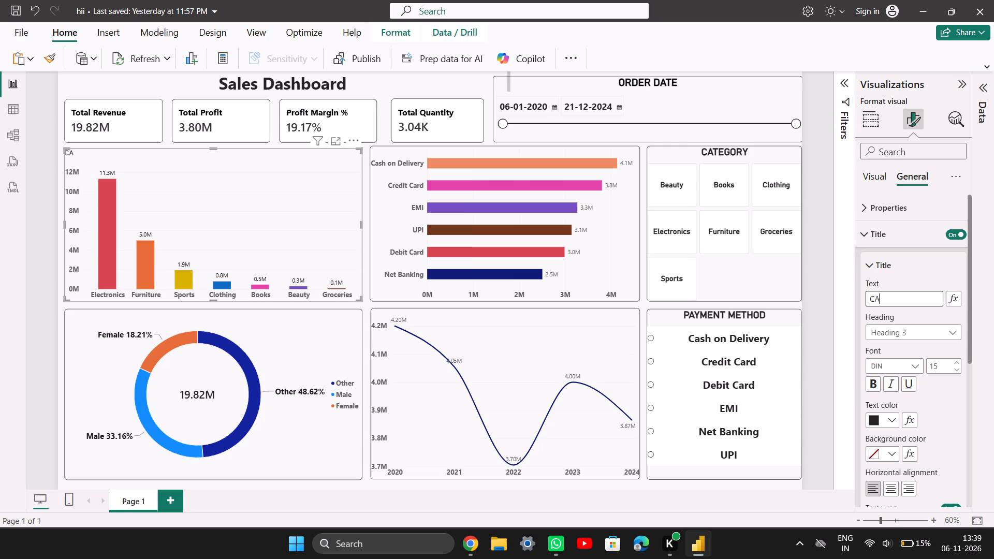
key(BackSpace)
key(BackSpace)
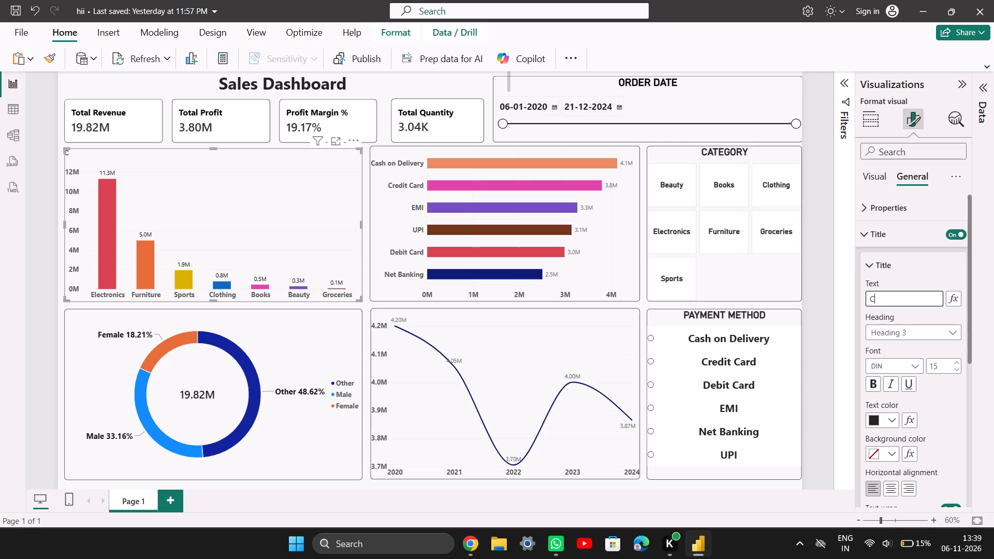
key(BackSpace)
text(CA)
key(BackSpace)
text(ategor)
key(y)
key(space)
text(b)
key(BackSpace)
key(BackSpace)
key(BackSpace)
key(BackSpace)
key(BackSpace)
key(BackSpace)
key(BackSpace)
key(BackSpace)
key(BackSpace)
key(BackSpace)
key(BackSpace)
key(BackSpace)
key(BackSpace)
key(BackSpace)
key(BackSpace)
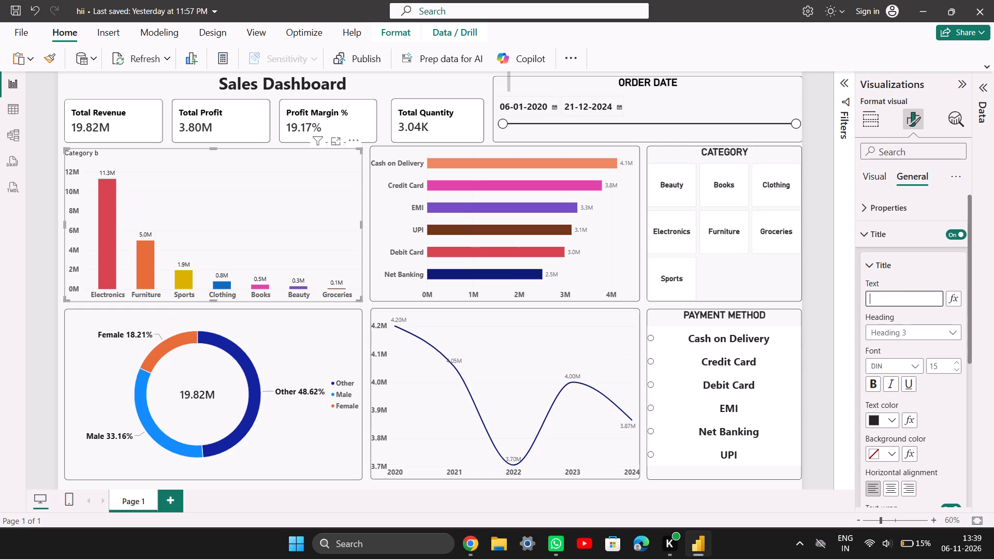
Title the product category column chart "Sales By Category".
text(Sales)
key(space)
text(By Category)
Center the column chart's title horizontally and increase its font size to 19.
click(955, 364)
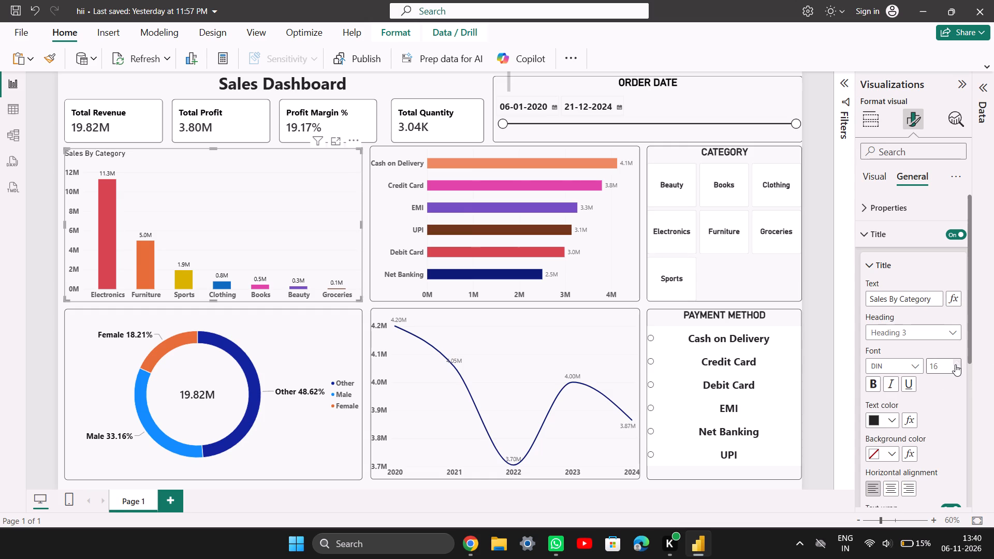
click(955, 364)
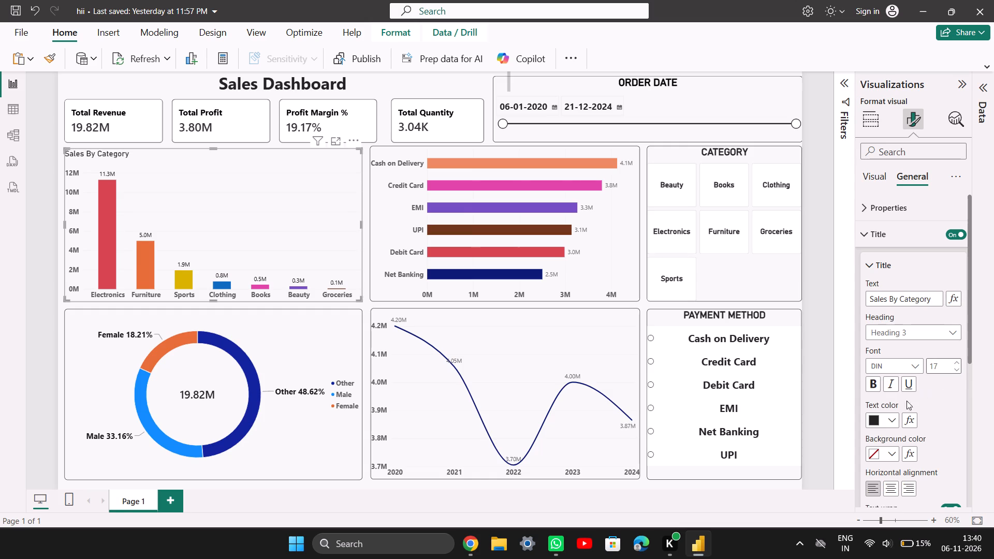
click(896, 489)
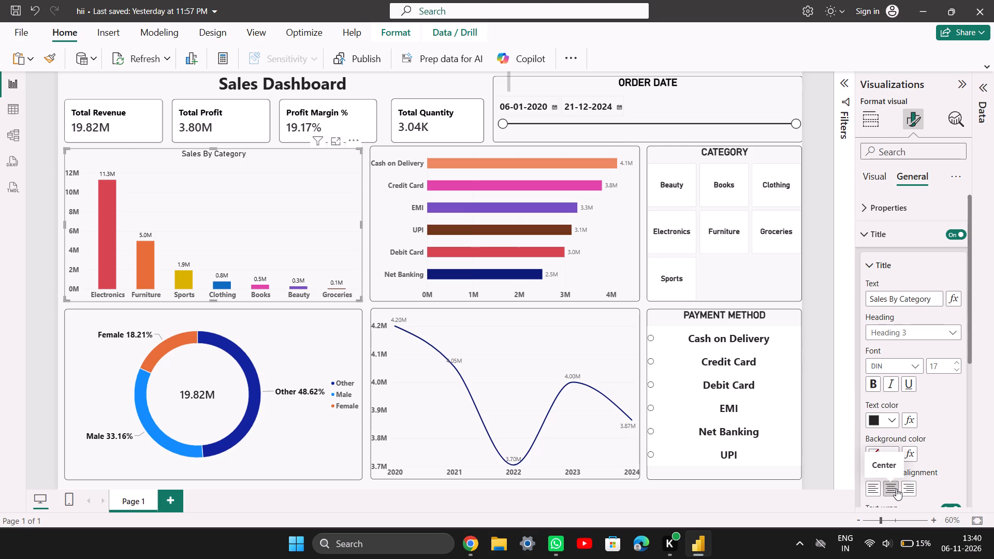
click(955, 362)
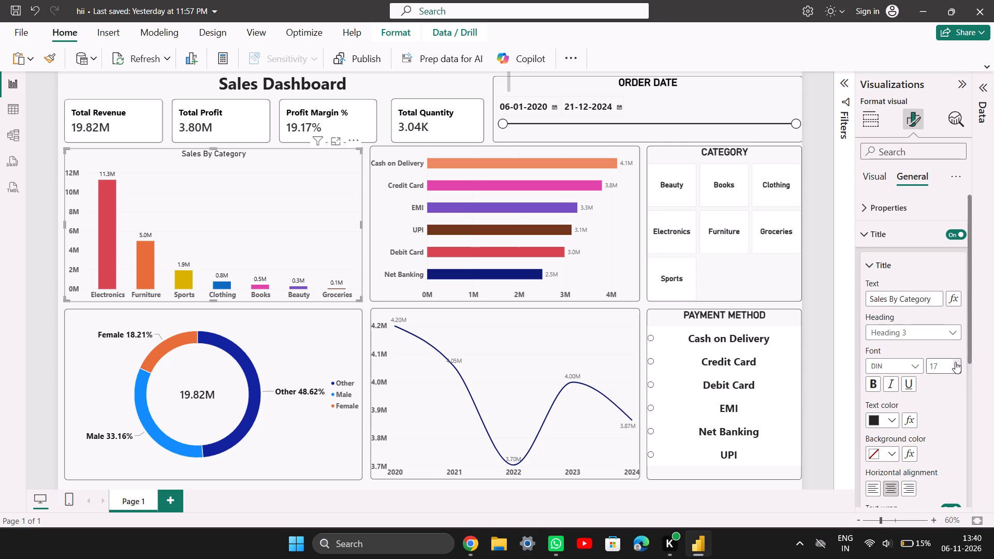
click(955, 362)
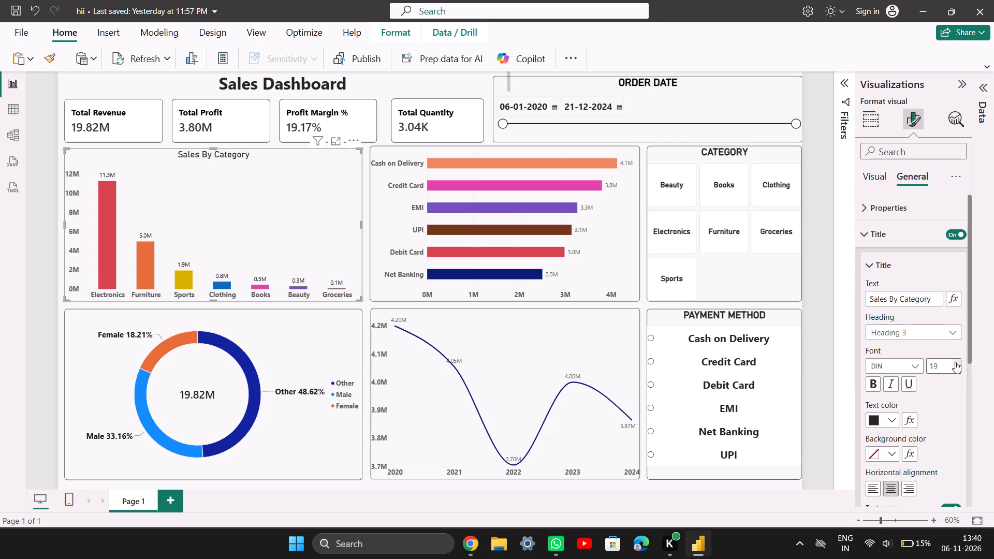
Make the "Sales By Category" chart title bold and set its text color to dark gray.
click(876, 378)
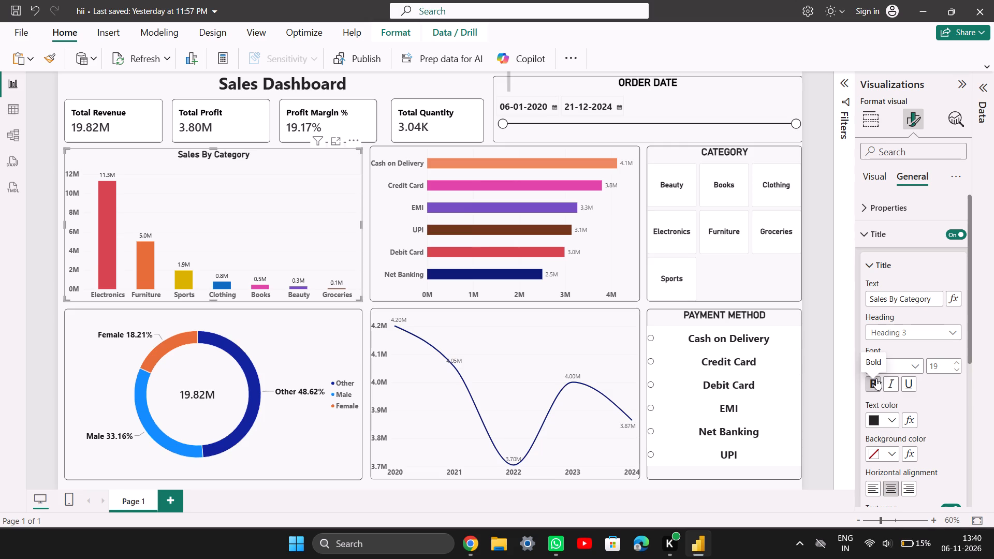
click(893, 425)
click(797, 286)
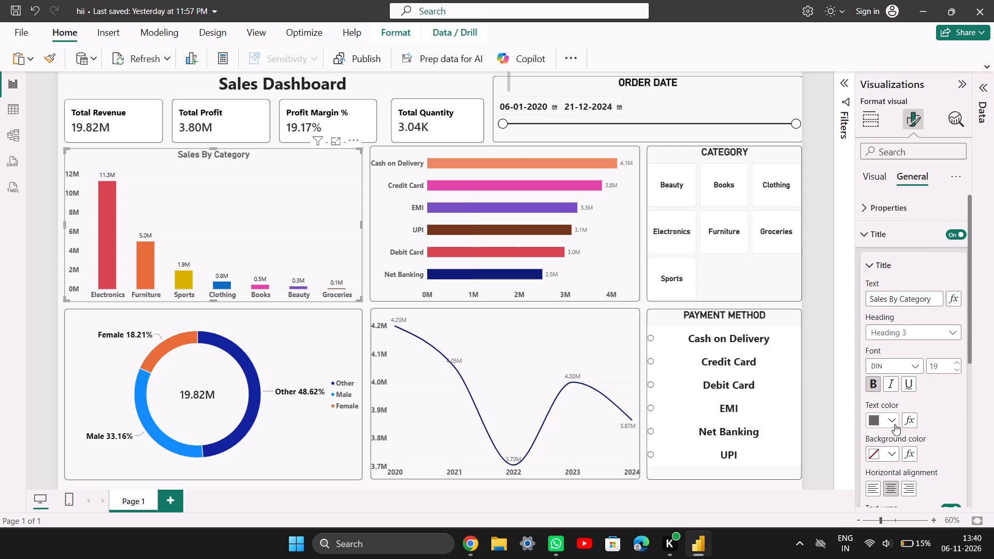
click(895, 424)
click(804, 275)
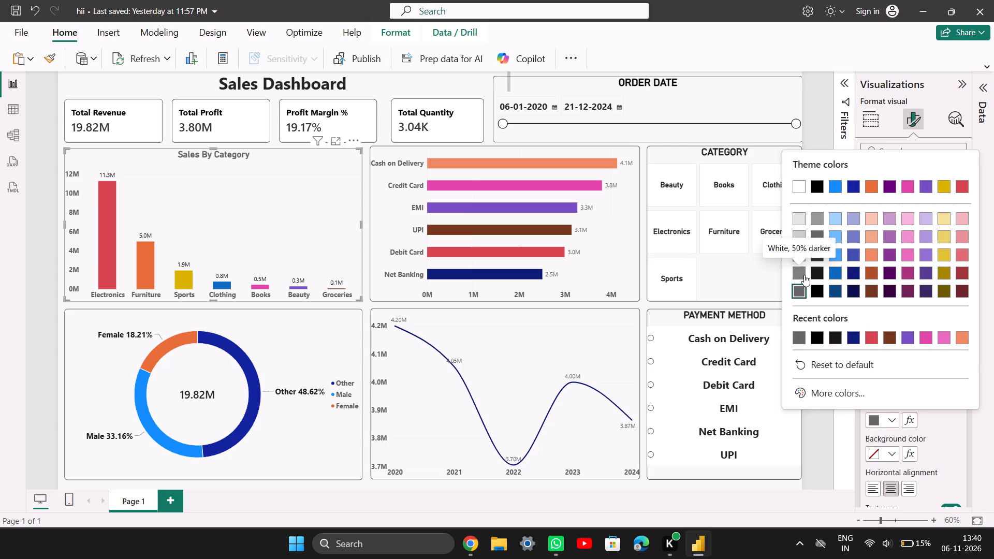
click(898, 424)
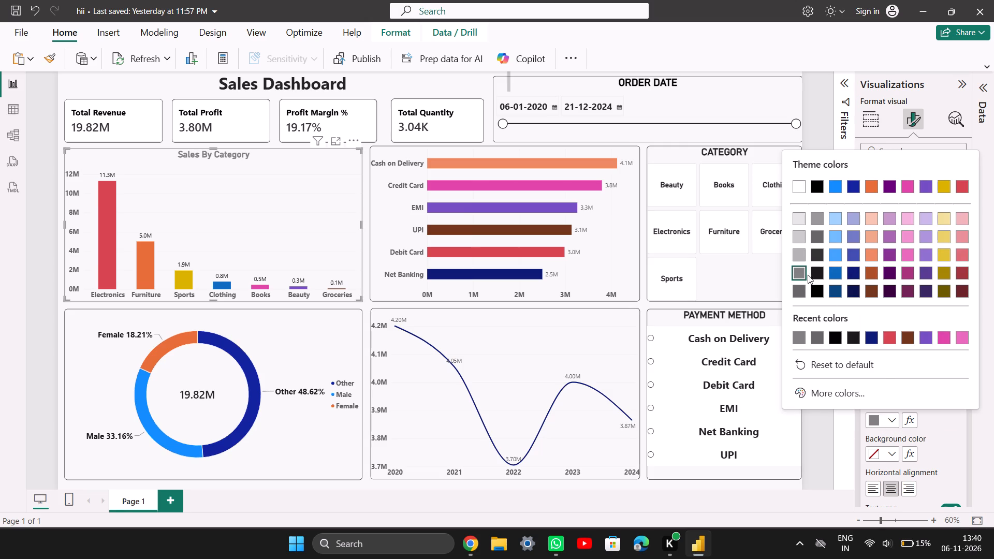
click(816, 259)
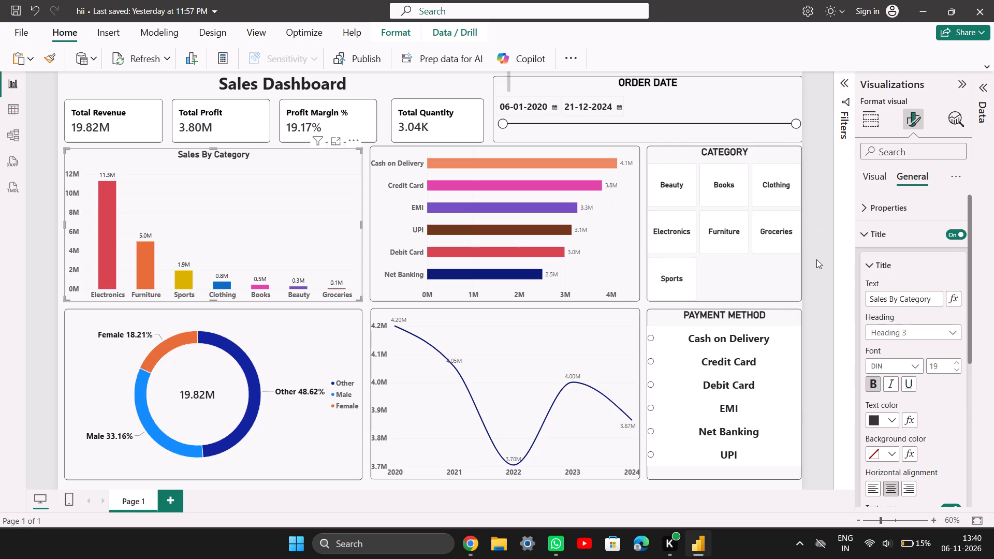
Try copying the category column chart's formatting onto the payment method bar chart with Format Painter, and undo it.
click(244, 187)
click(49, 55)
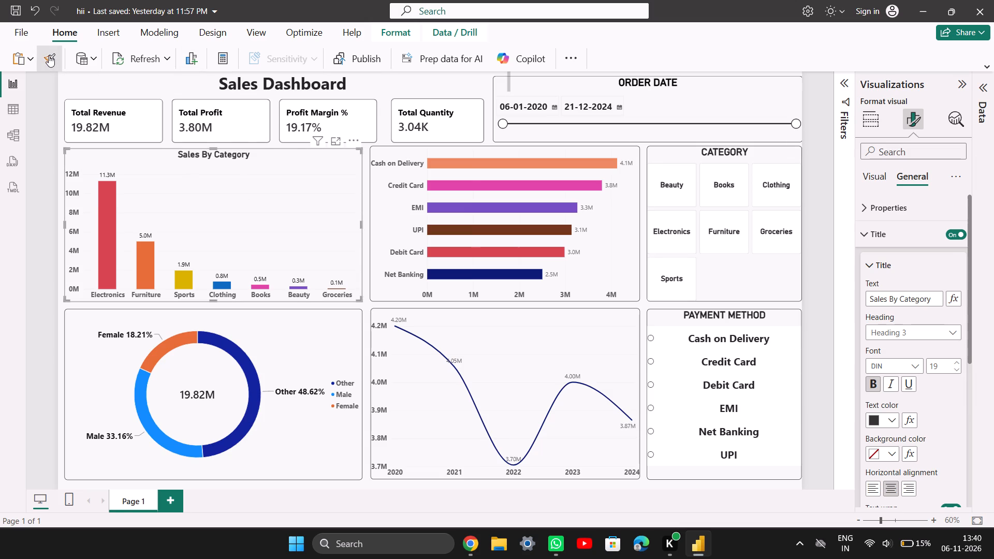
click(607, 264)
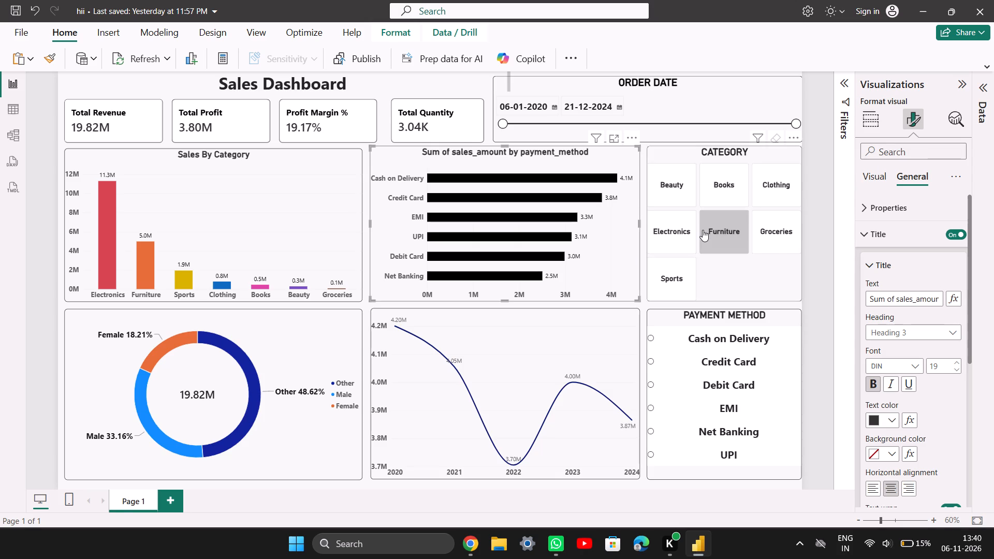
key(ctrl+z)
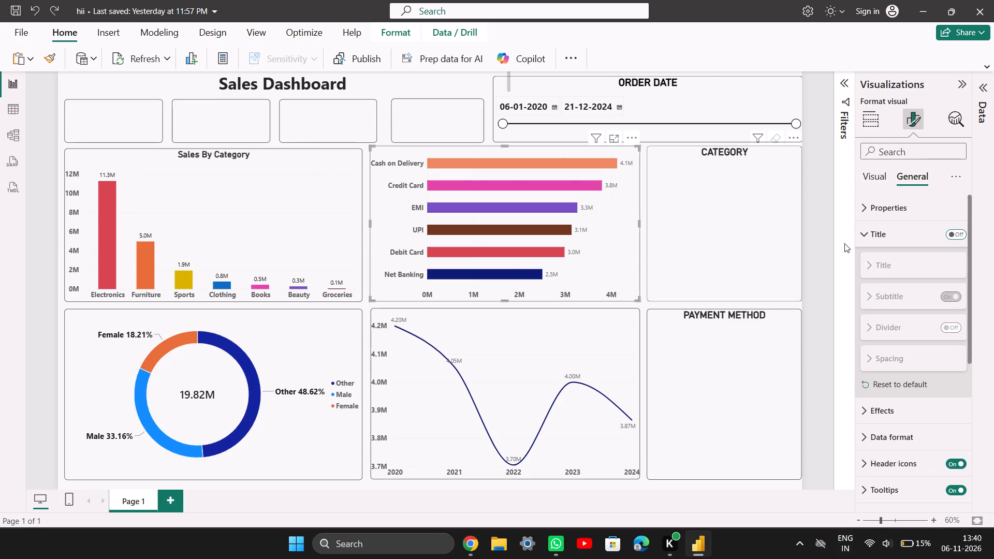
Turn on the title of the payment method bar chart and switch its subtitle off.
click(612, 236)
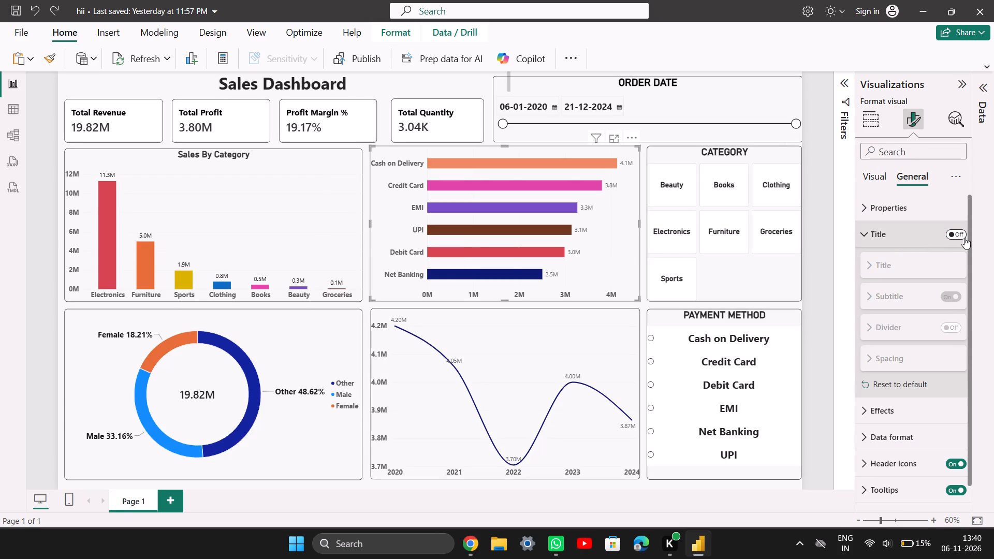
click(964, 238)
click(897, 233)
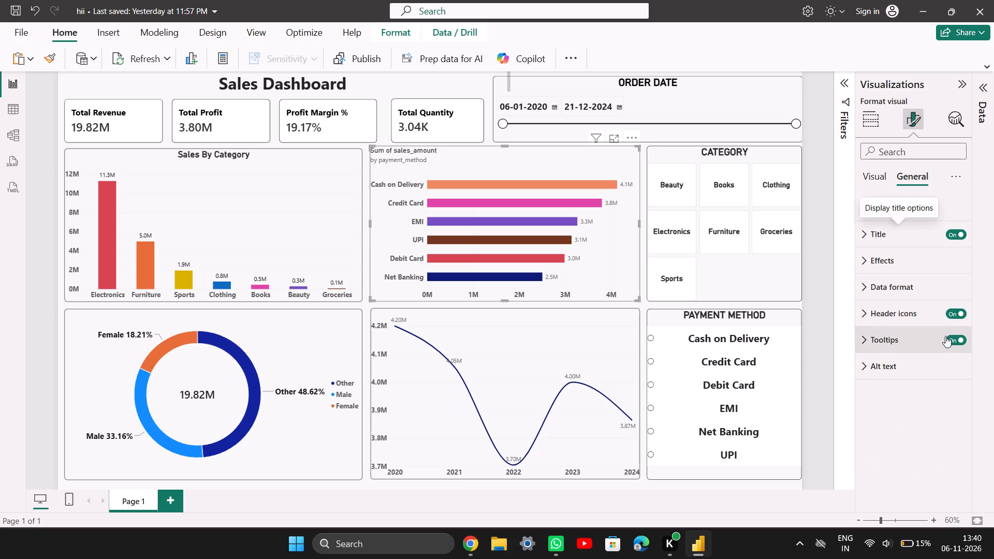
click(896, 222)
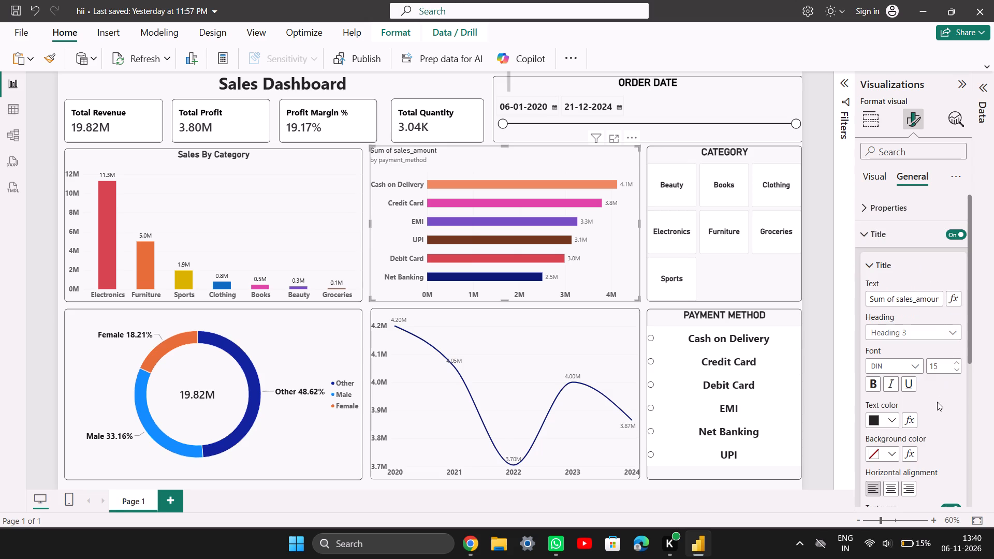
scroll(931, 450, down, 1)
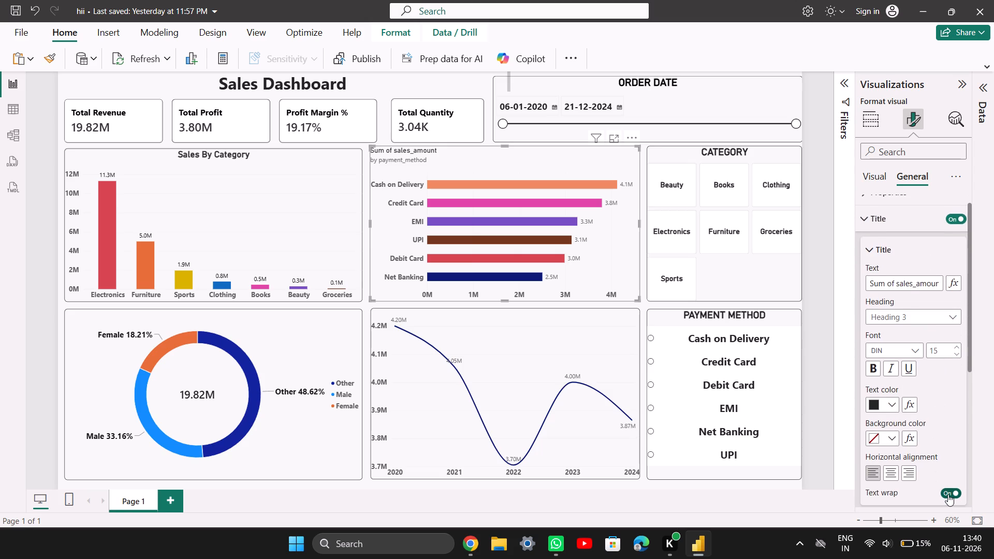
scroll(948, 494, down, 1)
click(957, 463)
Replace the payment method bar chart's default title text with "Sales By Payment Method".
scroll(957, 463, up, 1)
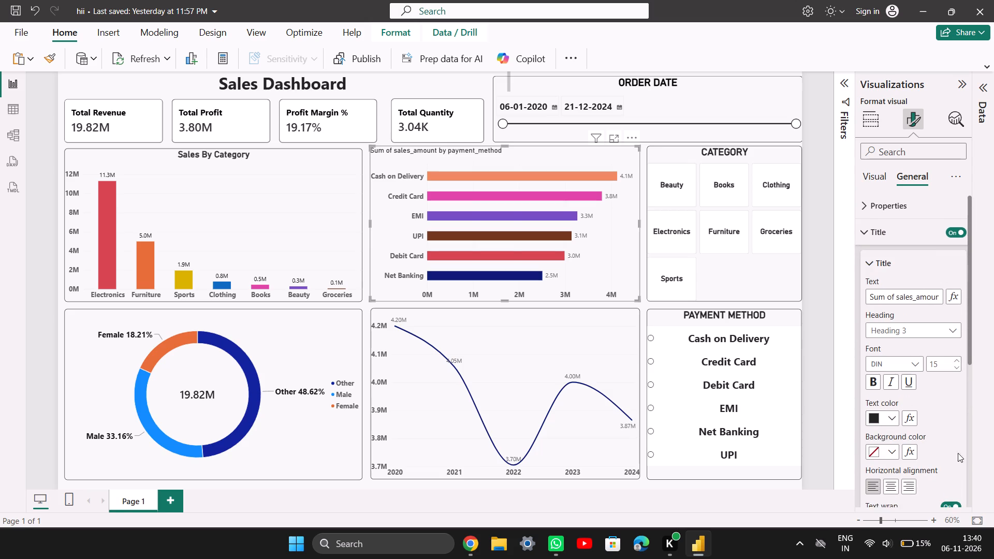
click(927, 305)
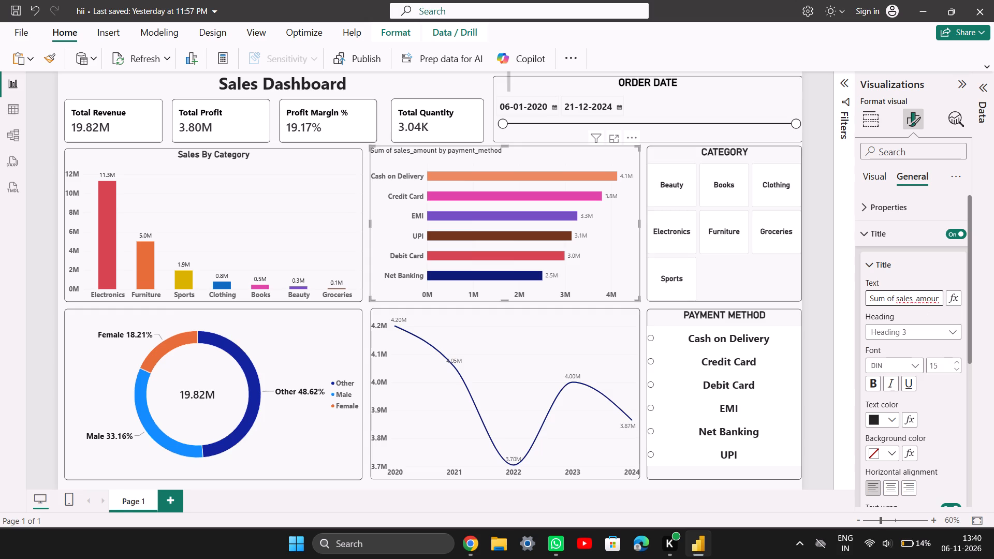
key(shift+a)
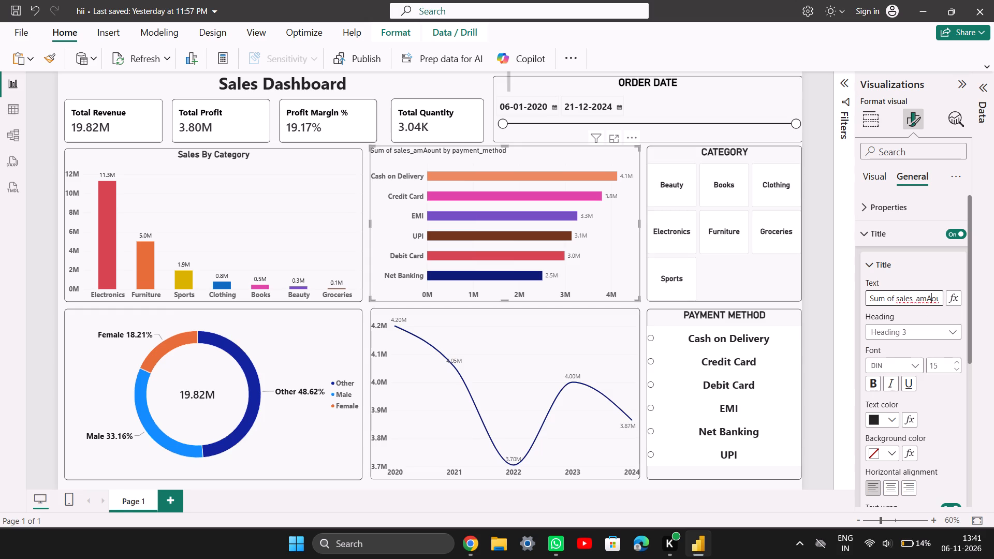
key(ctrl+a)
key(BackSpace)
text(Sales)
key(space)
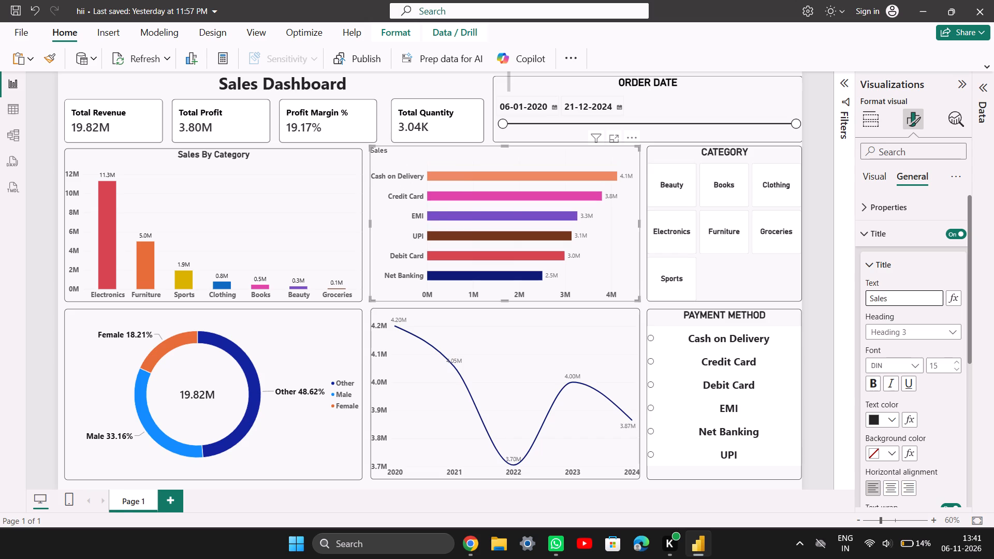
text(BY)
key(space)
key(BackSpace)
key(BackSpace)
key(y)
key(space)
text(Payment)
key(space)
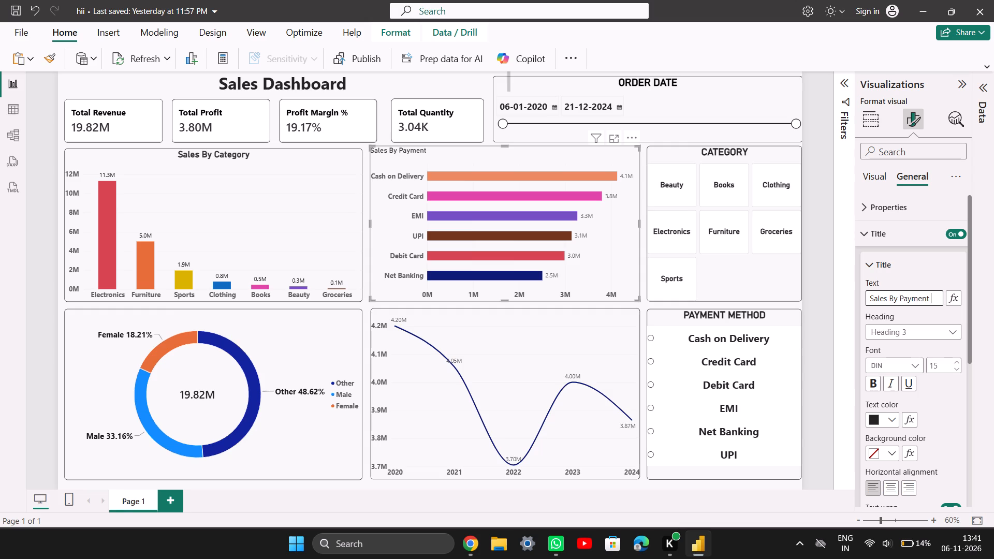
text(Method)
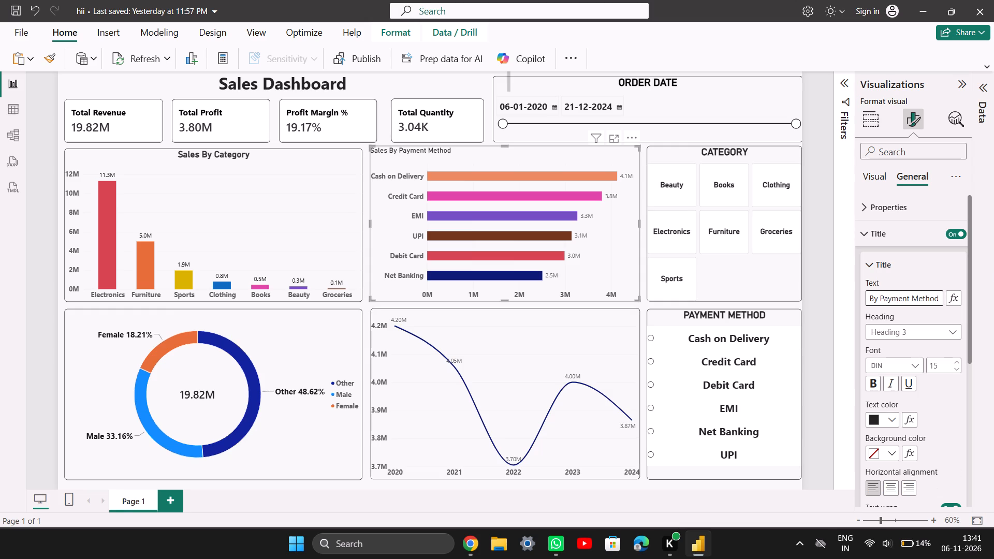
Center the payment method bar chart's title horizontally and increase its font size to 18.
click(891, 483)
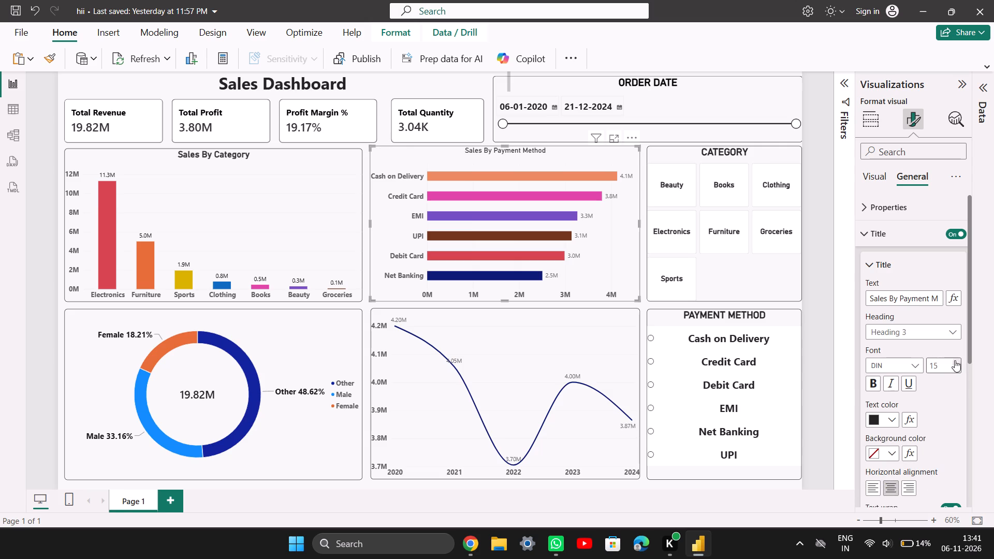
click(957, 362)
click(957, 362)
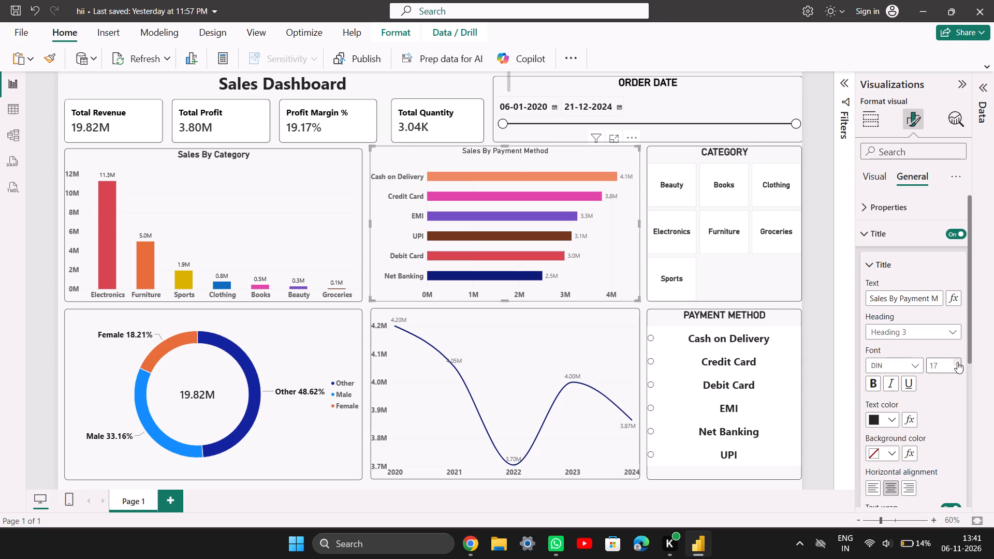
click(957, 362)
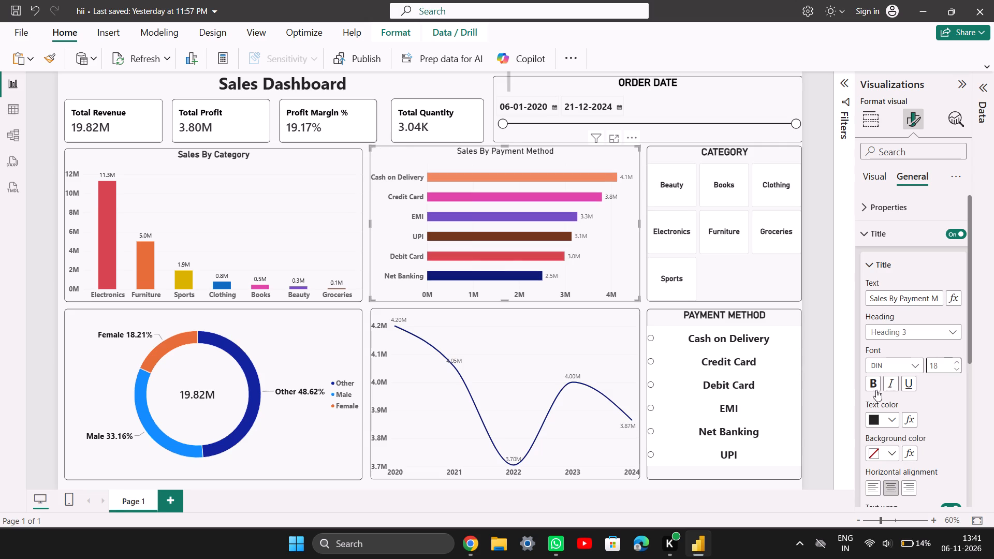
Make the "Sales By Payment Method" title bold and set its text color to dark gray.
click(875, 417)
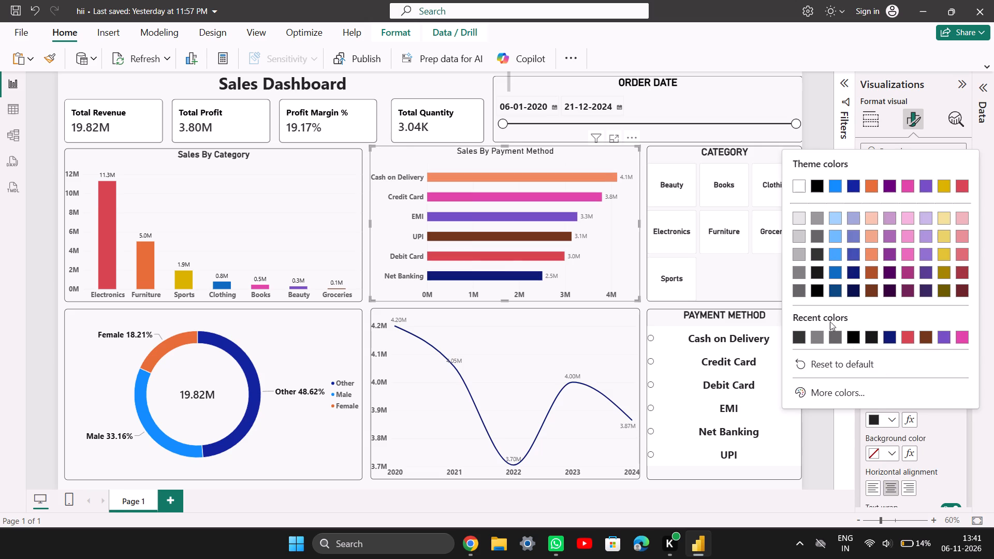
click(818, 267)
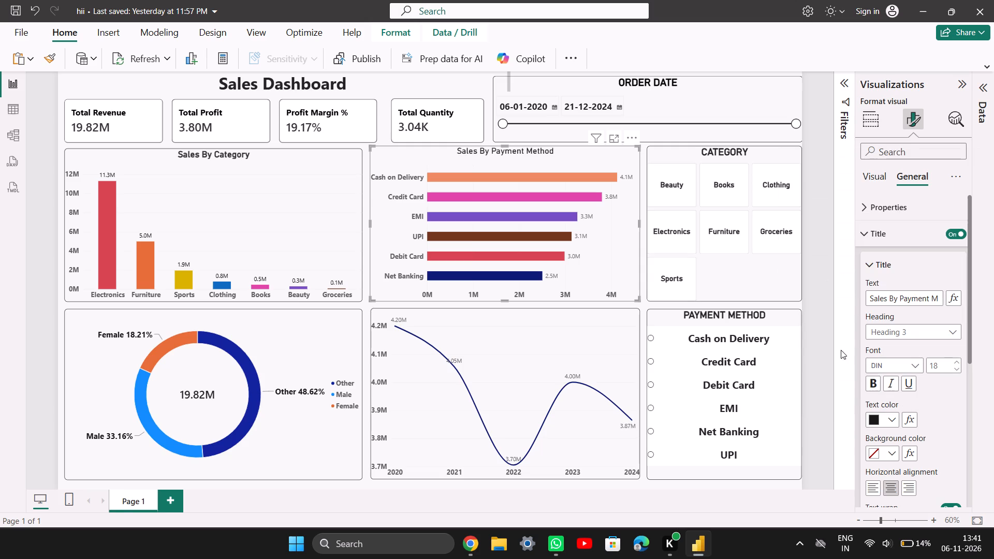
click(874, 388)
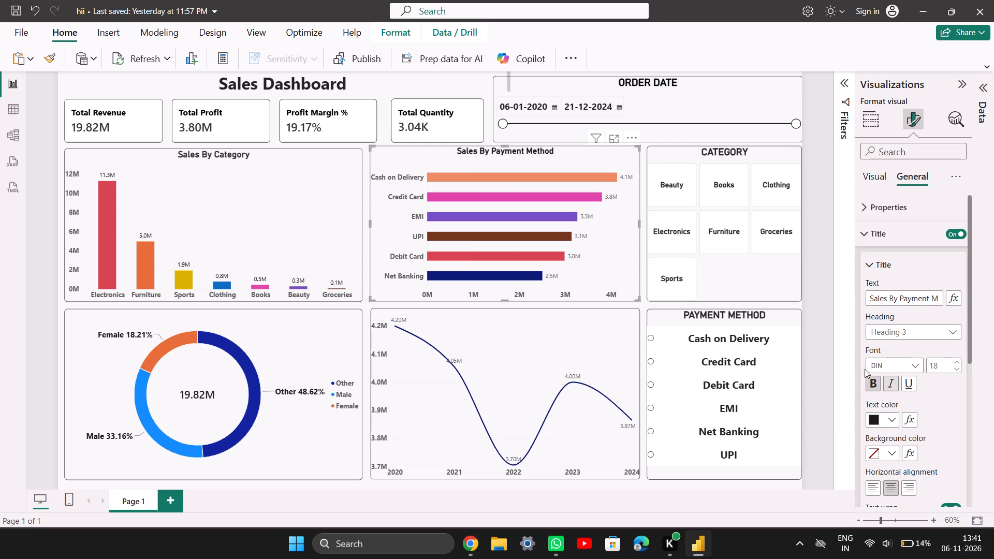
click(890, 419)
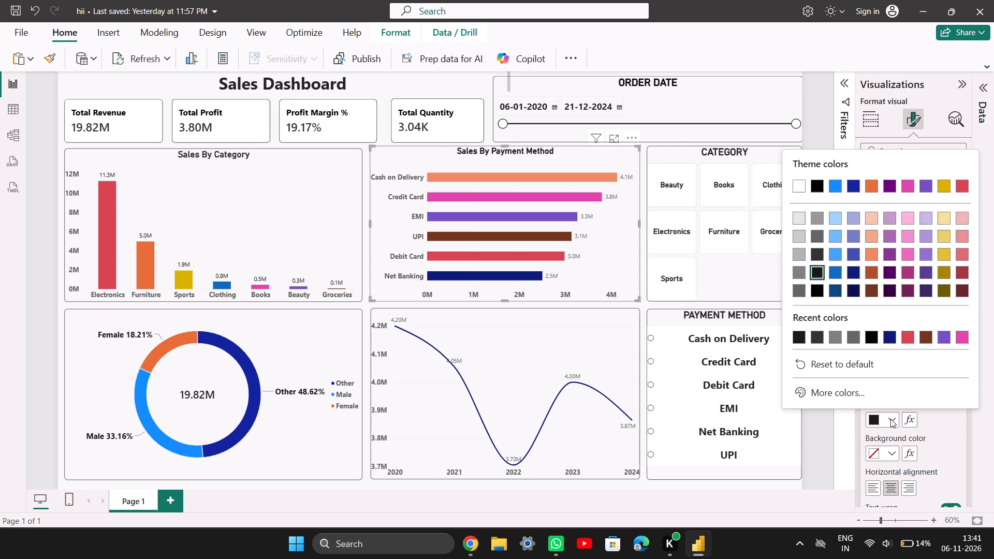
click(820, 249)
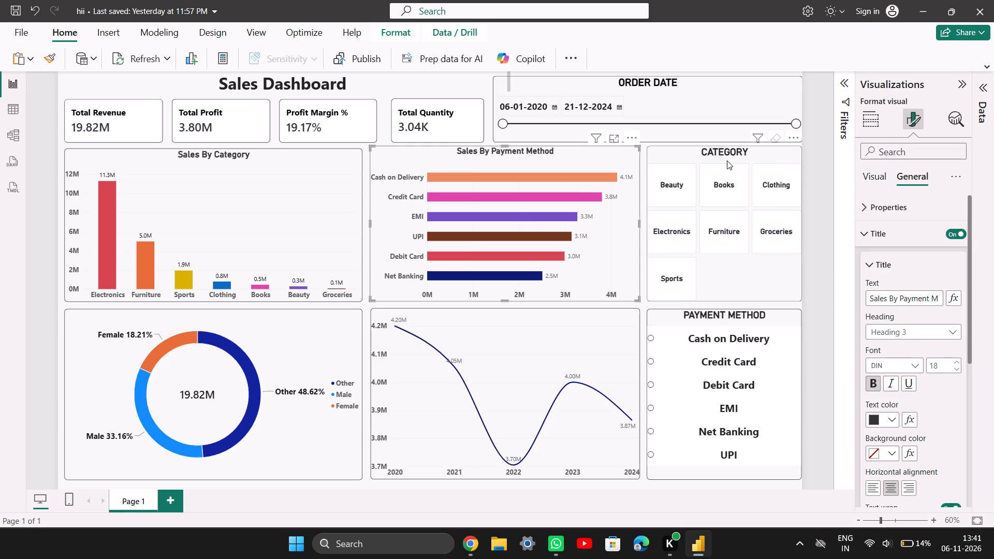
Compare the title formatting of the payment method bar chart with that of the category column chart.
click(270, 359)
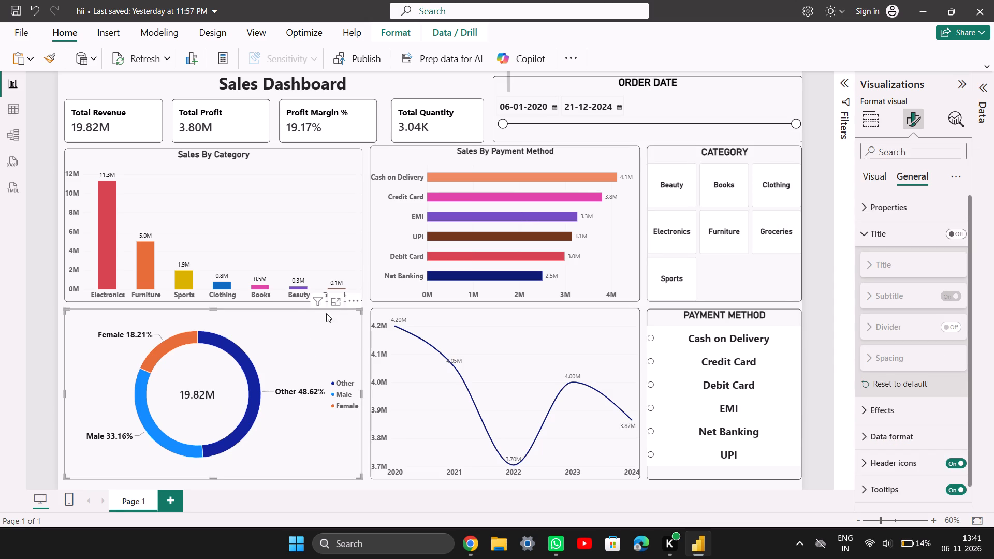
click(517, 152)
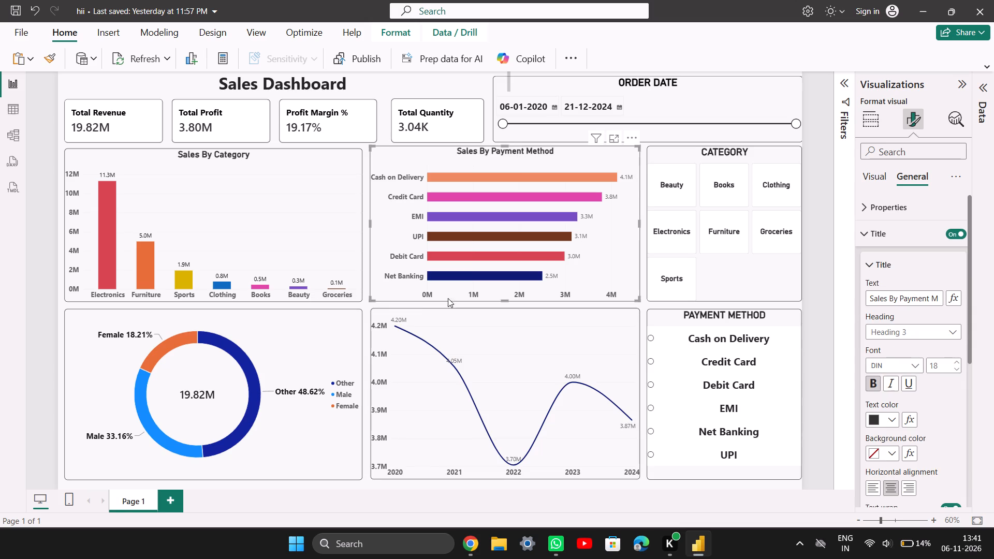
click(310, 335)
click(268, 175)
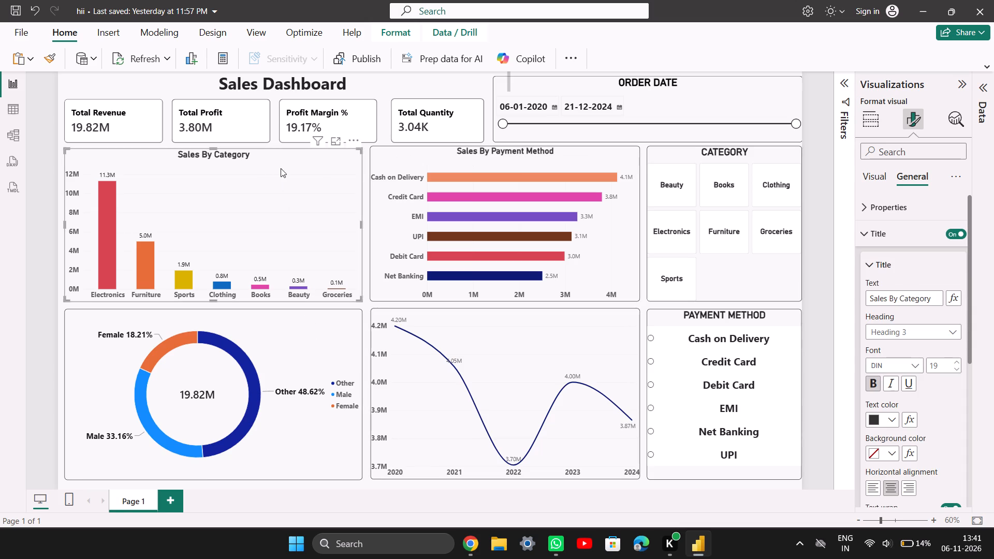
click(580, 154)
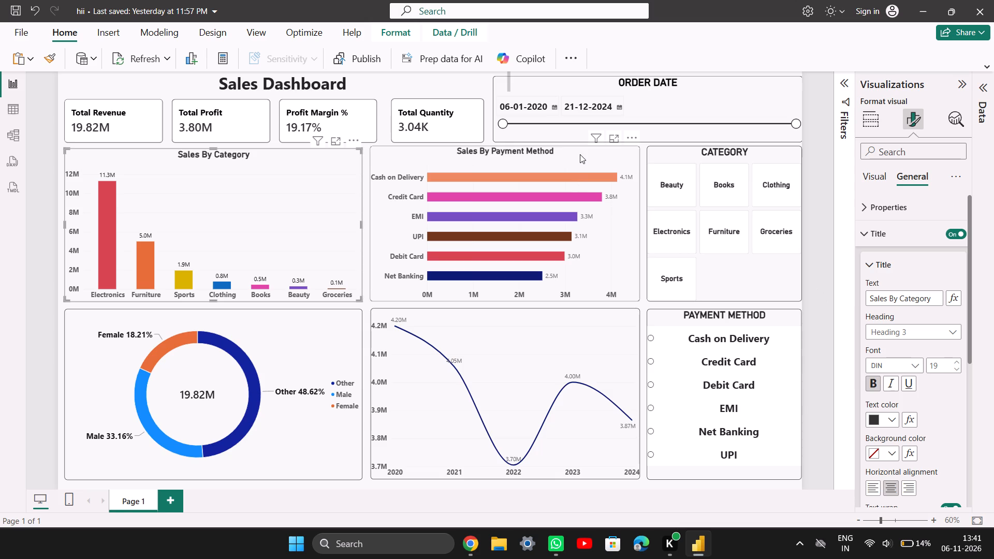
Set the font size of the payment method bar chart's title to 19.
click(956, 360)
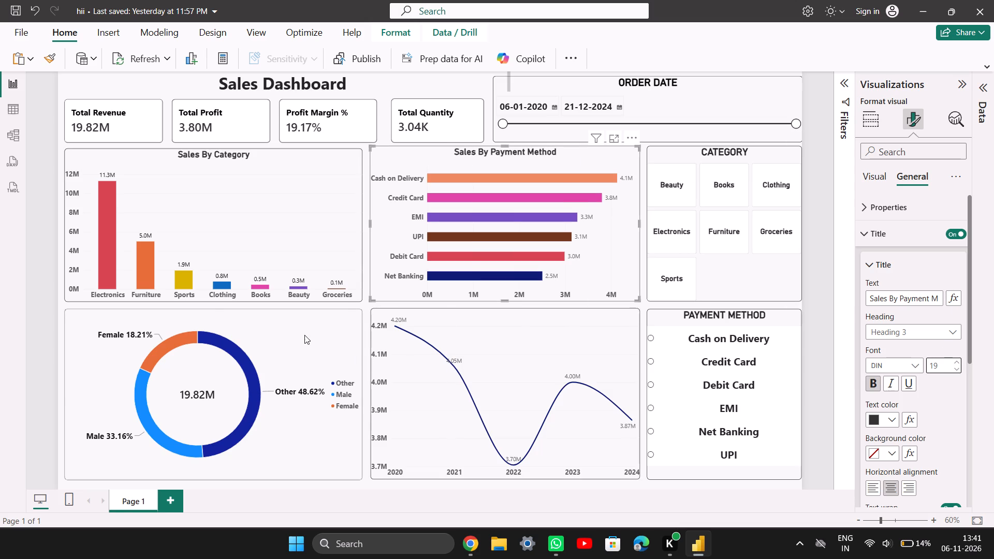
Turn on the gender donut chart's title and turn off its subtitle.
click(304, 335)
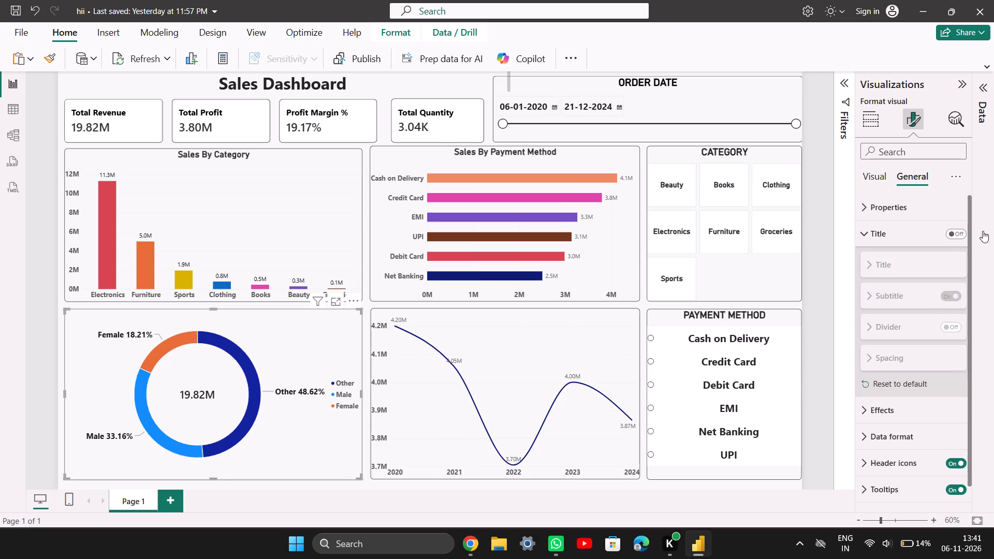
click(959, 234)
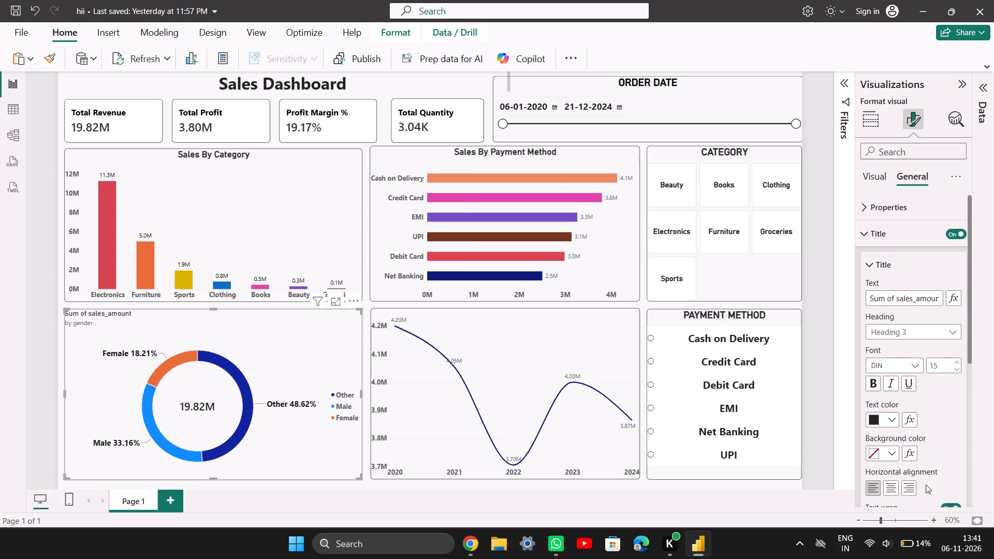
scroll(951, 514, down, 1)
scroll(953, 461, down, 1)
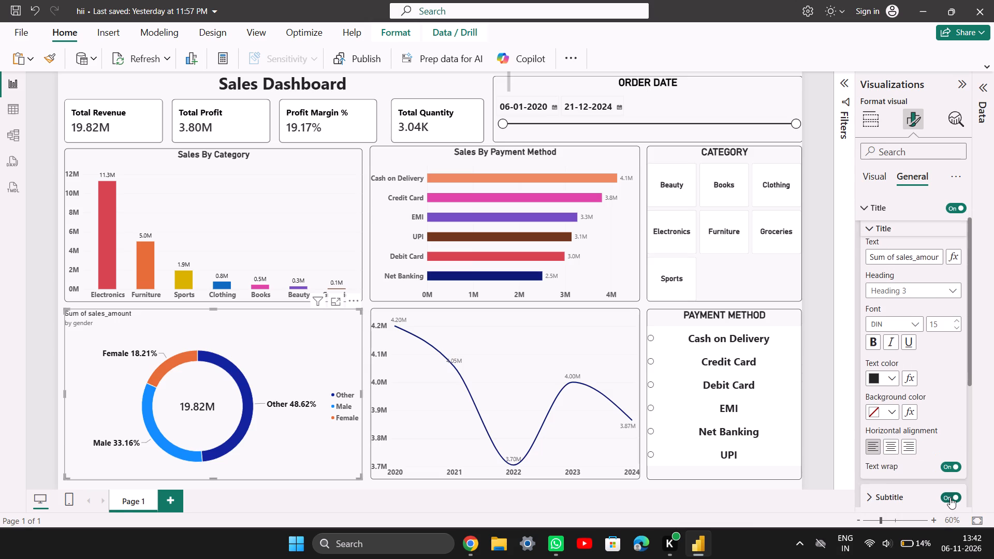
click(951, 498)
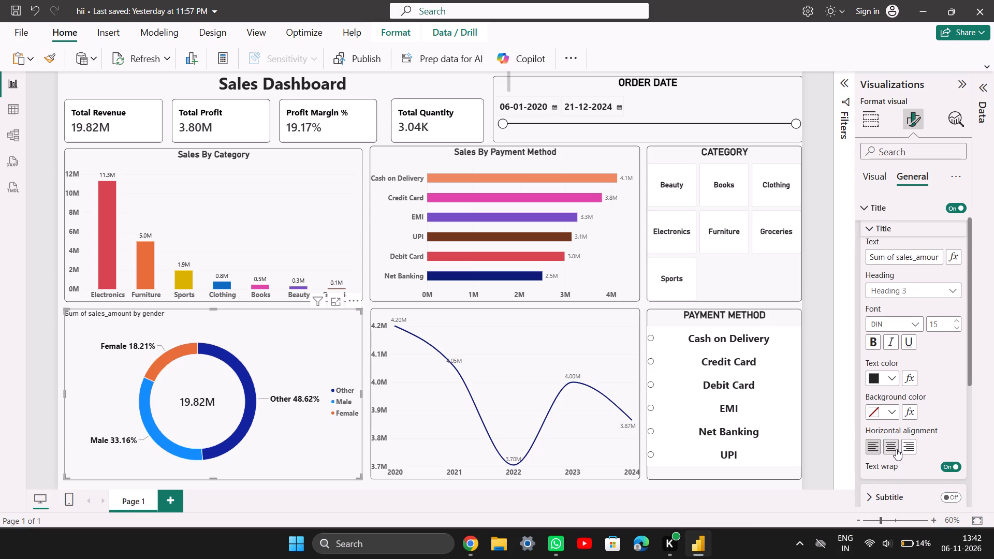
Format the gender donut chart's title as horizontally centered, font size 19, dark gray and bold.
click(896, 449)
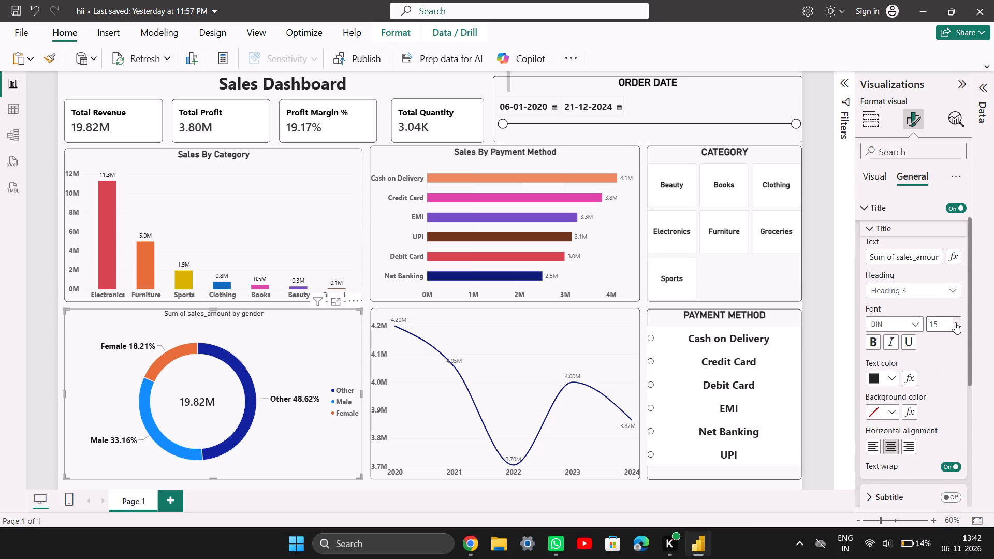
triple_click(954, 321)
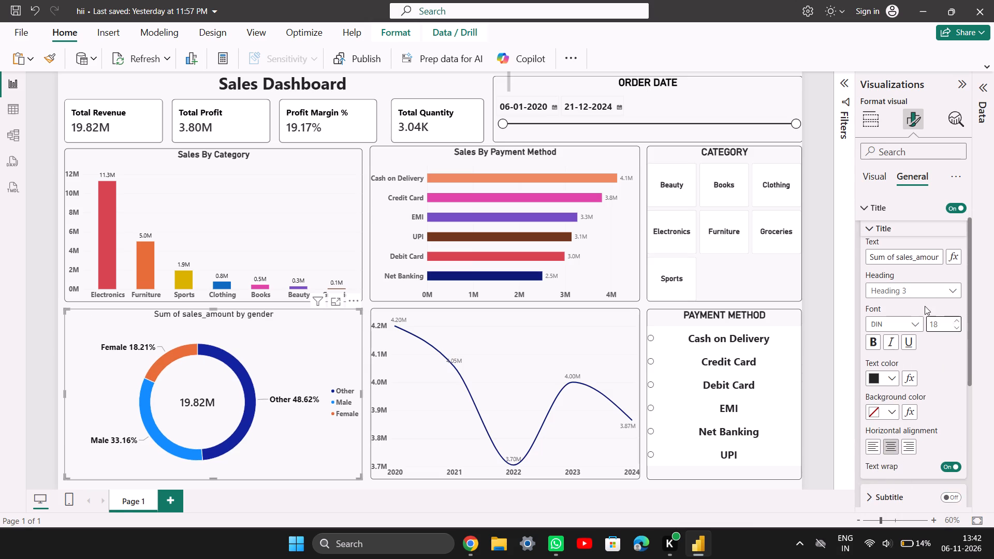
click(959, 320)
click(888, 376)
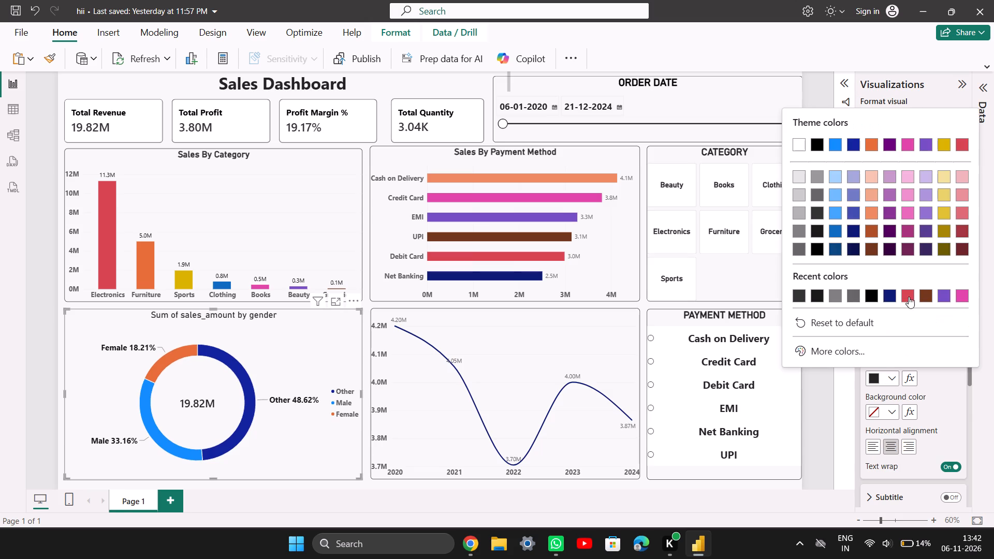
click(821, 211)
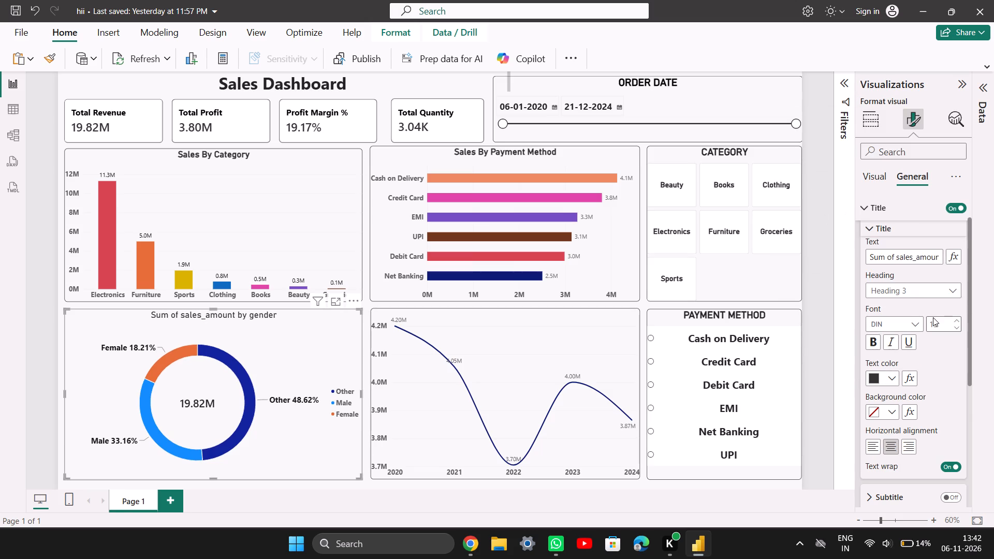
click(876, 344)
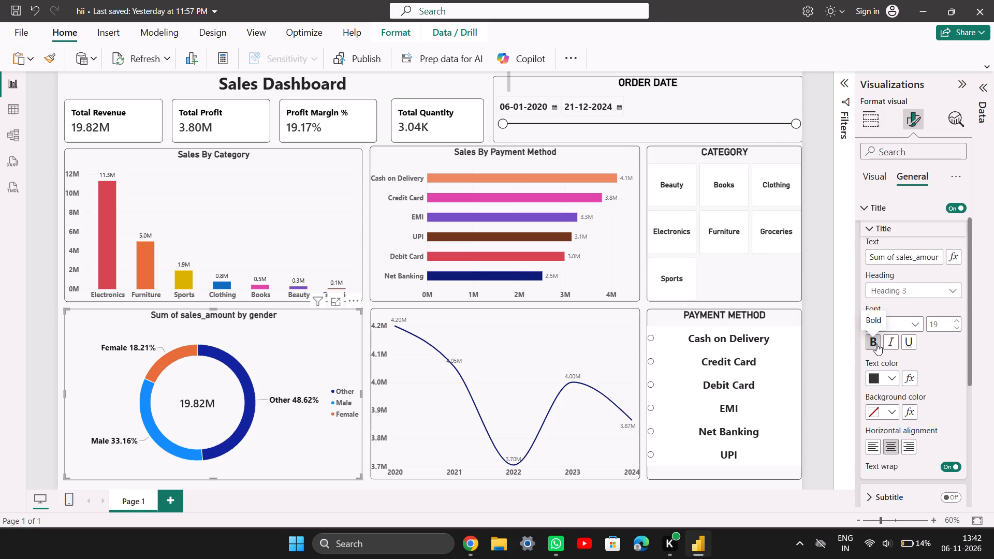
Replace the gender donut chart's default title text with "Sales By Gender".
double_click(929, 254)
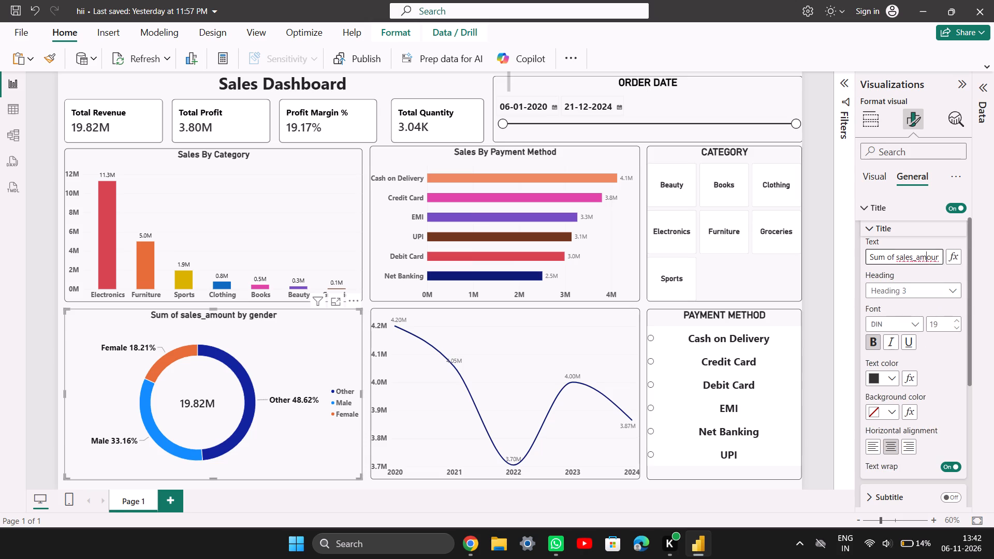
key(shift+a)
key(BackSpace)
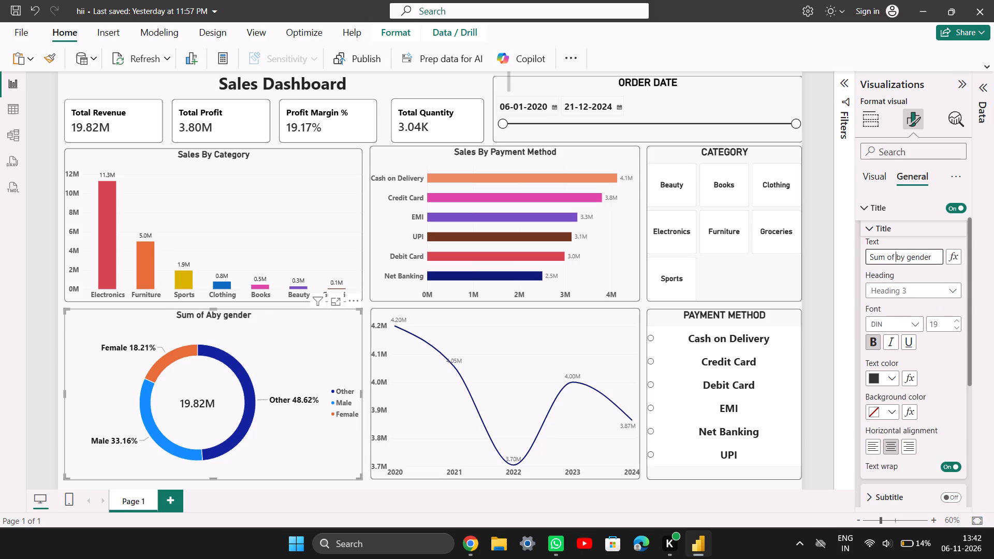
key(shift+a)
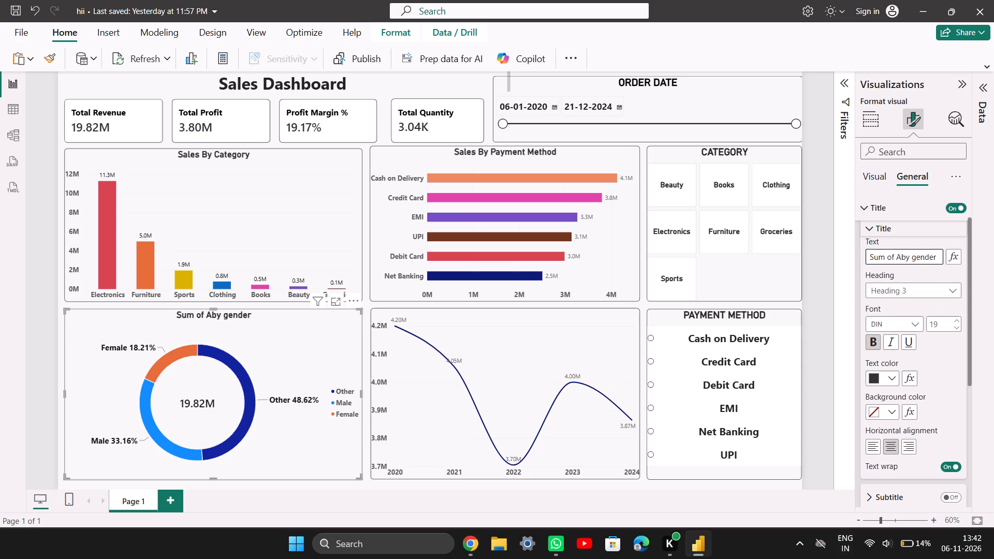
key(ctrl+a)
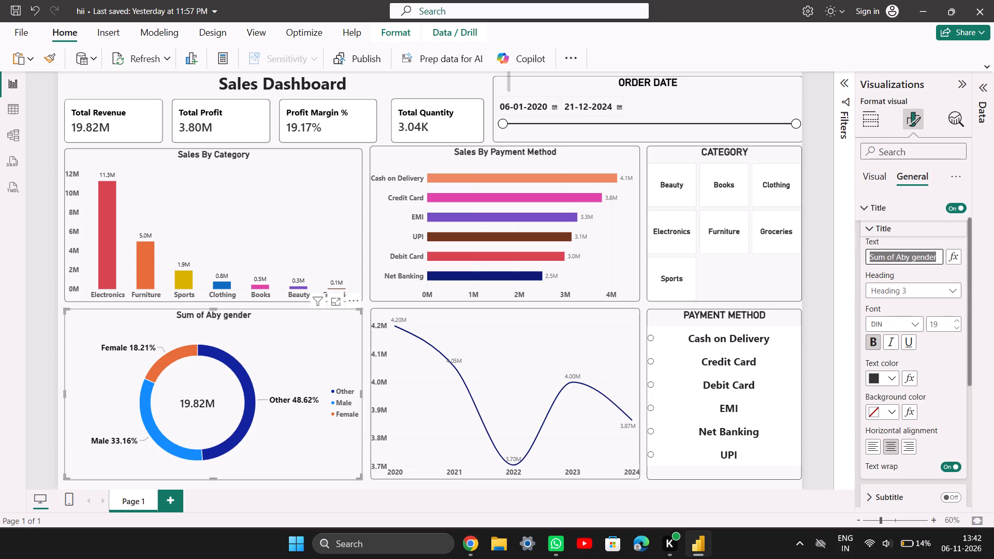
key(BackSpace)
text(Sa)
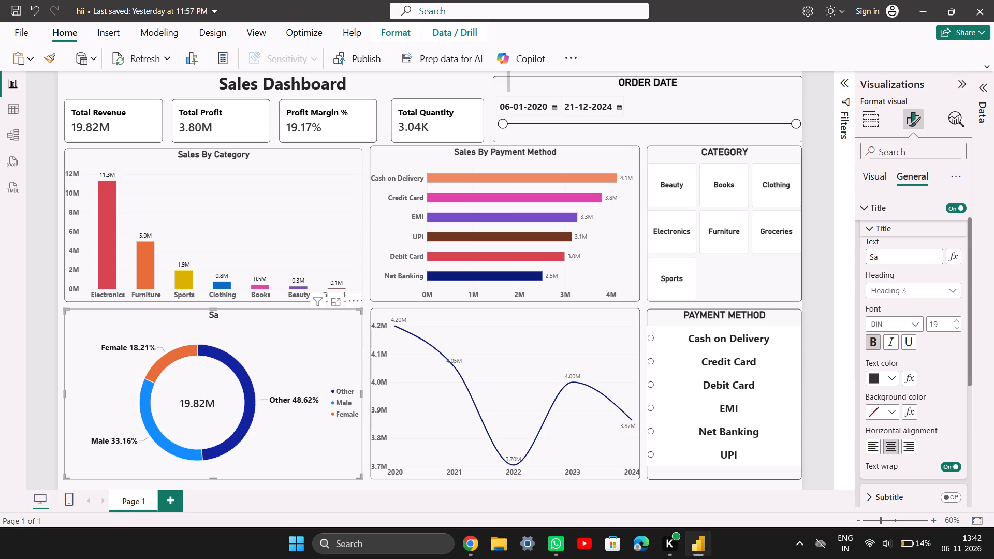
key(k)
key(BackSpace)
text(les)
key(space)
text(By)
key(space)
text(Gender)
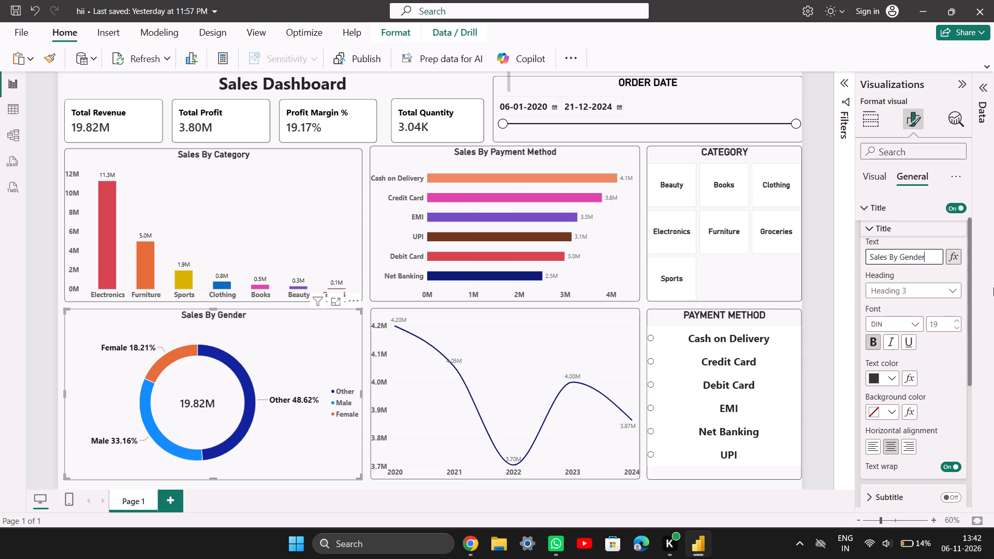
Turn on the yearly sales line chart's title and turn off its subtitle.
click(535, 350)
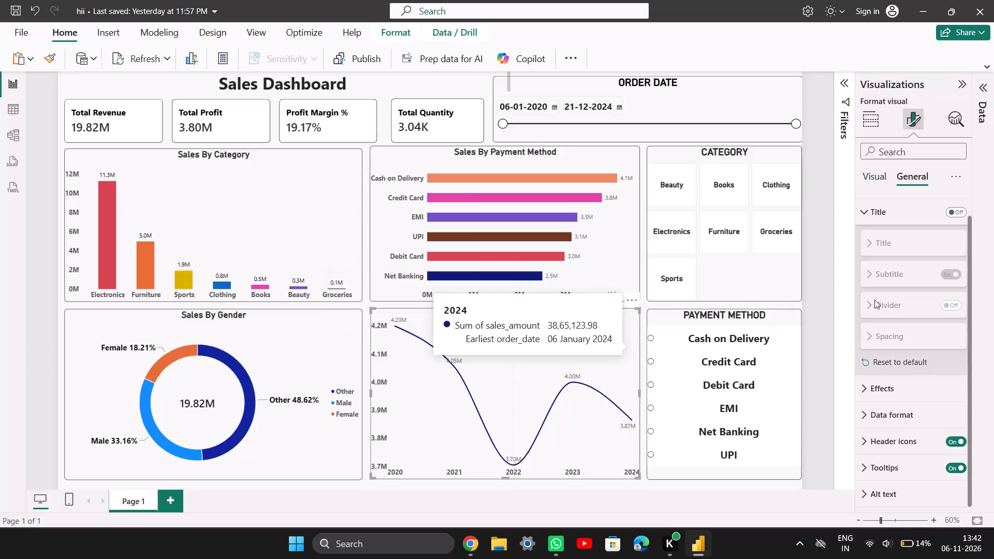
click(947, 216)
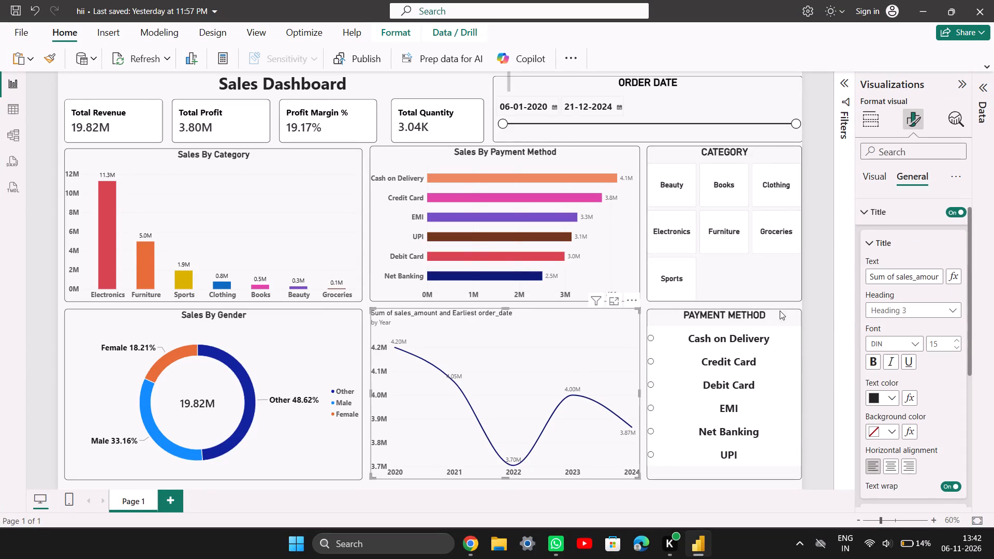
scroll(912, 326, down, 1)
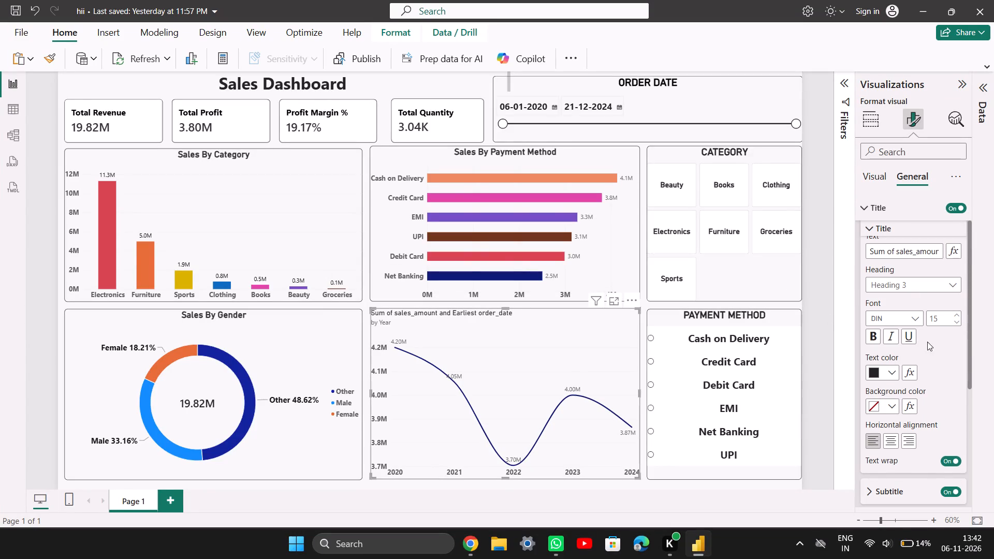
scroll(910, 395, down, 1)
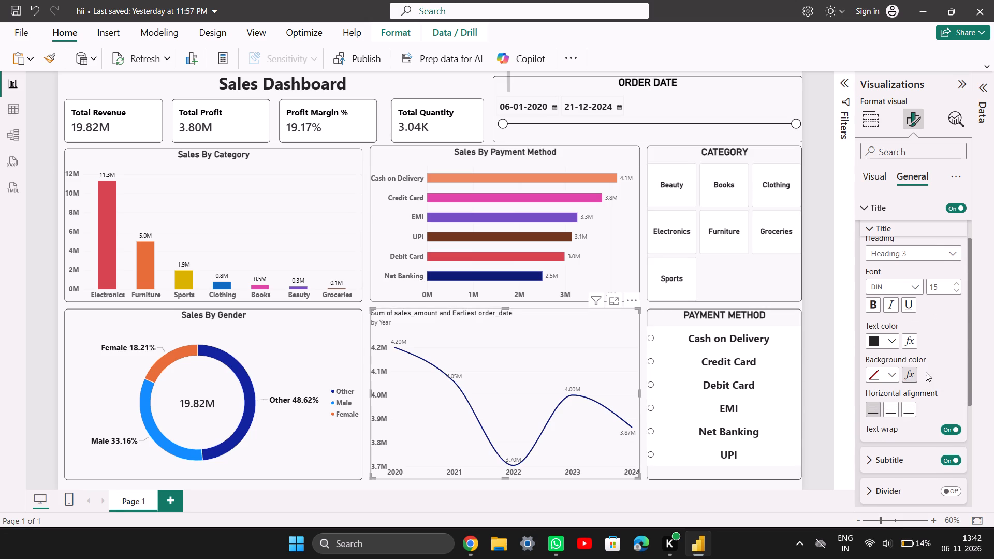
scroll(899, 345, down, 2)
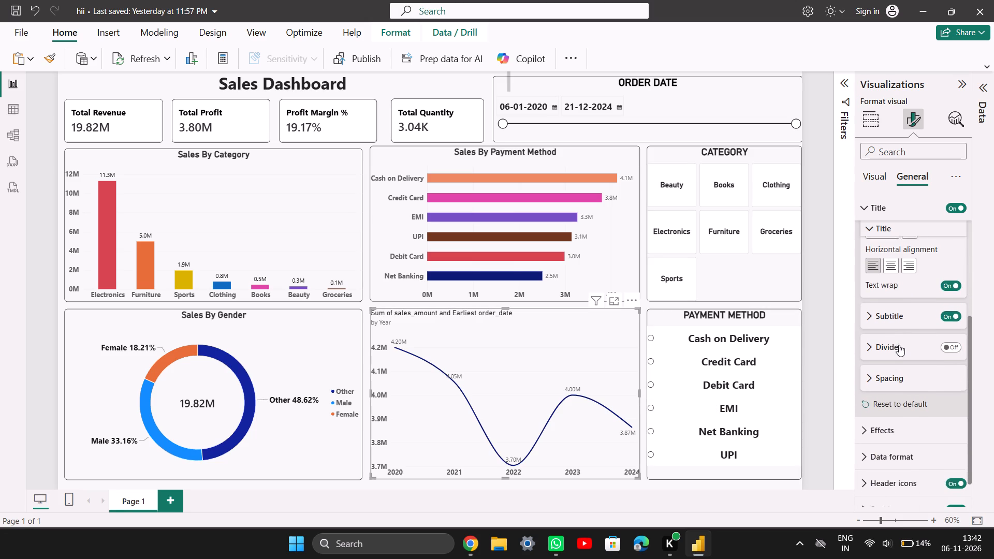
click(956, 312)
Replace the yearly sales line chart's default title text with "Sales Trend Line".
scroll(956, 312, up, 1)
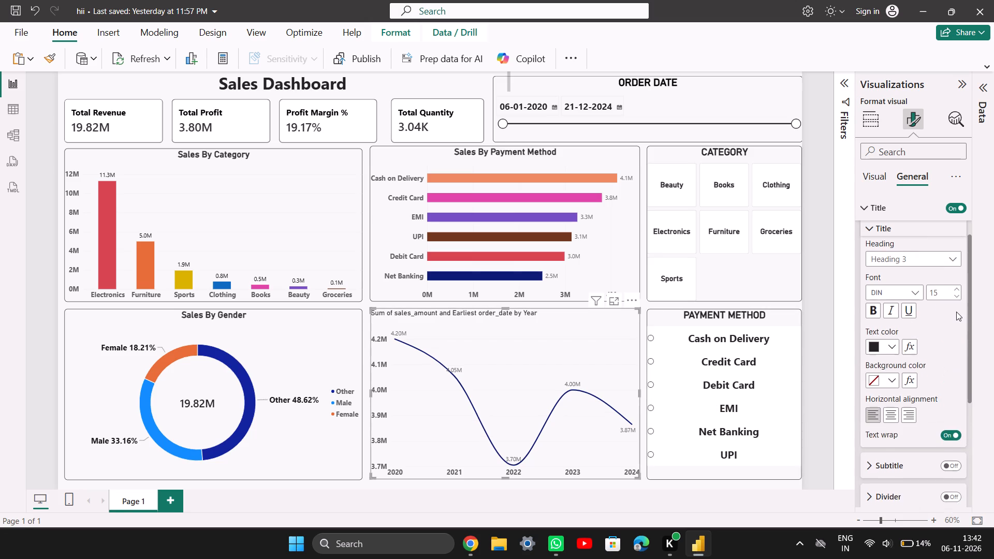
scroll(956, 312, up, 1)
scroll(876, 328, up, 1)
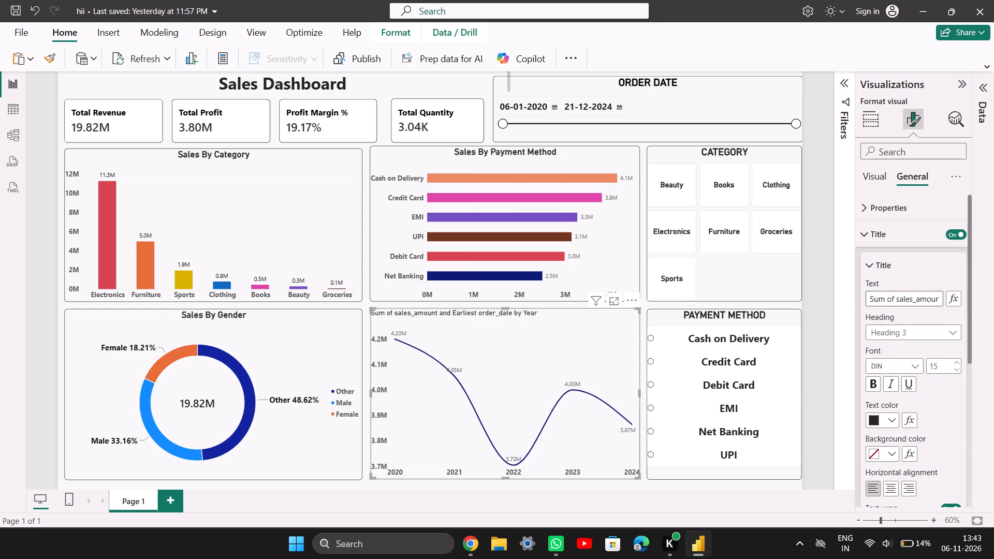
double_click(921, 299)
key(shift+a)
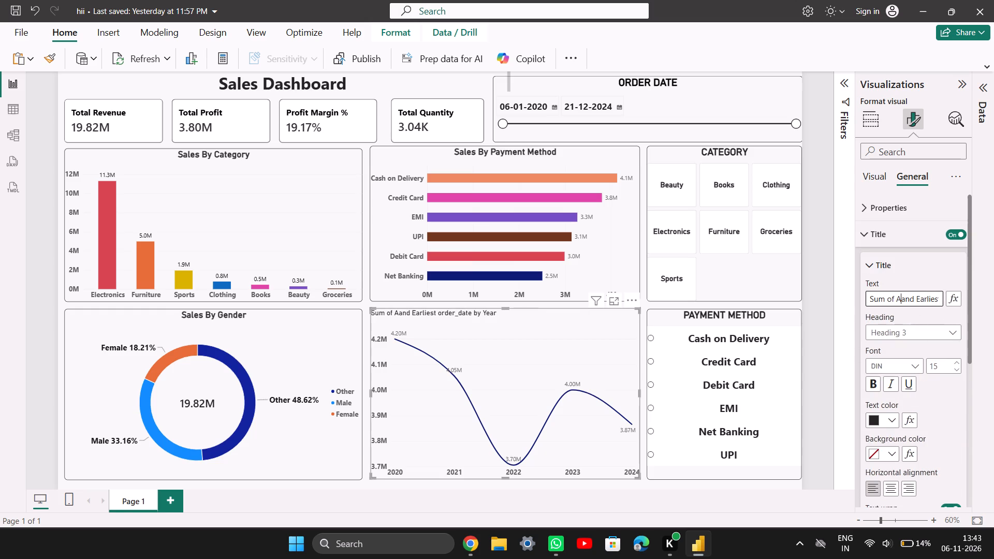
key(ctrl+a)
key(BackSpace)
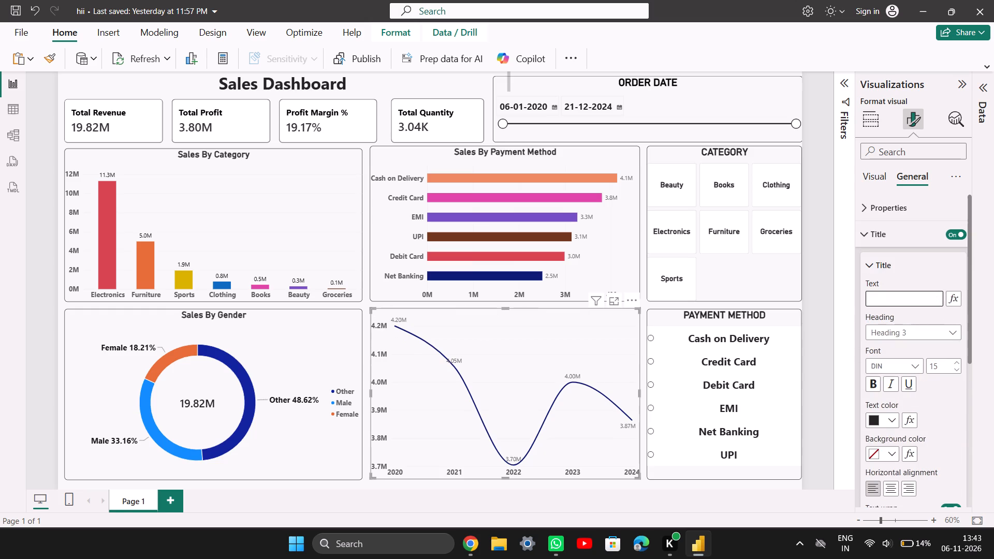
text(Sales Trend)
key(space)
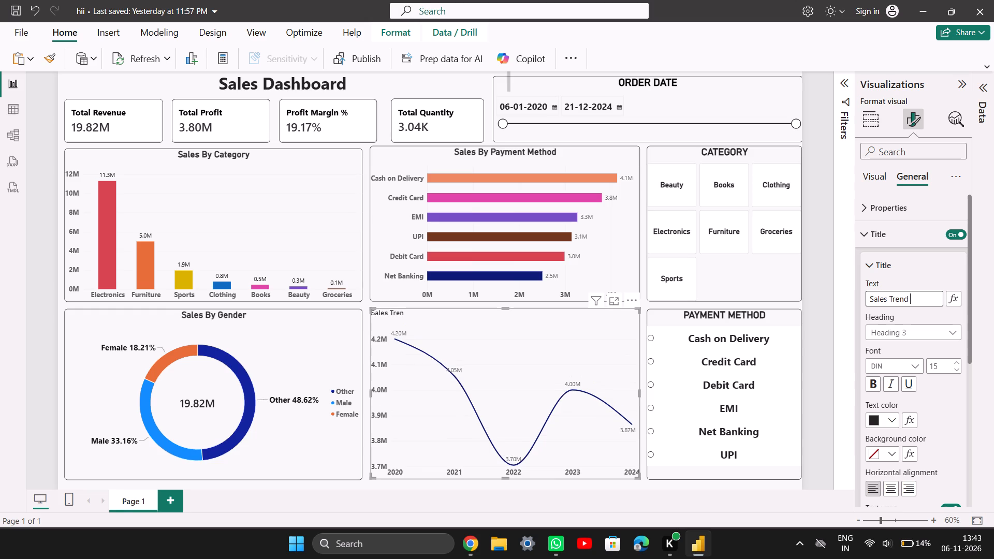
text(Line)
Make the "Sales Trend Line" title bold, center it horizontally and set its font size to 19.
click(873, 381)
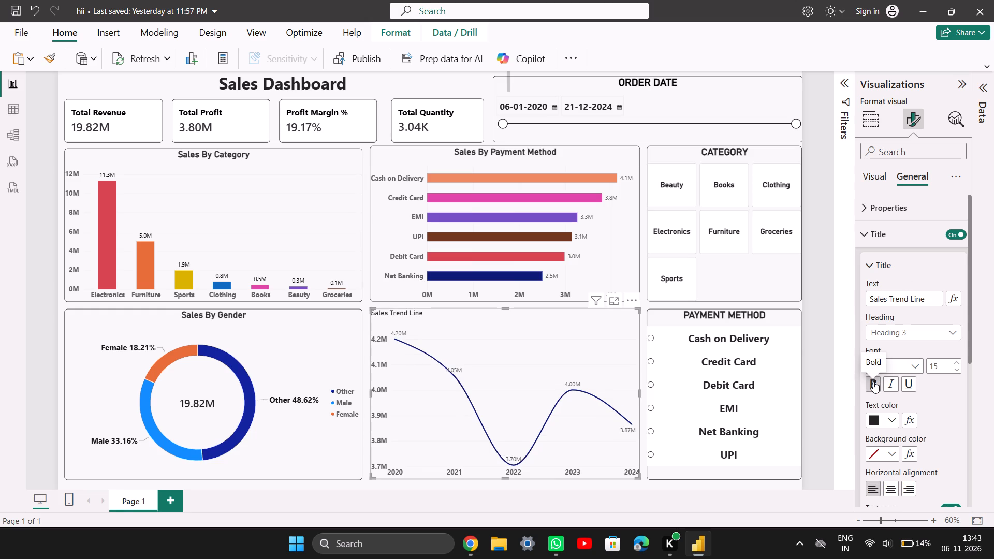
click(890, 489)
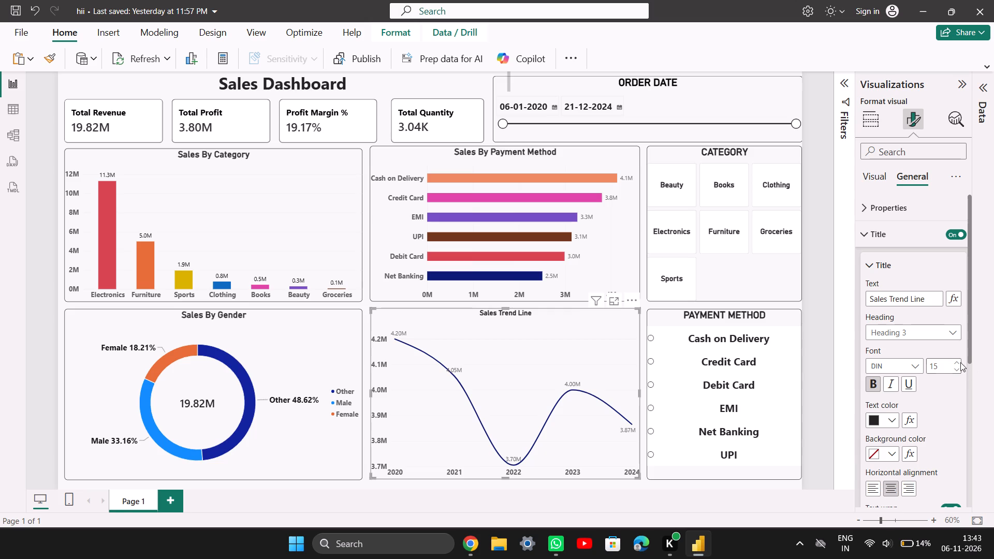
triple_click(958, 360)
click(958, 360)
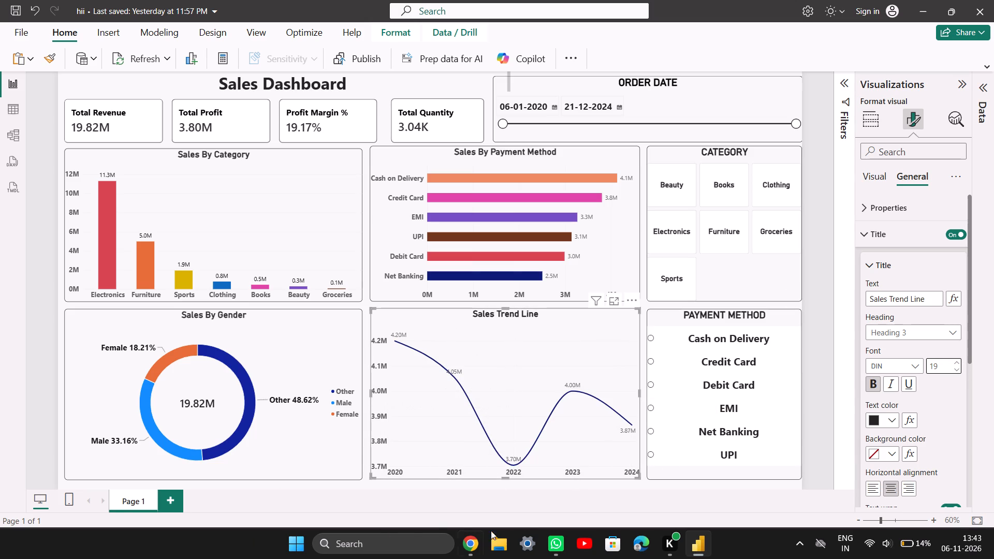
click(539, 507)
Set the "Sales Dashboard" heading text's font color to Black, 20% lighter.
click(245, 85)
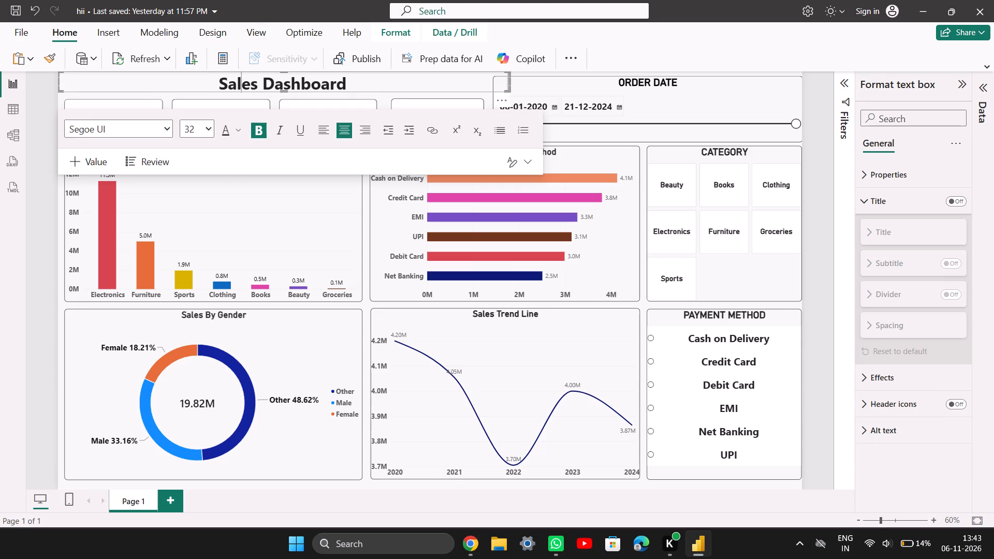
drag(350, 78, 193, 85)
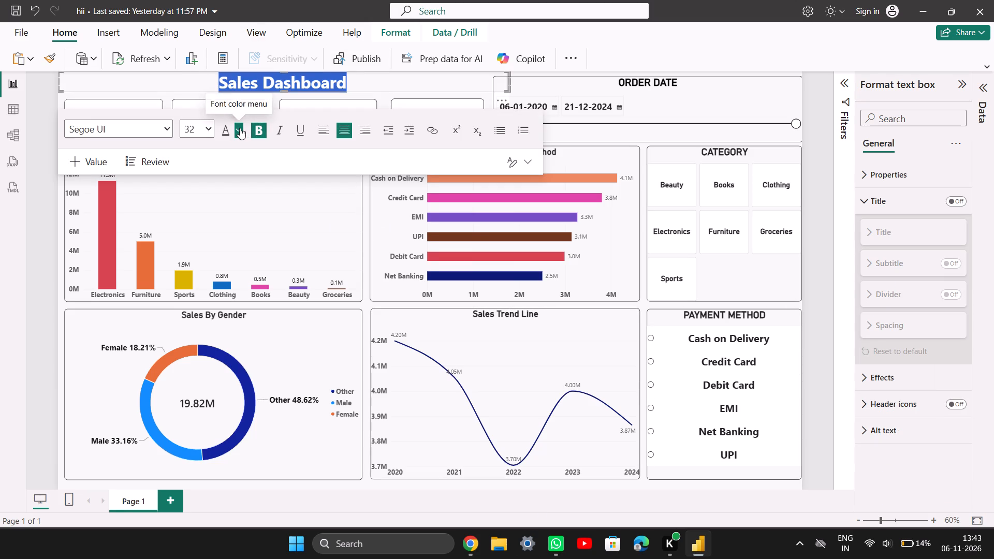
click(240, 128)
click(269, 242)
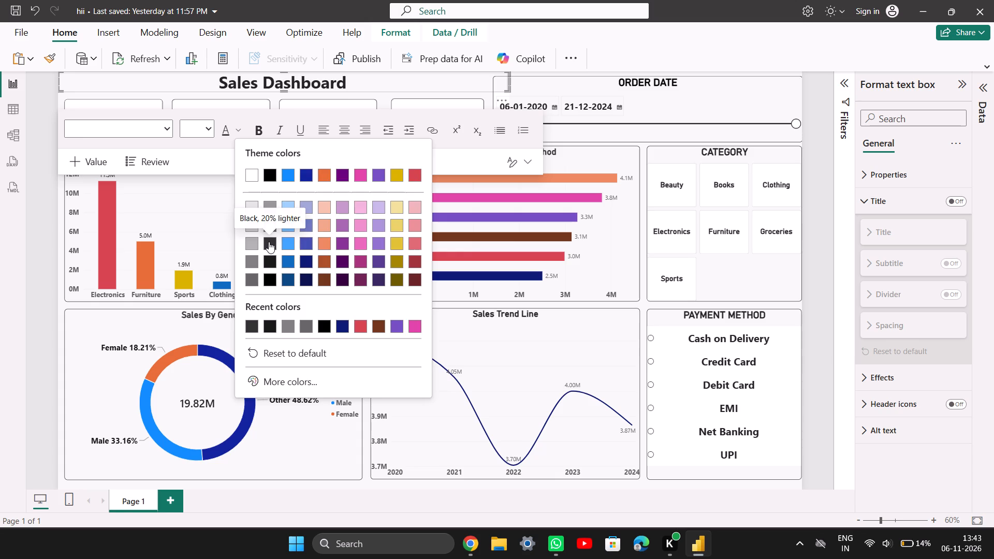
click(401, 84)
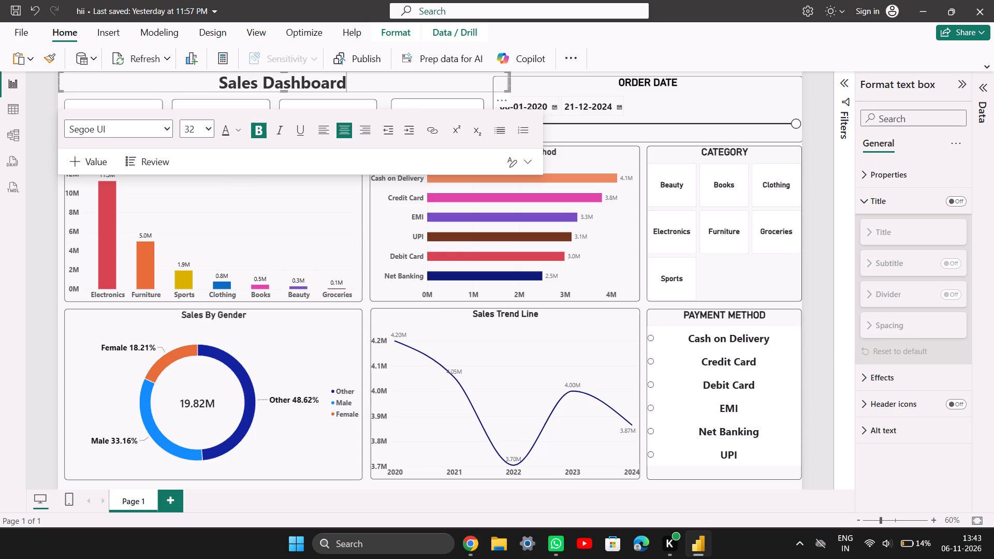
Change the "Sales Dashboard" heading text's font color to Black, 40% lighter.
drag(378, 86, 204, 92)
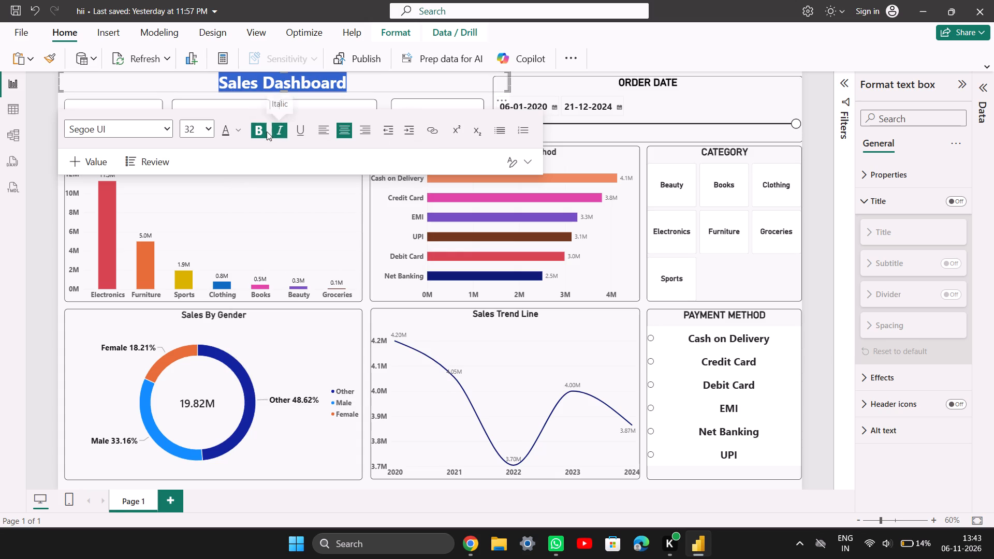
click(231, 128)
click(236, 128)
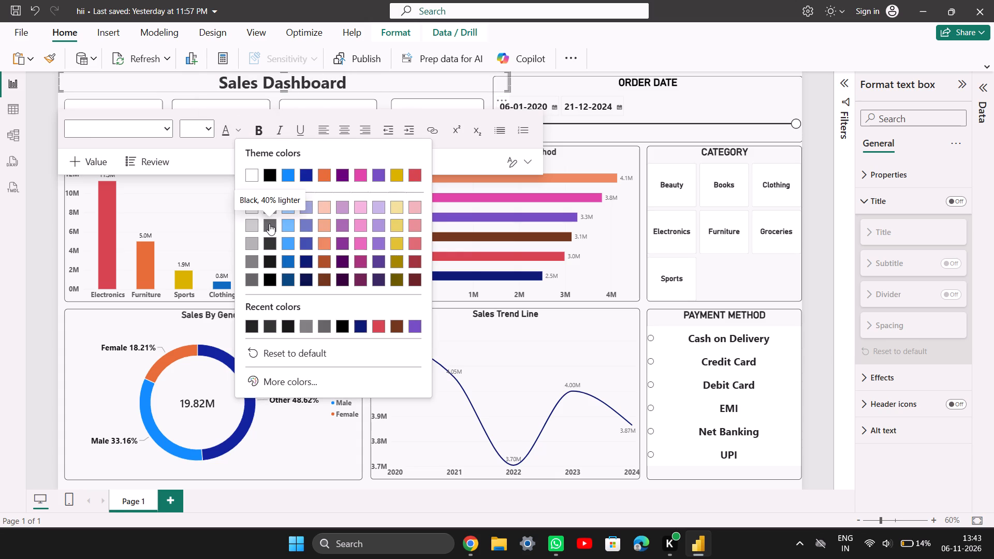
click(269, 224)
click(42, 286)
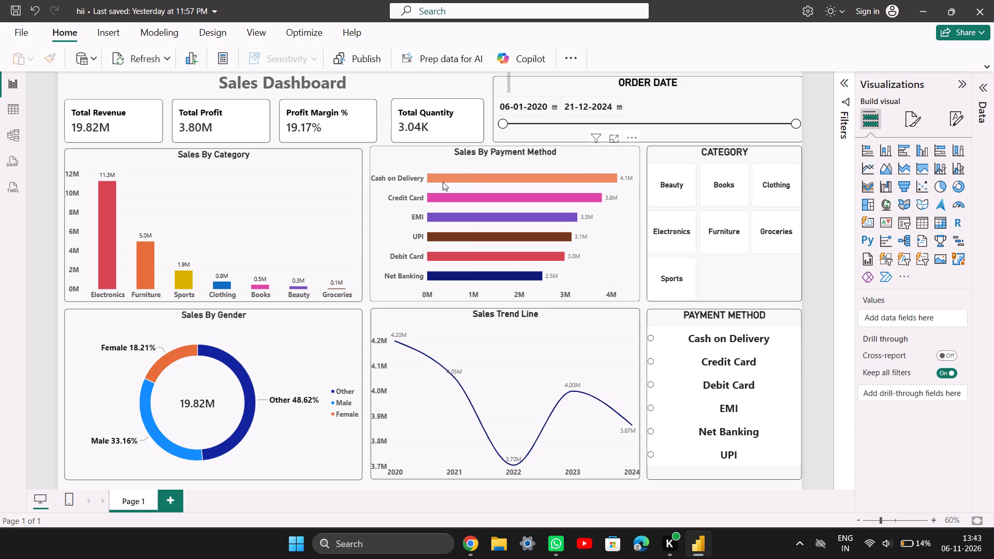
click(826, 212)
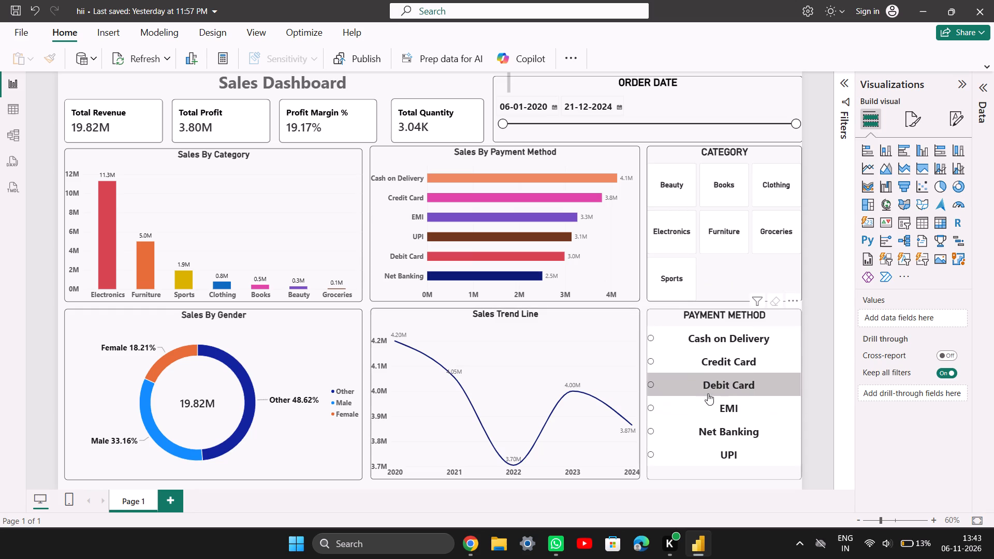
Try filtering the dashboard by Credit Card with the PAYMENT METHOD slicer.
click(654, 365)
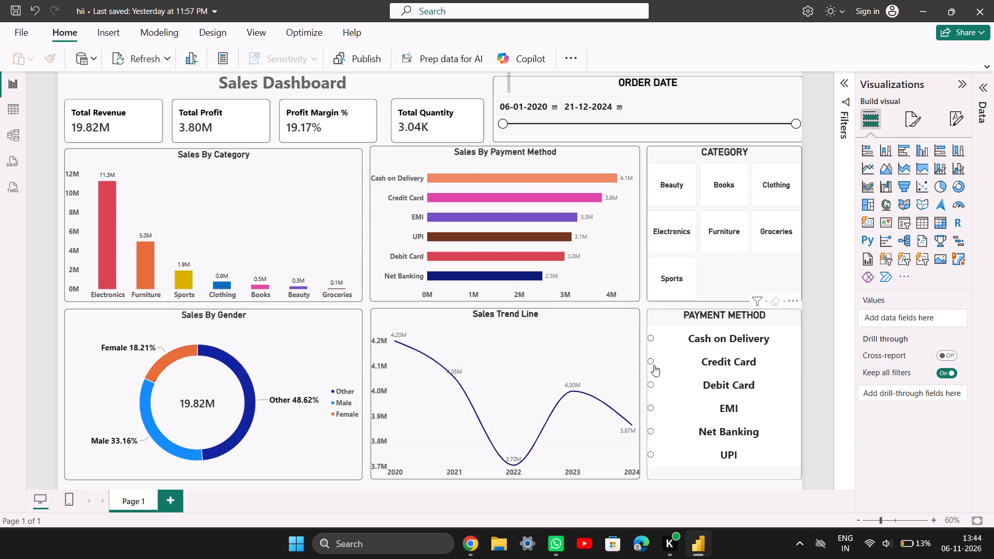
click(654, 365)
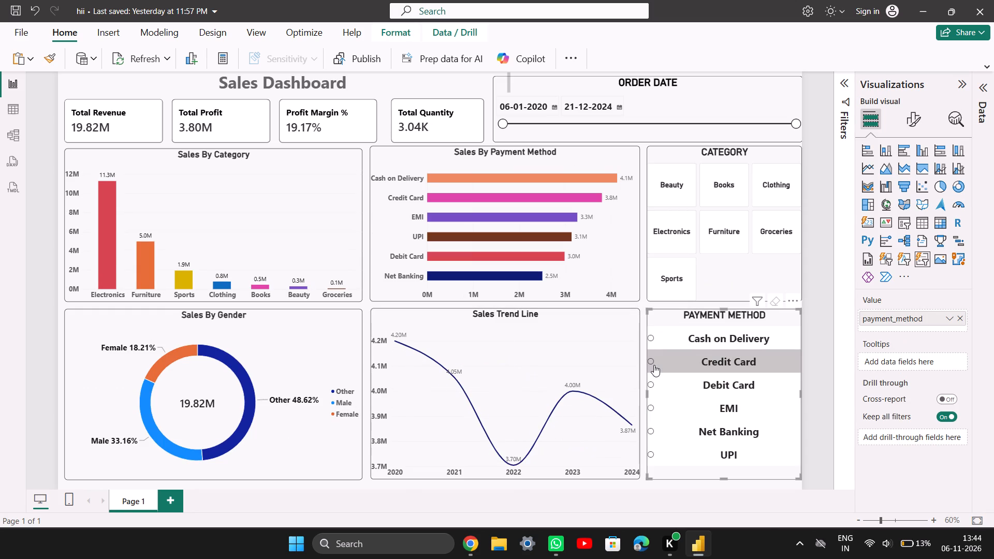
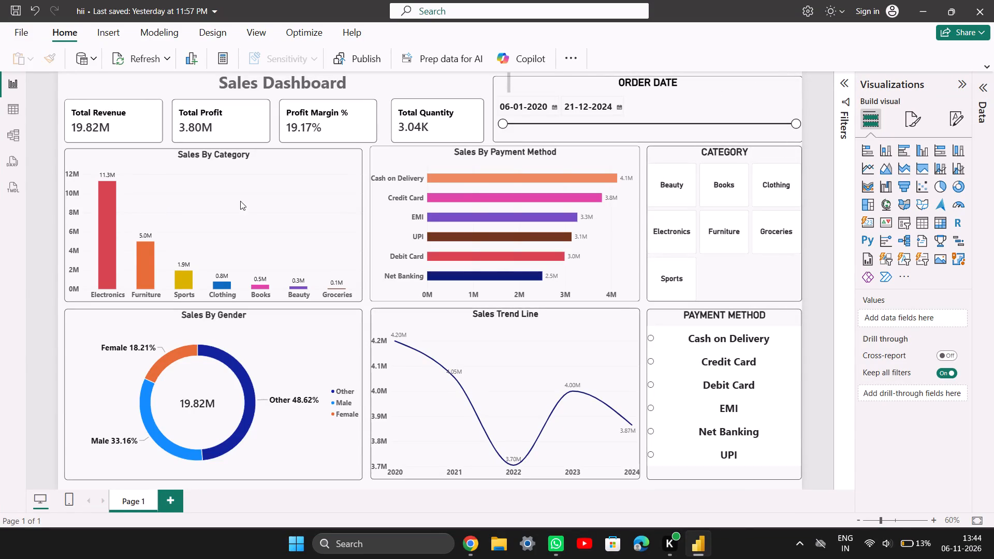
Examine the yearly points of the Sales Trend Line, cross-highlighting the dashboard by 2022, and clear the selection.
click(470, 383)
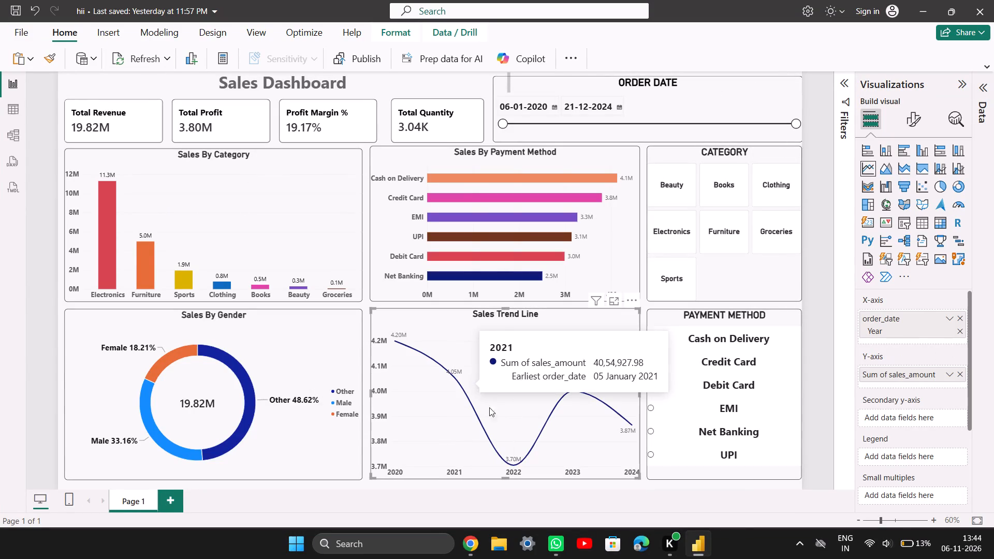
click(508, 464)
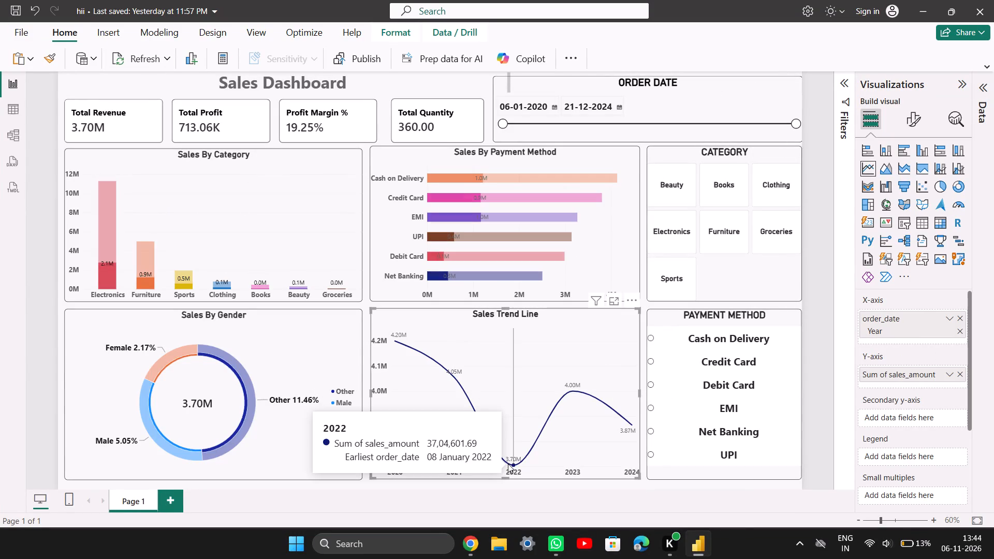
click(580, 398)
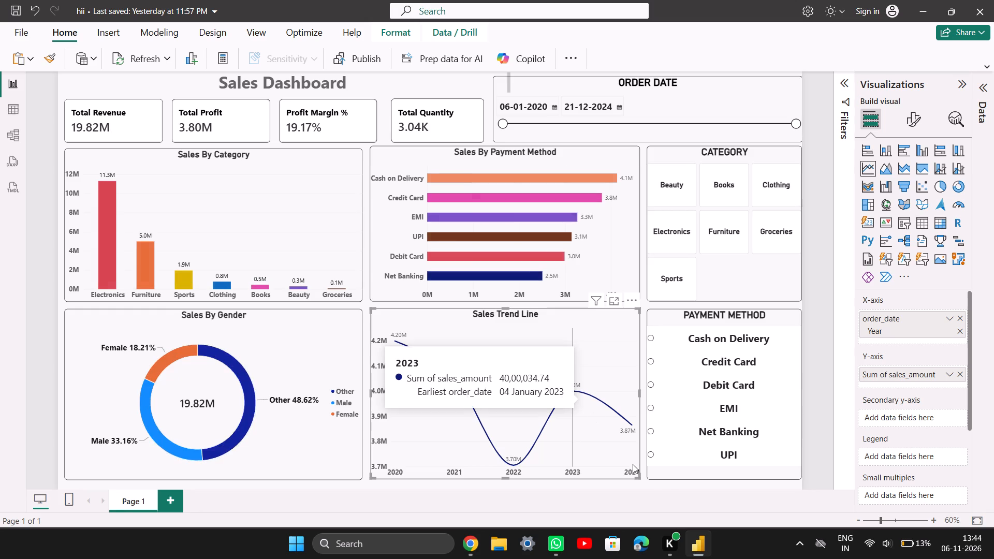
click(825, 390)
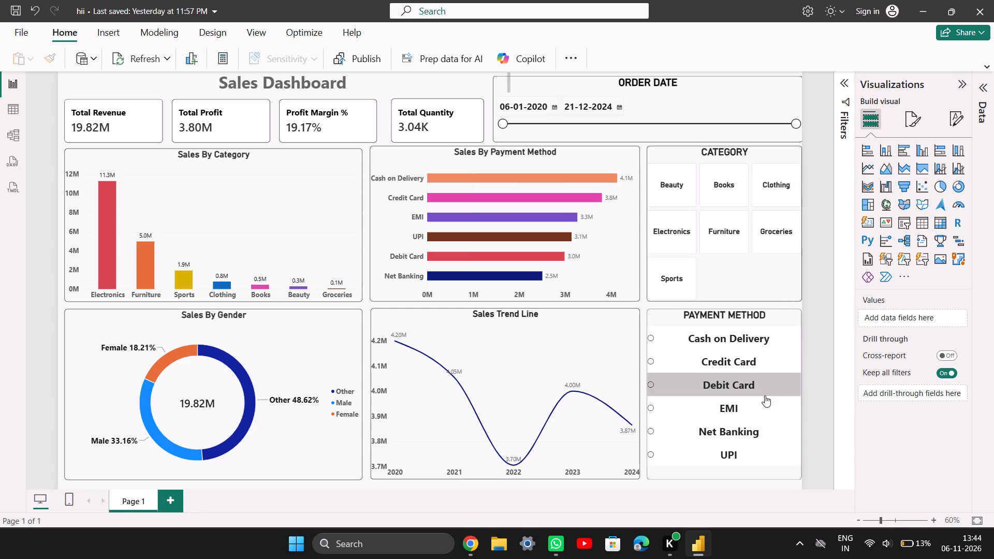
Collapse the Visualizations pane to give the report canvas more room.
click(957, 83)
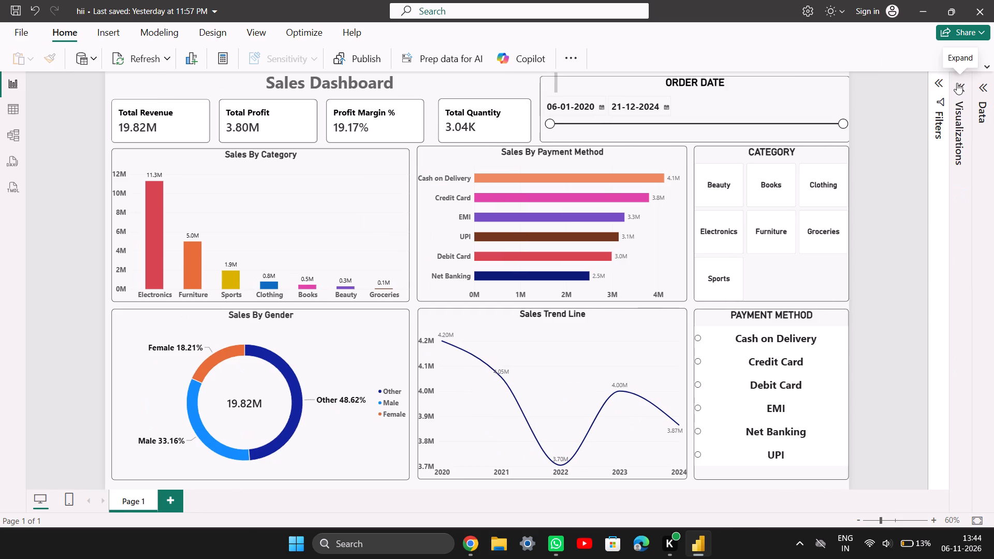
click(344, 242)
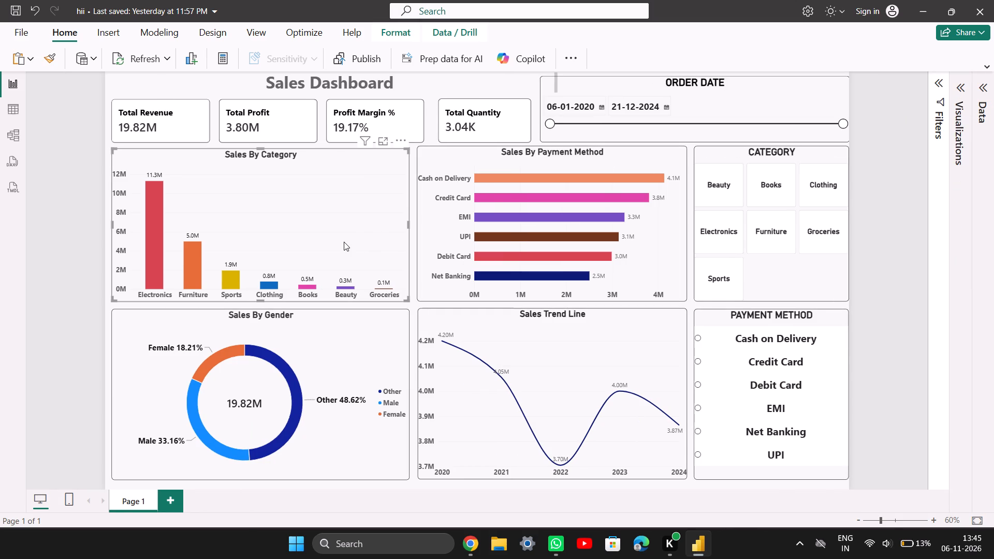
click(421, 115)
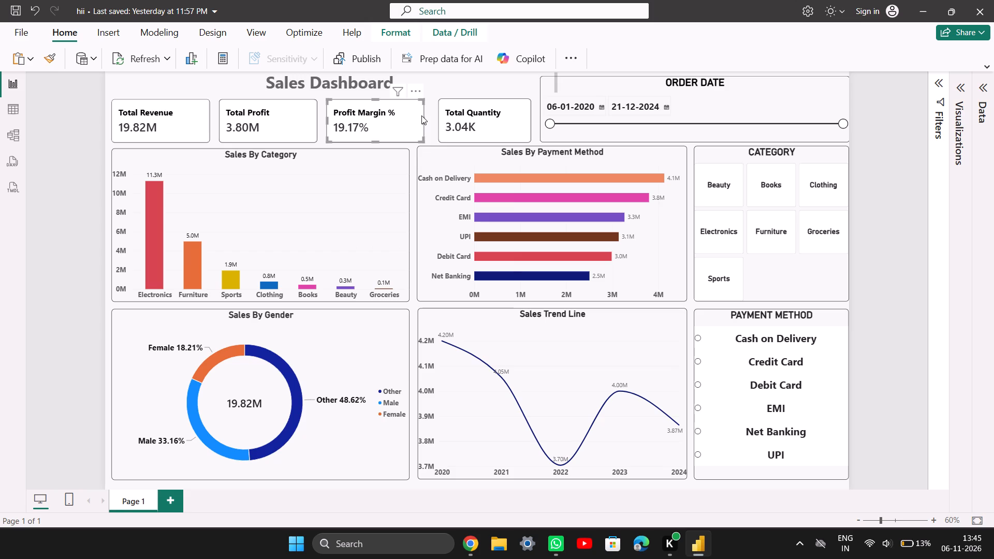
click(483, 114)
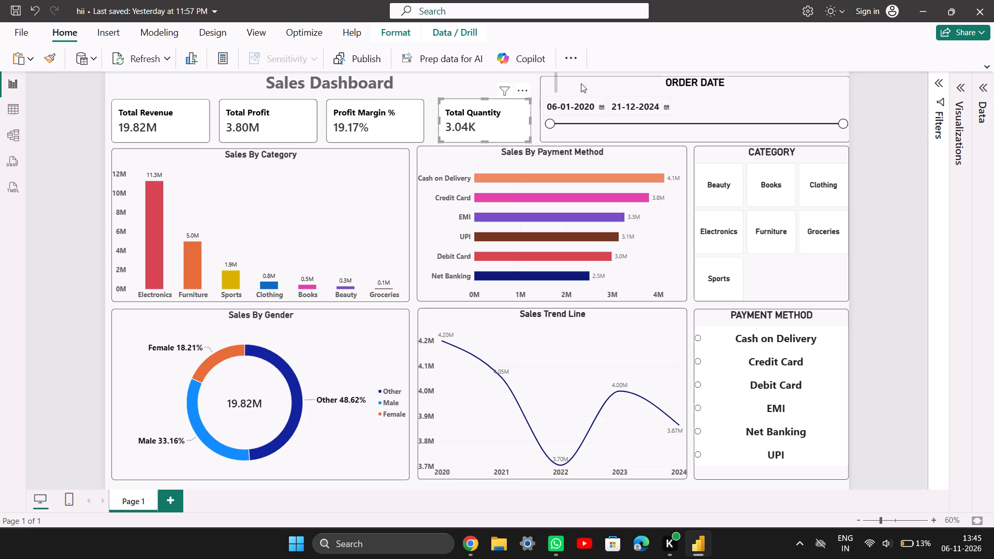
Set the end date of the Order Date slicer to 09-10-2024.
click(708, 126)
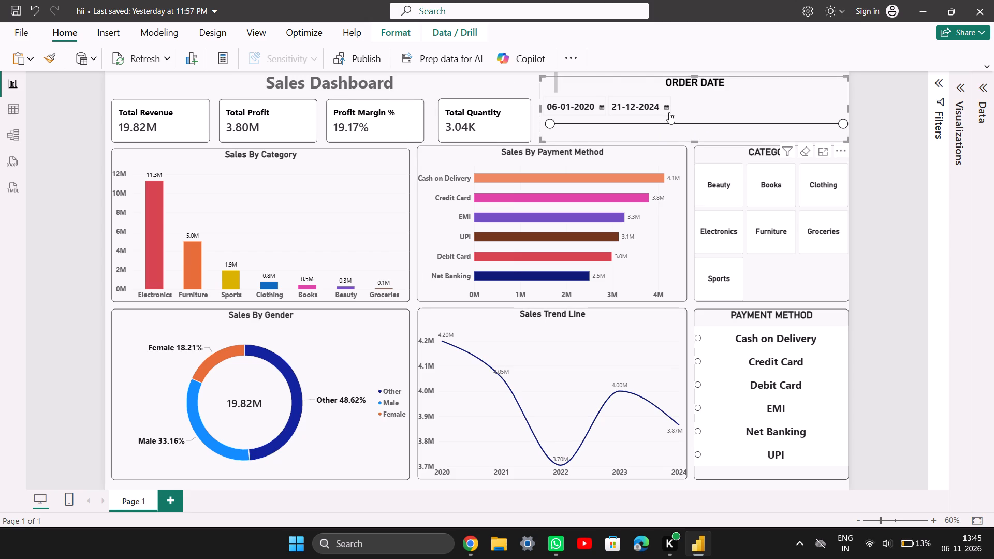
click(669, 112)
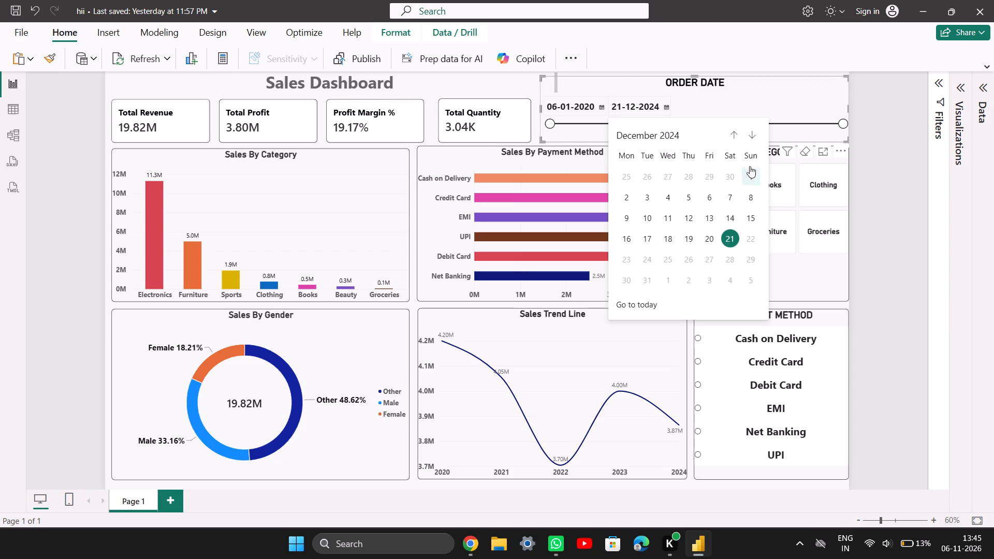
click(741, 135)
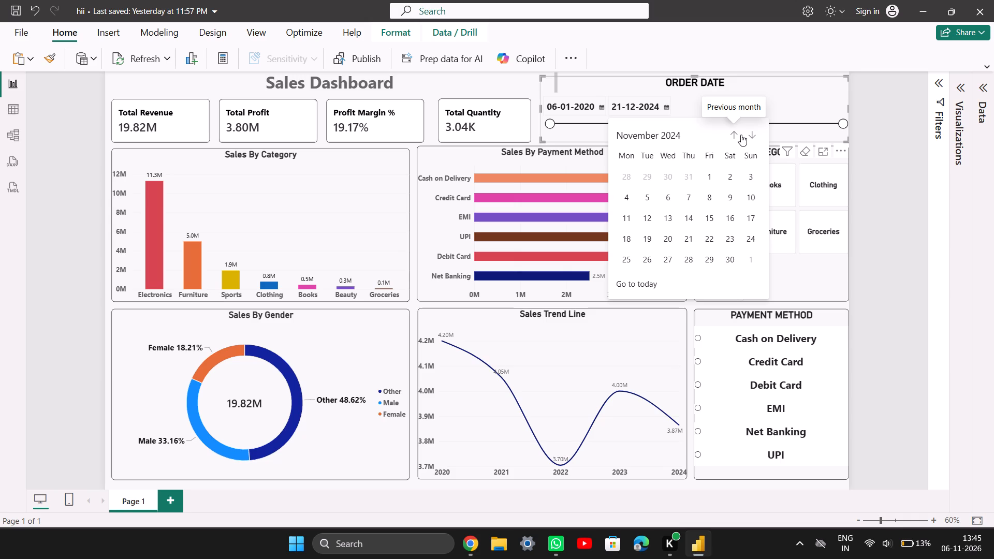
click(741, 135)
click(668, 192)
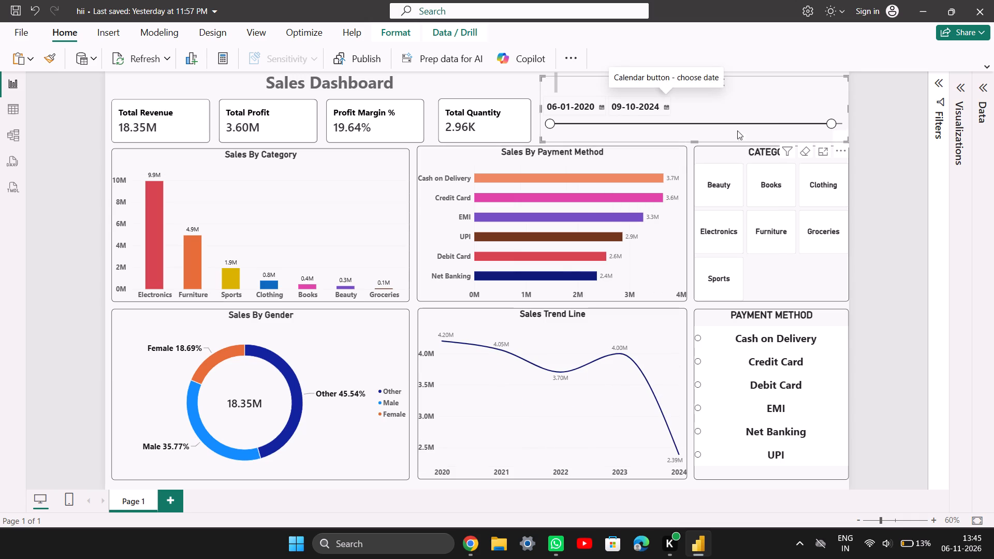
Extend the Order Date slicer to its full range, from 03-01-2020 to 21-12-2024.
drag(550, 123, 479, 134)
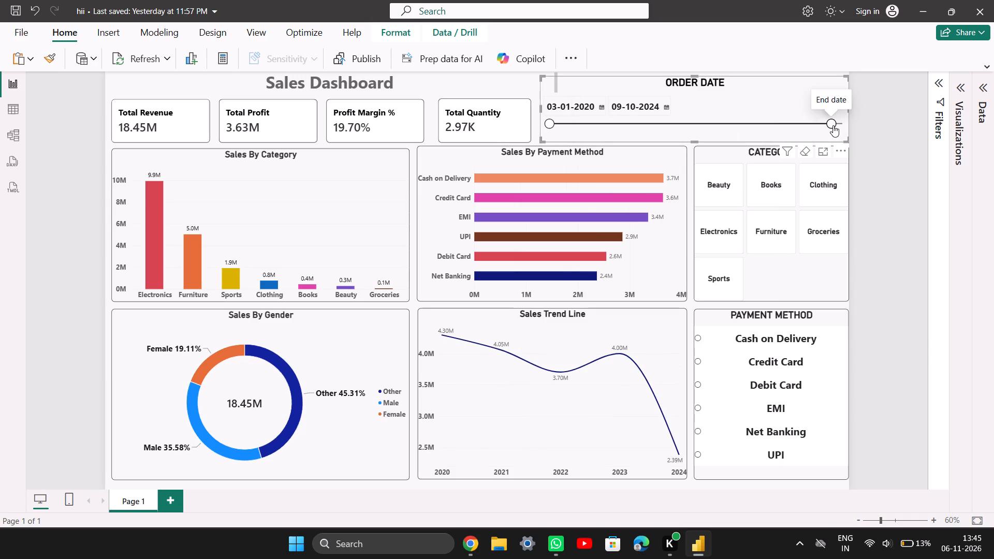
drag(833, 125, 853, 123)
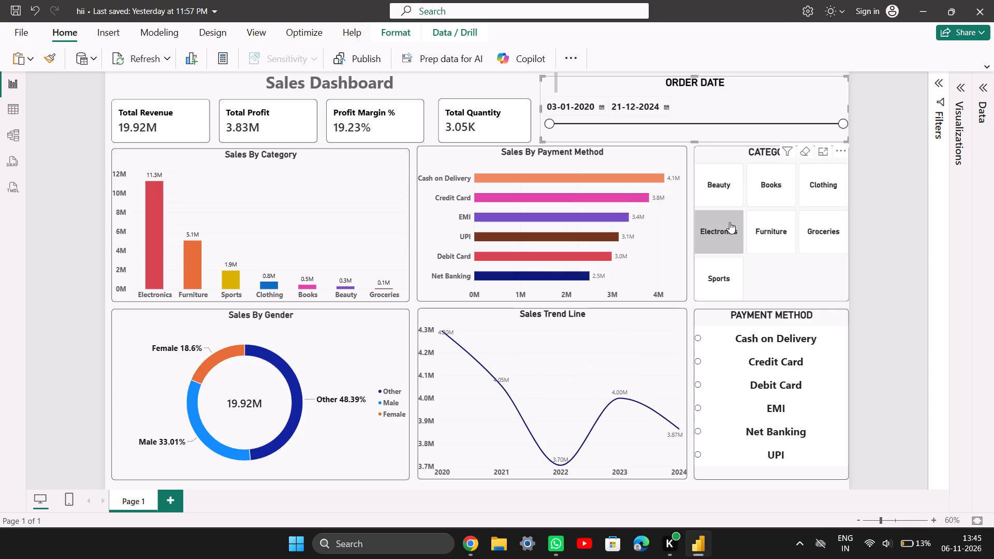
Examine the dashboard filtered by Electronics, Furniture, Groceries and Sports in turn using the Category slicer, and clear the category filter.
click(729, 222)
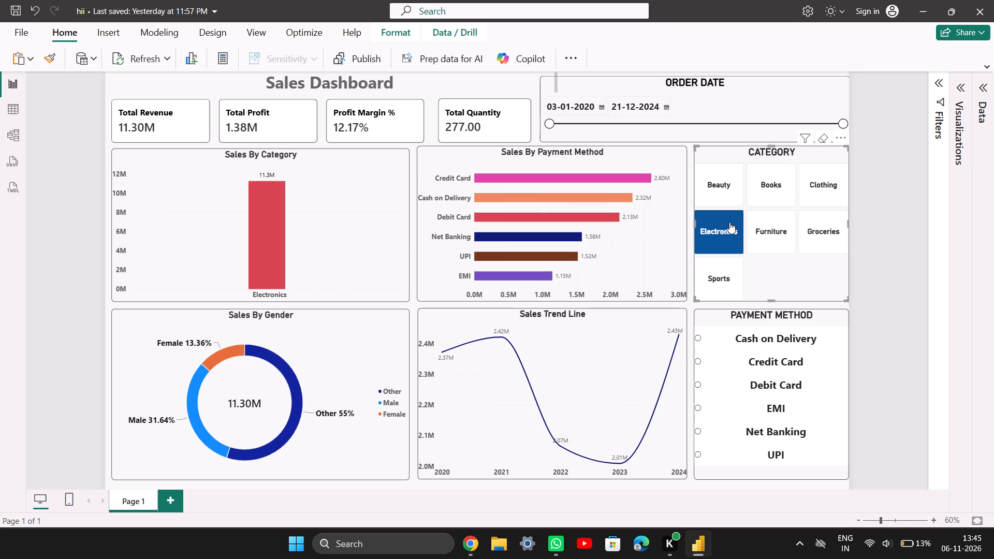
click(729, 222)
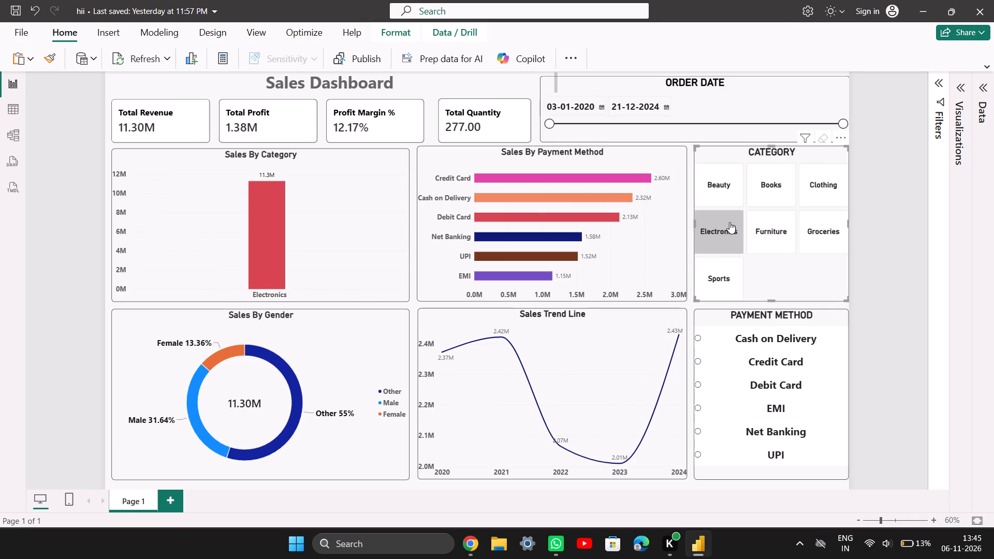
click(768, 239)
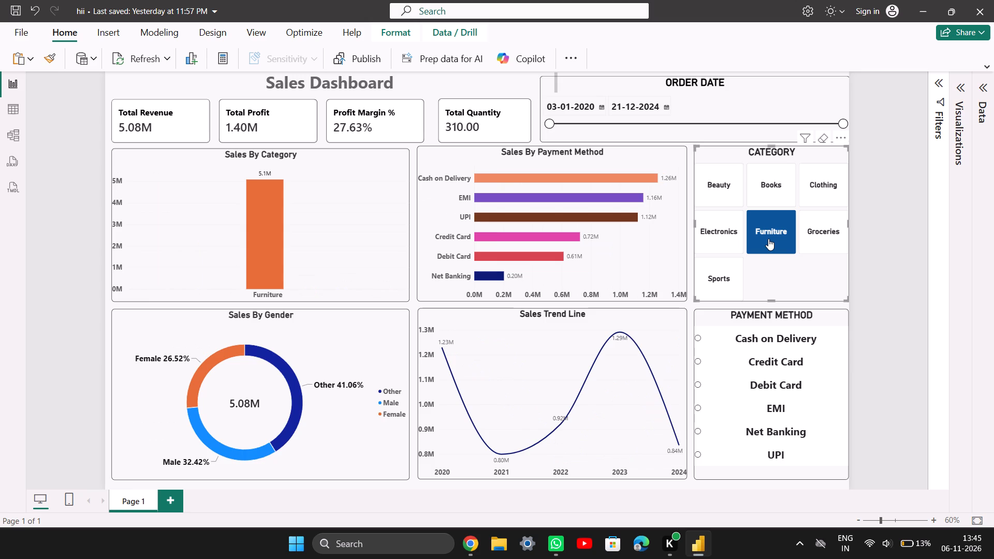
click(803, 231)
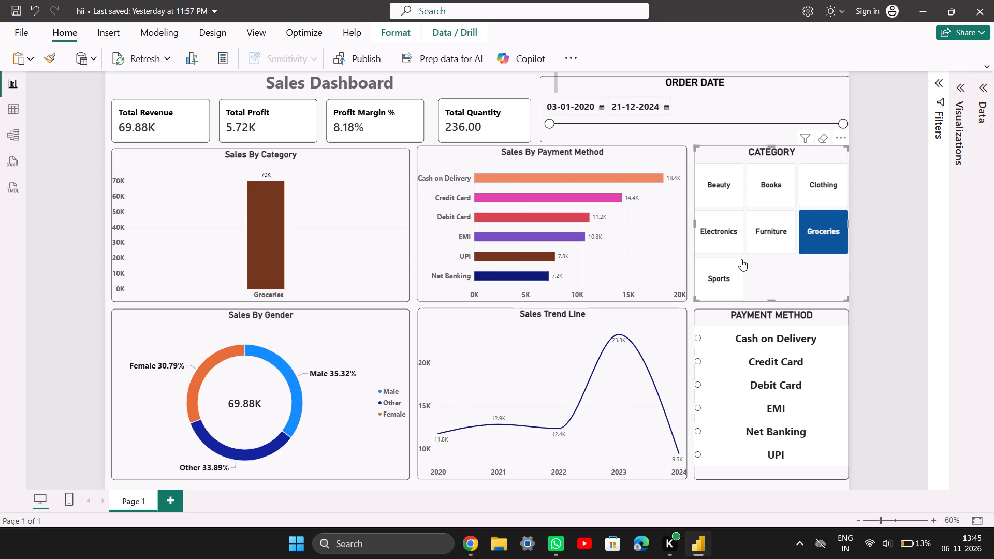
click(719, 271)
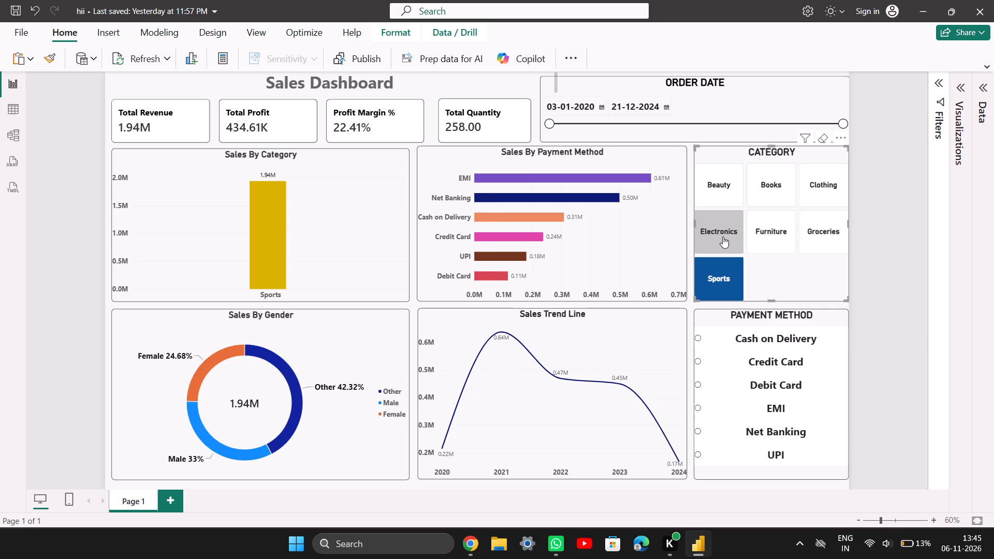
click(723, 237)
click(723, 237)
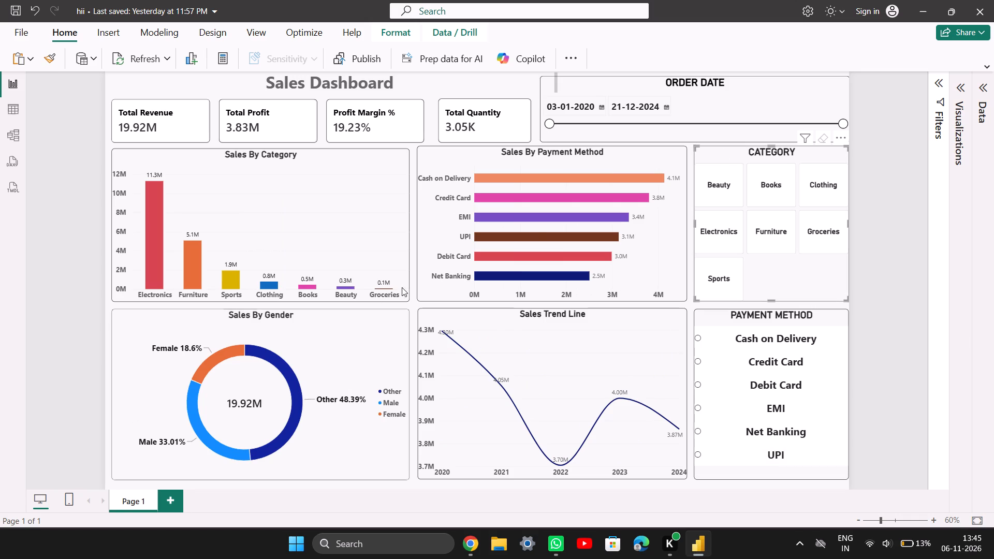
Examine the dashboard cross-highlighted by the Female, Male and Other segments of Sales By Gender in turn, leaving no segment selected.
click(210, 356)
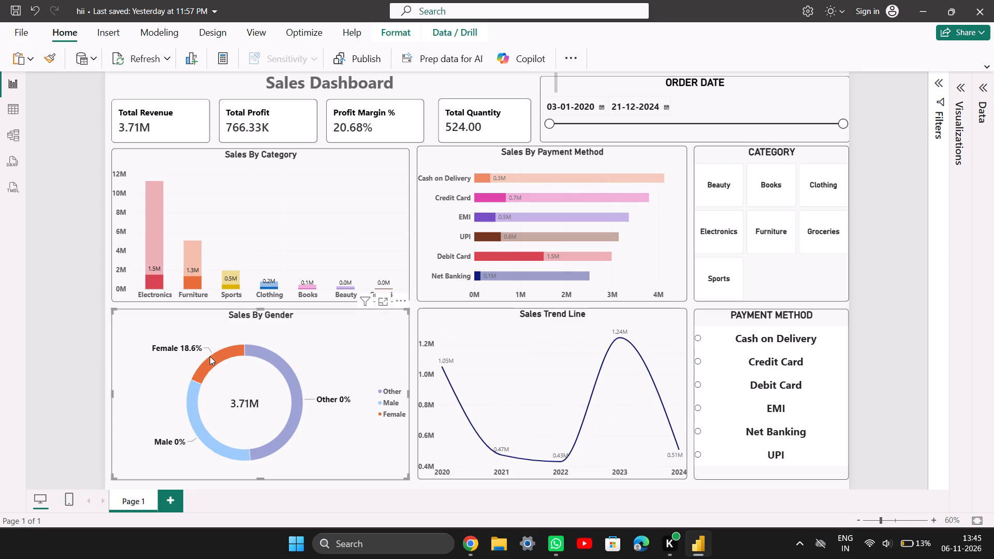
click(210, 356)
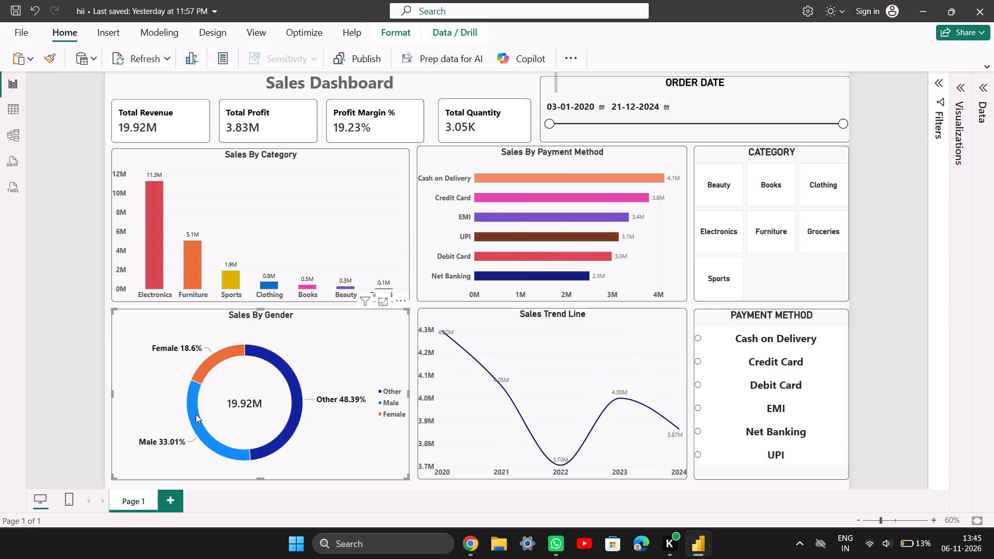
click(196, 414)
click(196, 414)
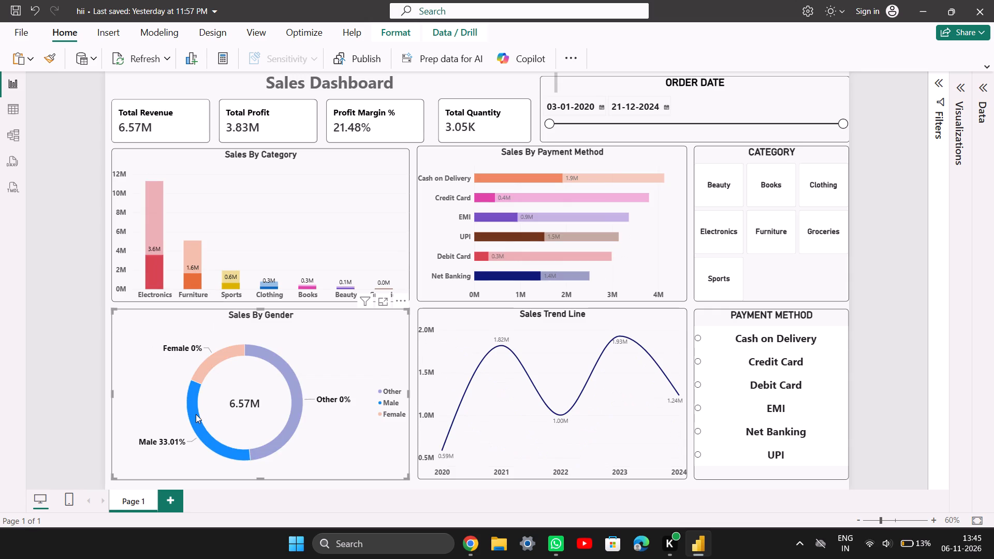
click(279, 432)
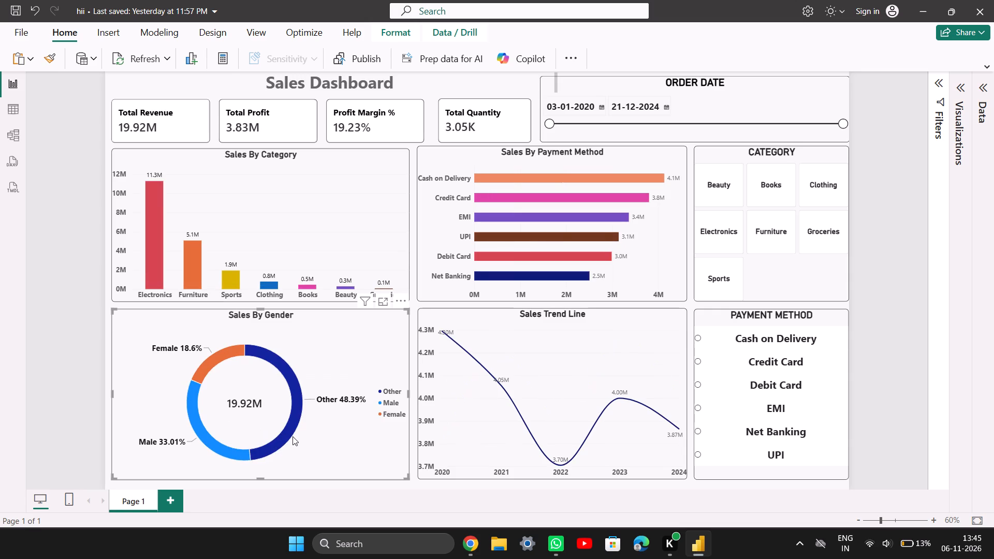
click(293, 436)
click(289, 434)
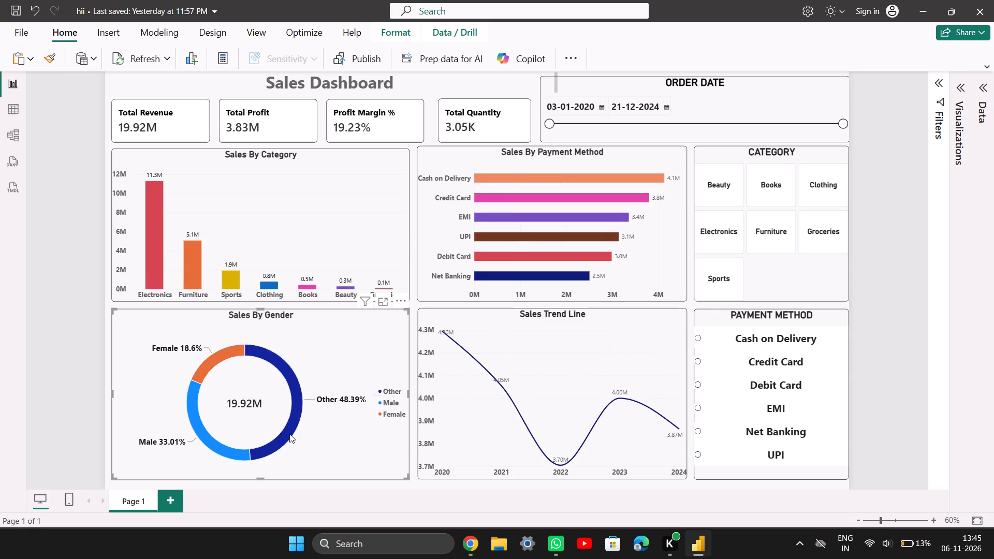
click(289, 434)
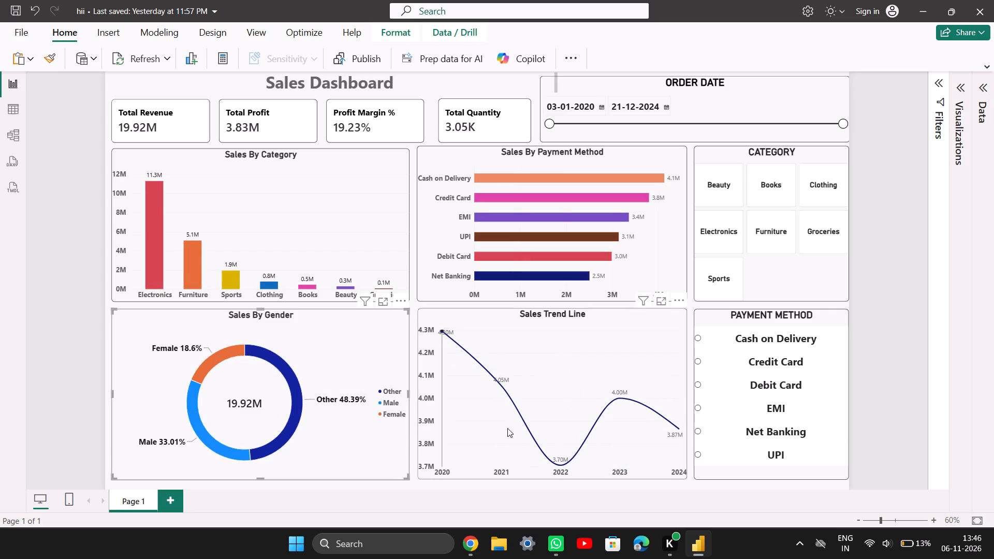
click(345, 498)
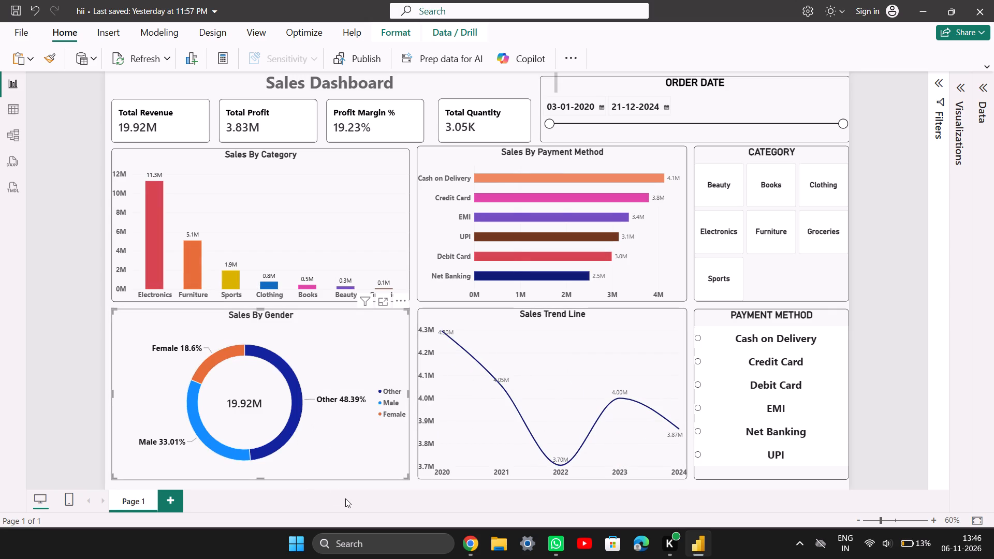
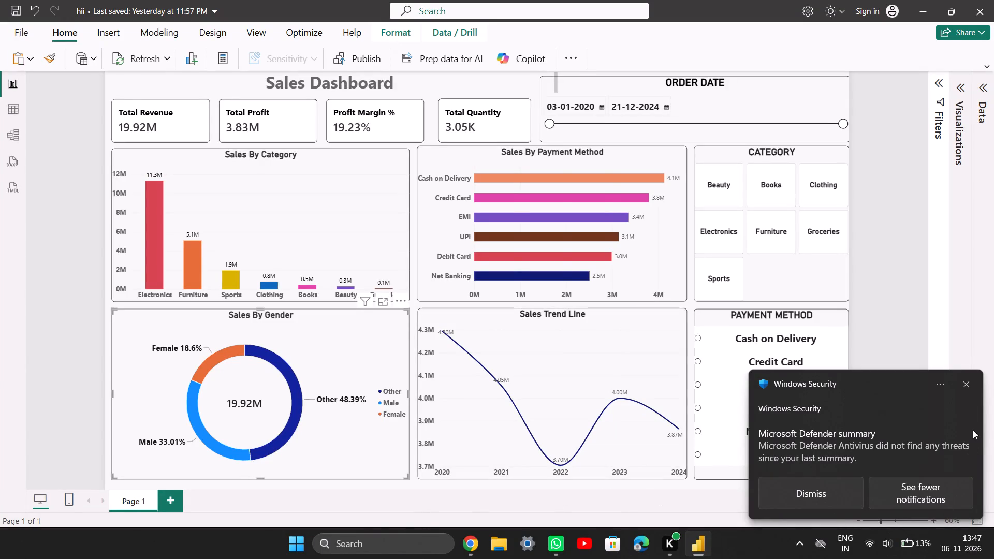
Close the Windows Security notification covering the dashboard.
click(971, 383)
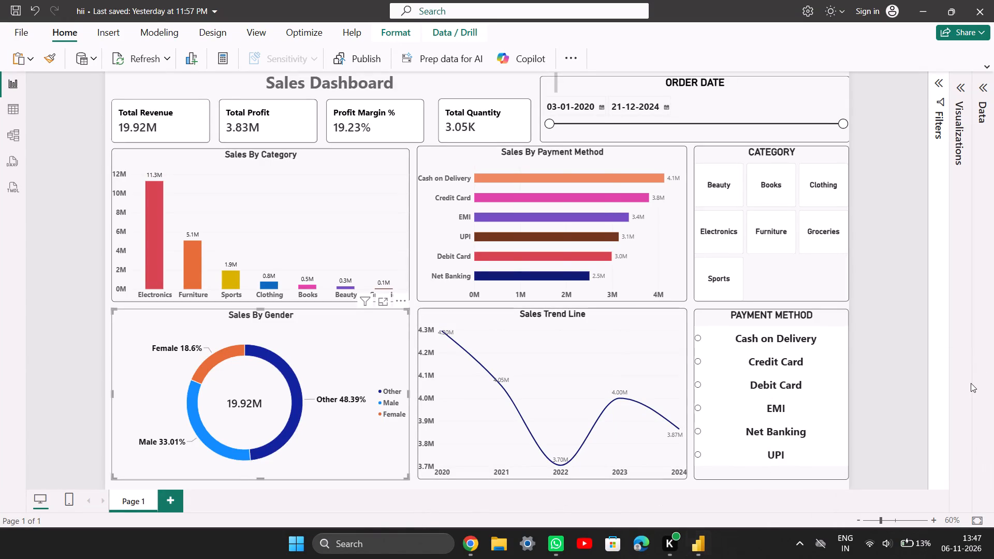
Examine the Sales By Category chart and the 2020 data point of the Sales Trend Line.
click(405, 312)
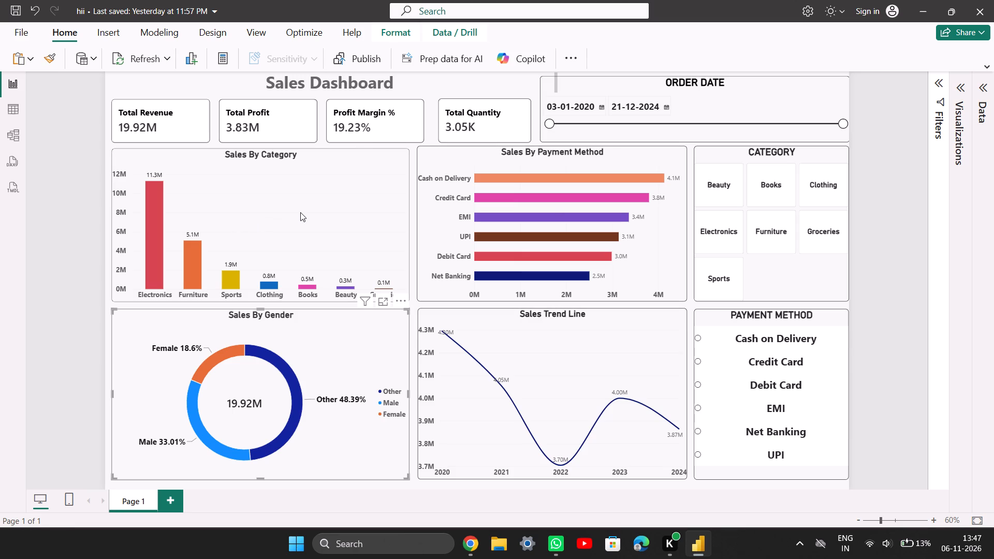
click(300, 212)
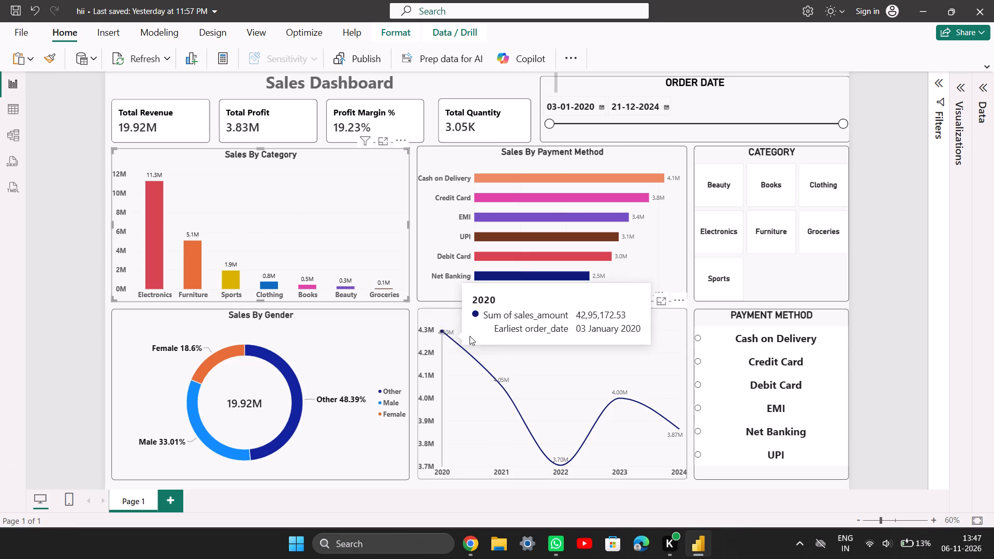
click(441, 336)
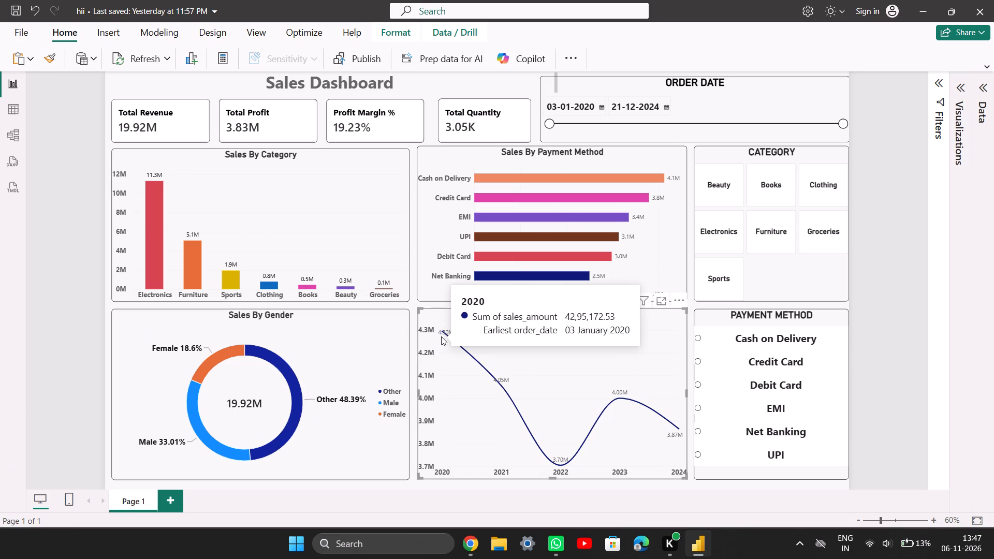
click(442, 333)
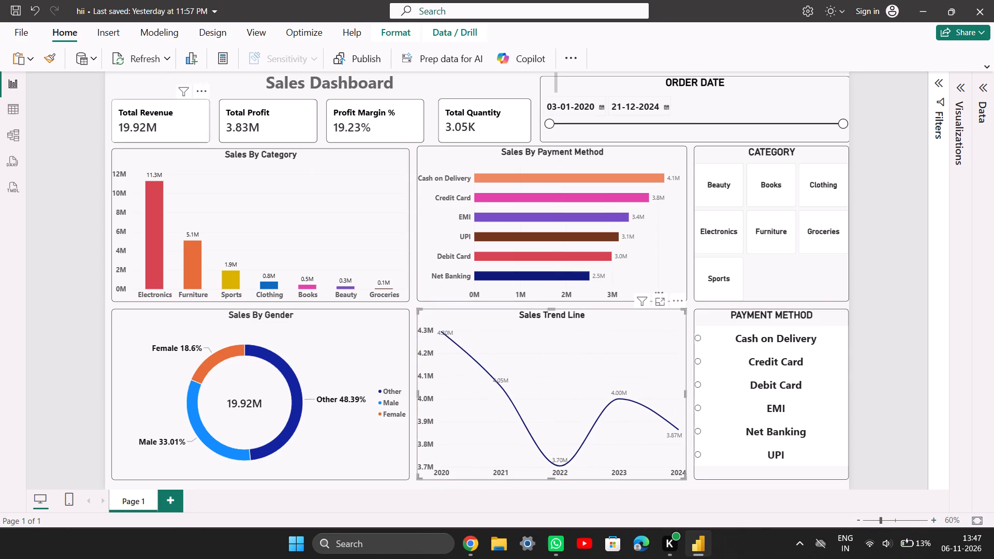
Refresh the report's data.
click(151, 54)
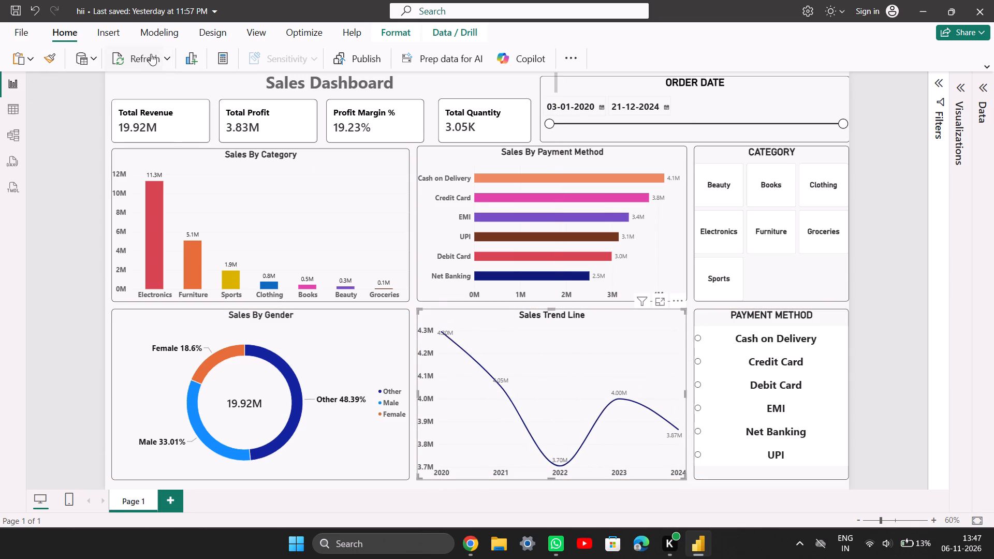
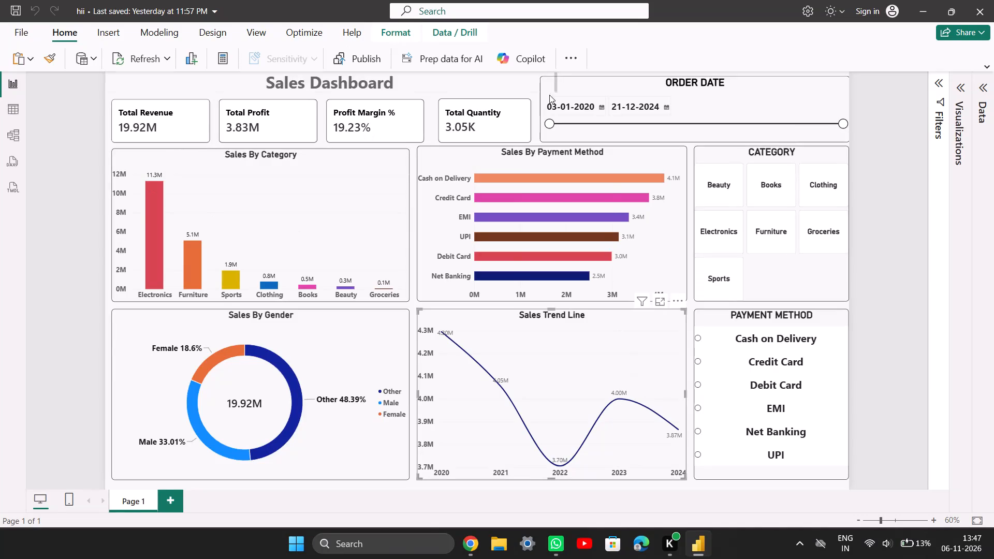
Deselect the Sales Trend Line chart and save the Sales Dashboard report under its existing file name.
click(93, 138)
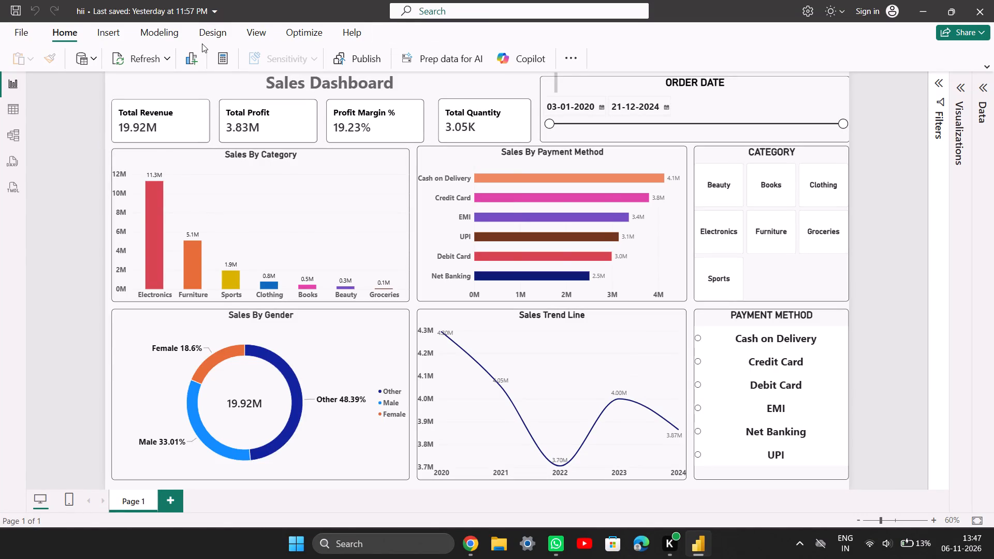
key(ctrl+s)
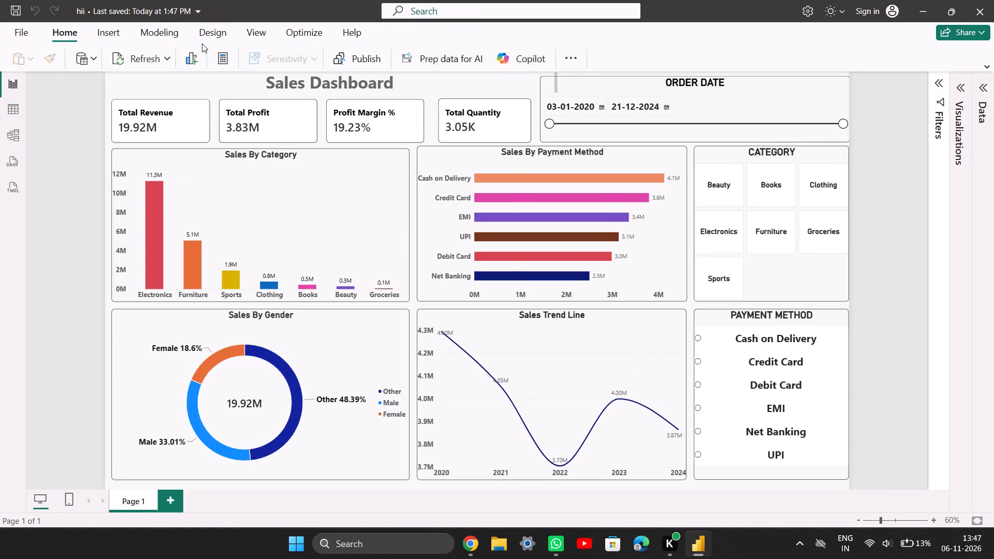